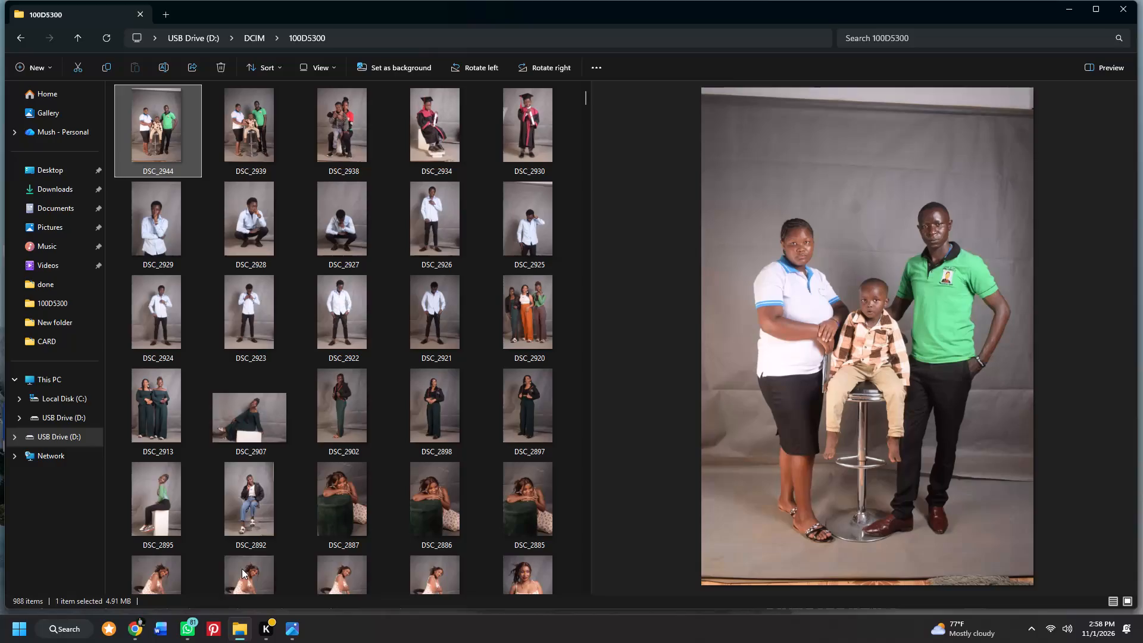
Compare the two family portraits DSC_2939 and DSC_2944, and delete DSC_2944 from the 100D5300 folder.
click(238, 136)
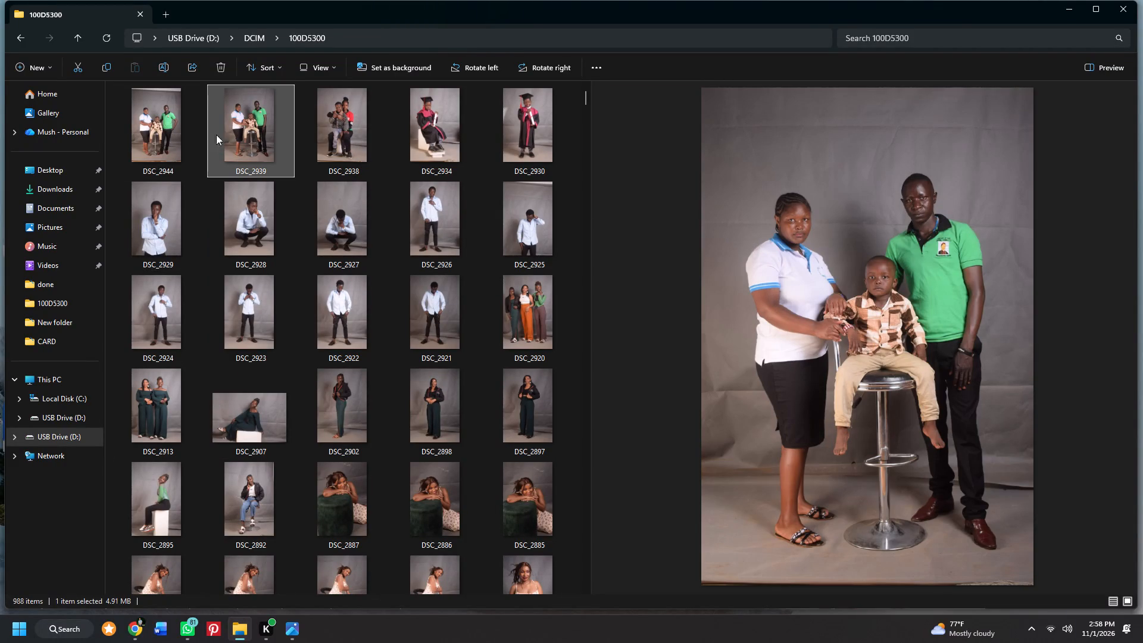
double_click(180, 140)
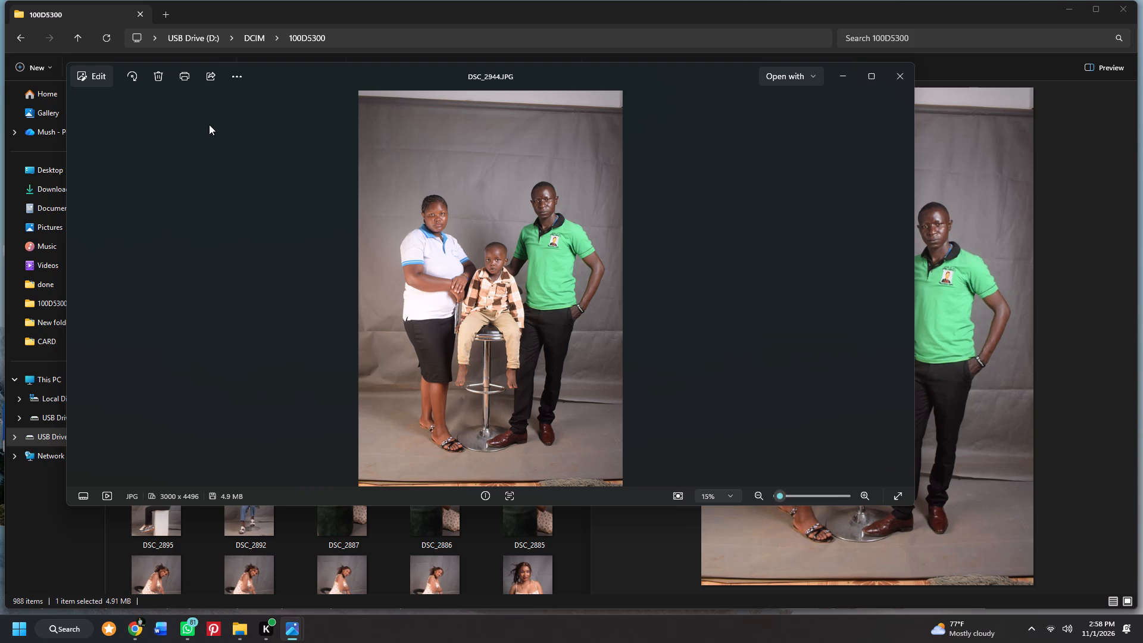
click(163, 83)
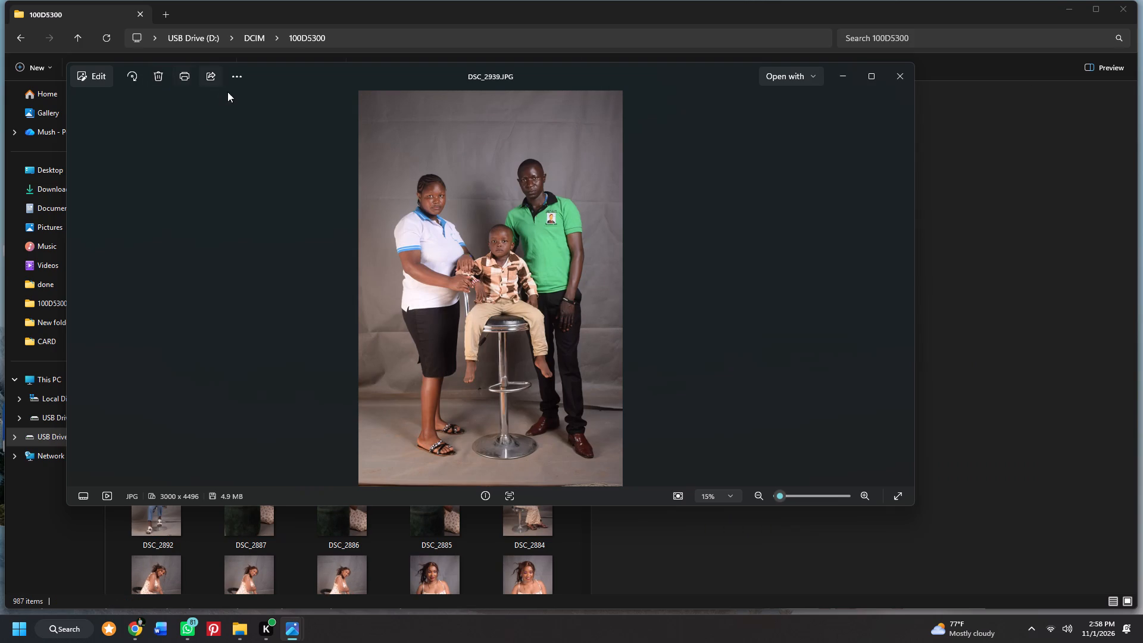
click(837, 69)
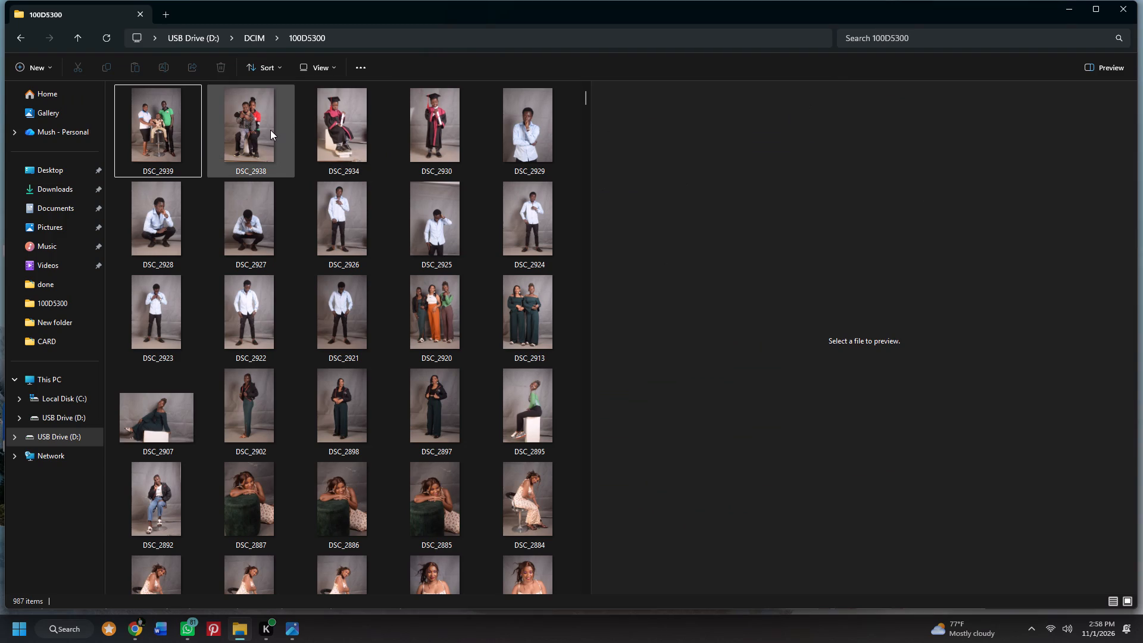
Browse the portraits in the 100D5300 folder between DSC_2938 and DSC_2883, viewing DSC_2897 and DSC_2928 enlarged.
click(270, 130)
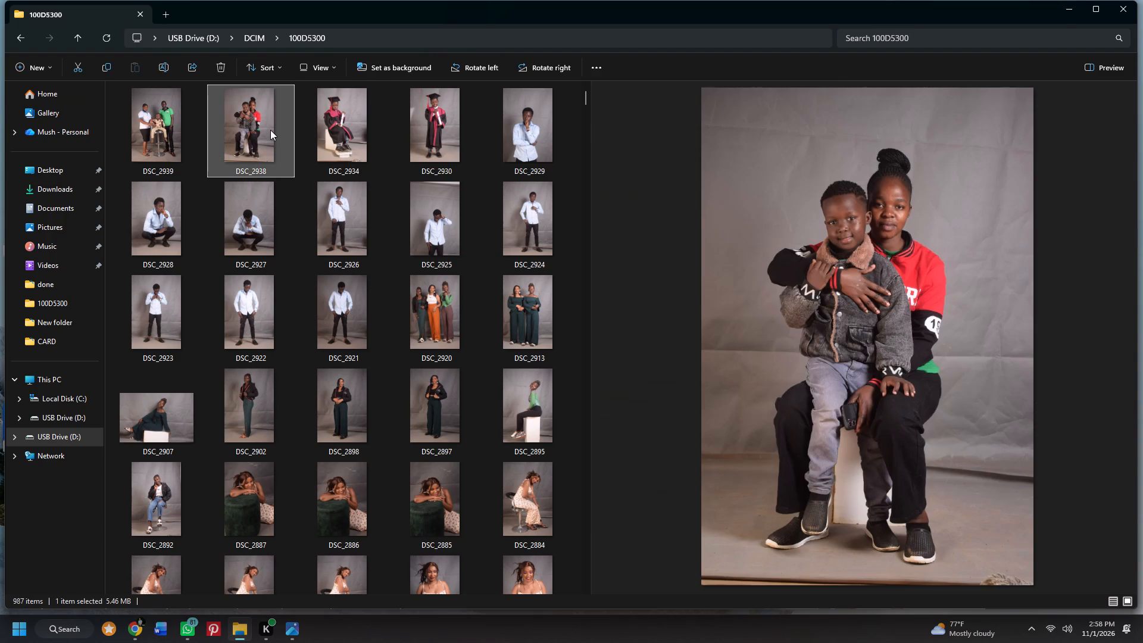
click(342, 391)
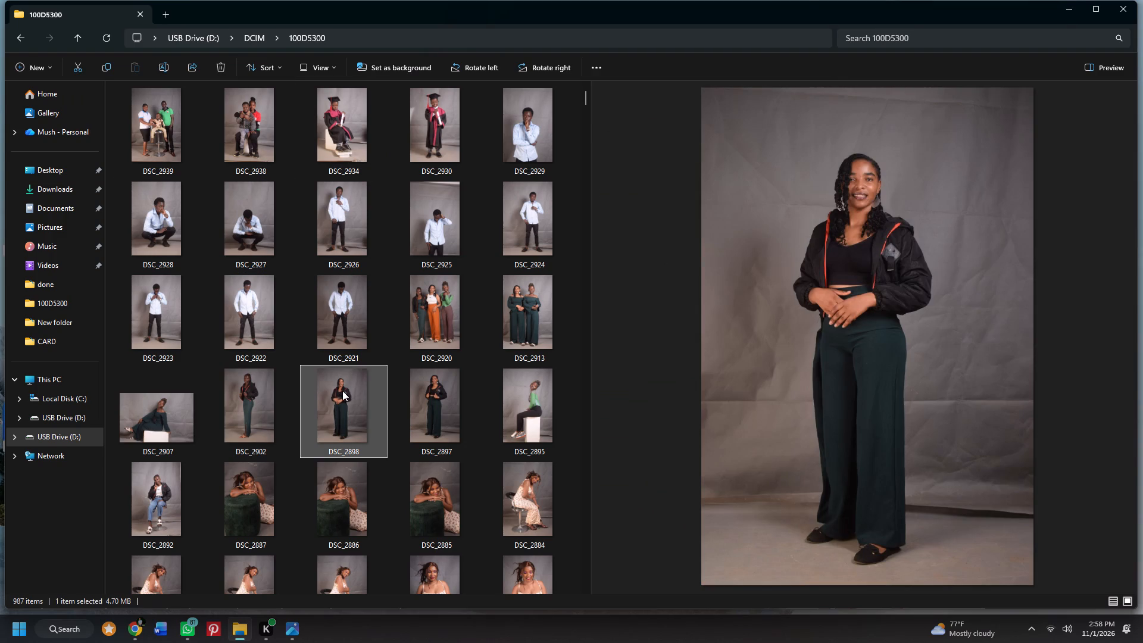
double_click(436, 422)
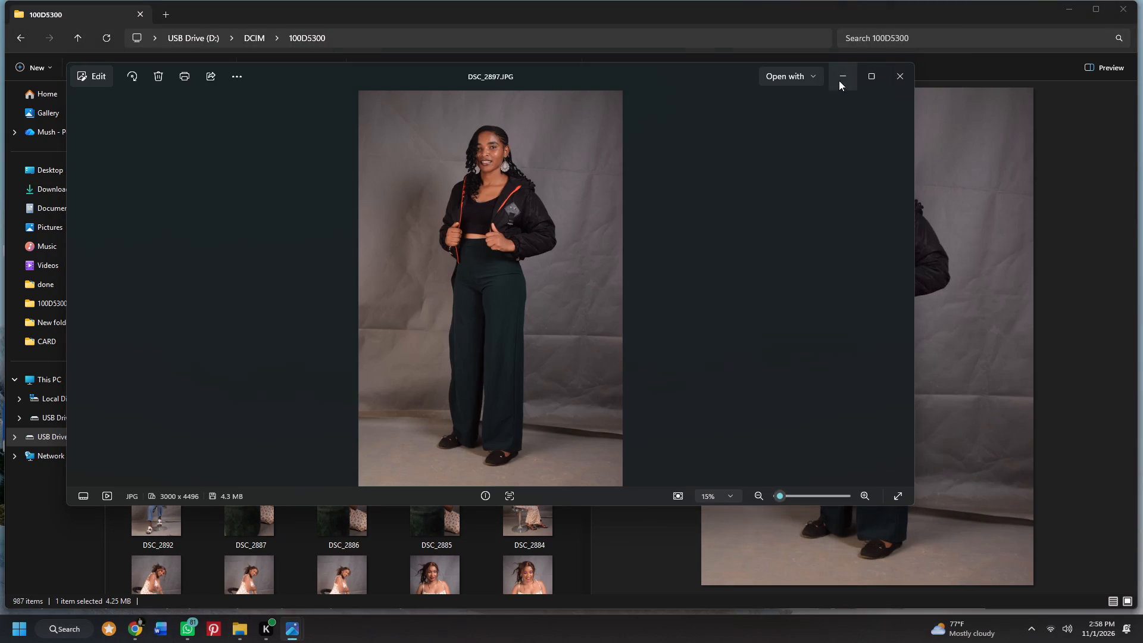
click(835, 76)
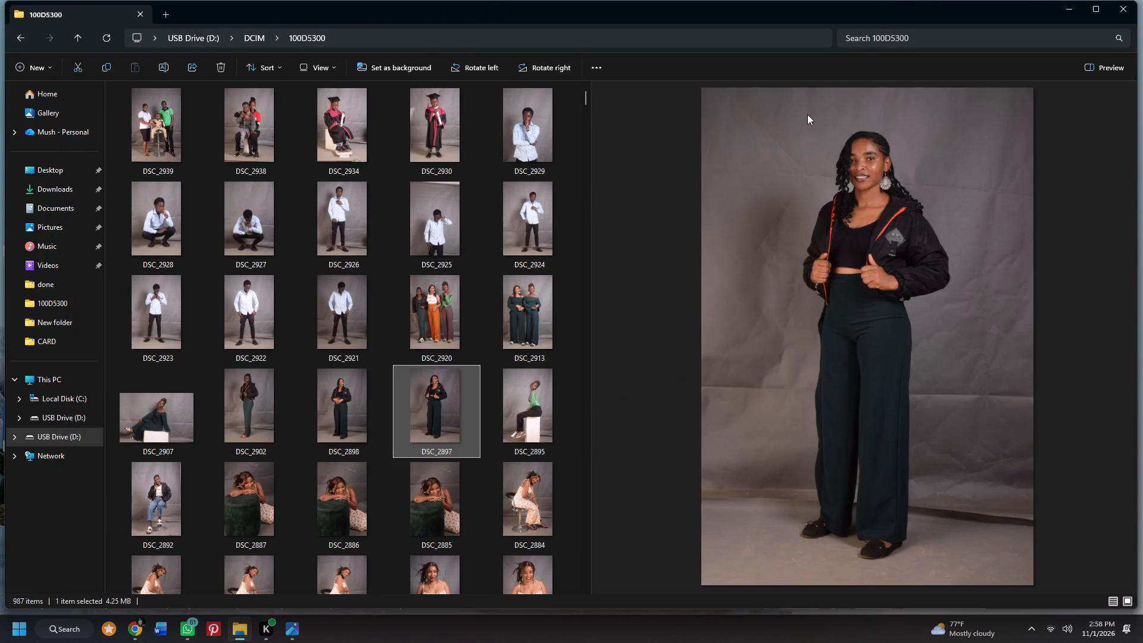
key(Right)
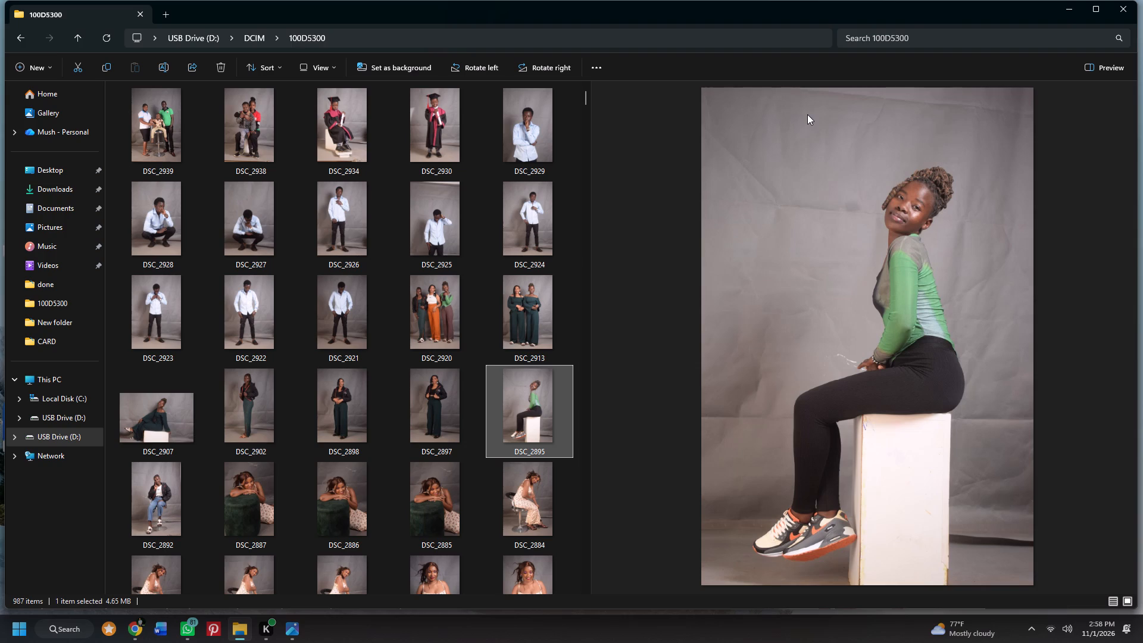
key(Right)
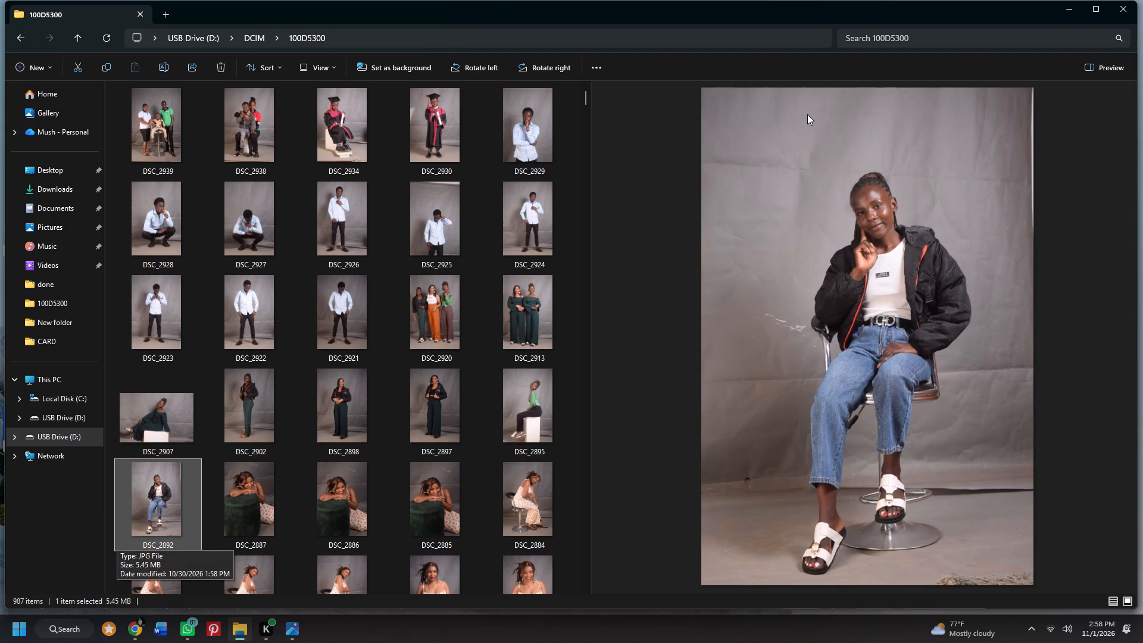
key(Right)
key(Right)
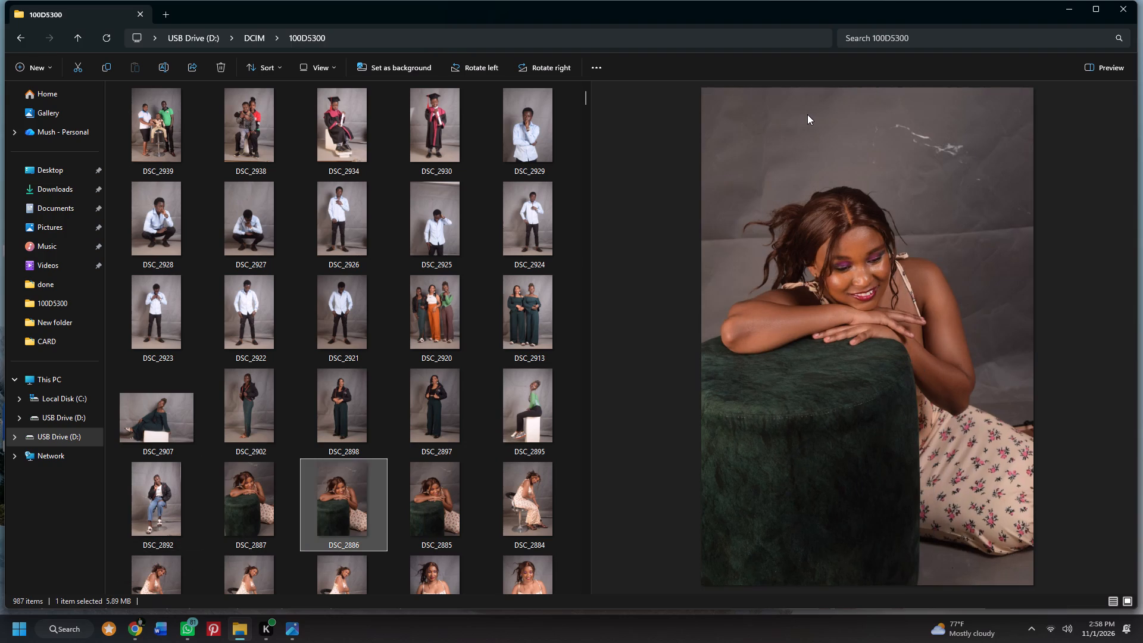
key(Right)
key(Right)
key(Right)
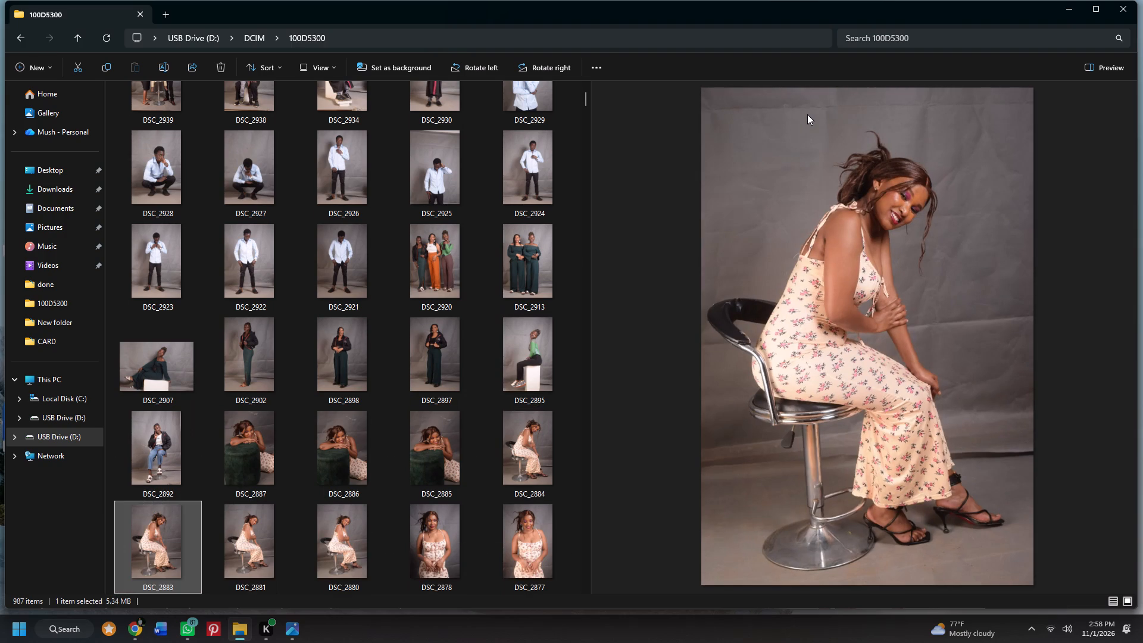
key(Up)
key(Up)
key(Up)
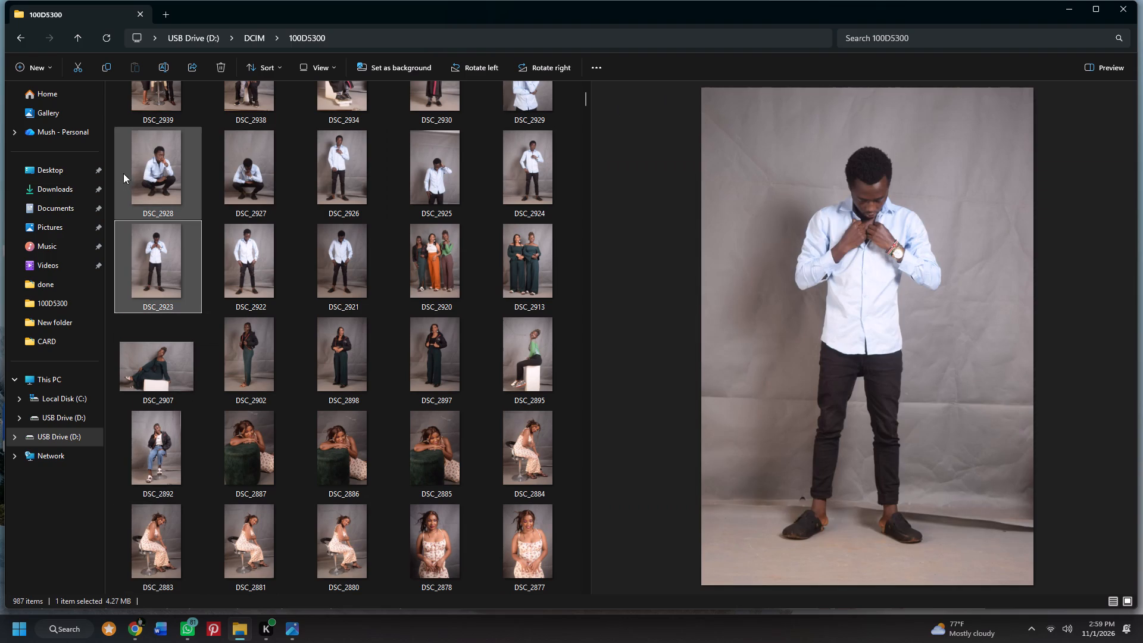
double_click(165, 166)
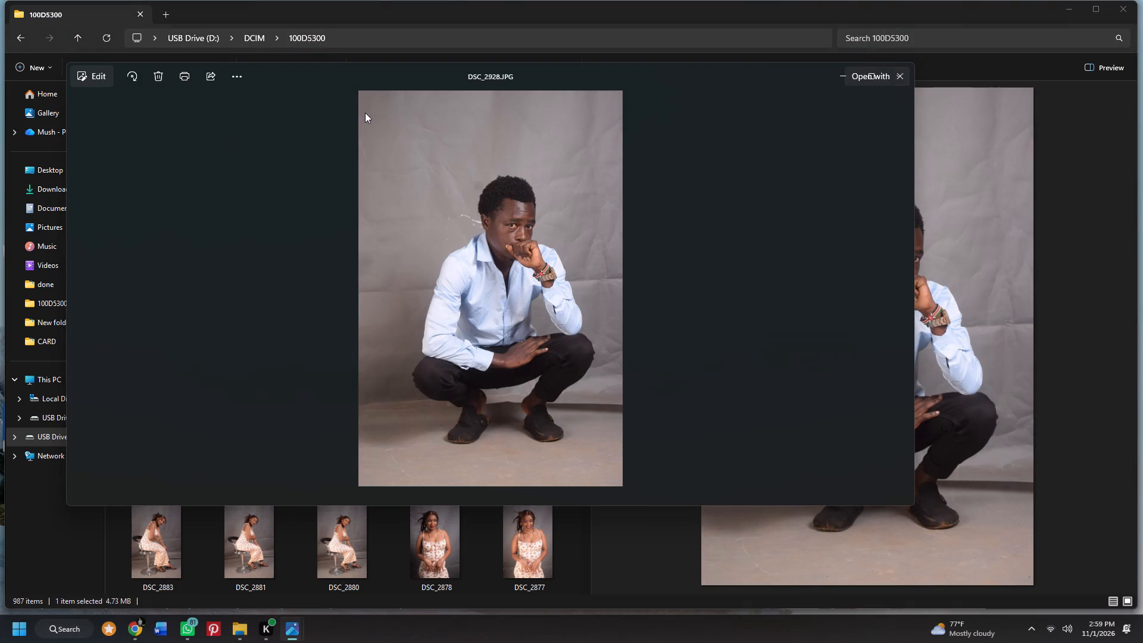
click(846, 80)
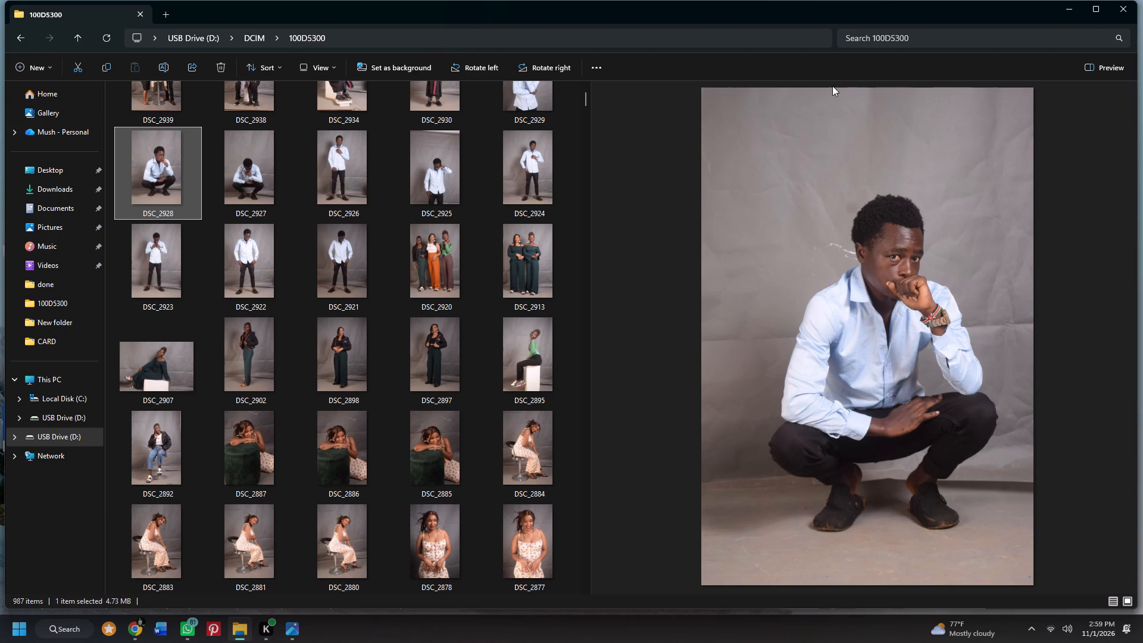
Permanently delete DSC_2927, the crouching portrait with the lowered head.
click(257, 164)
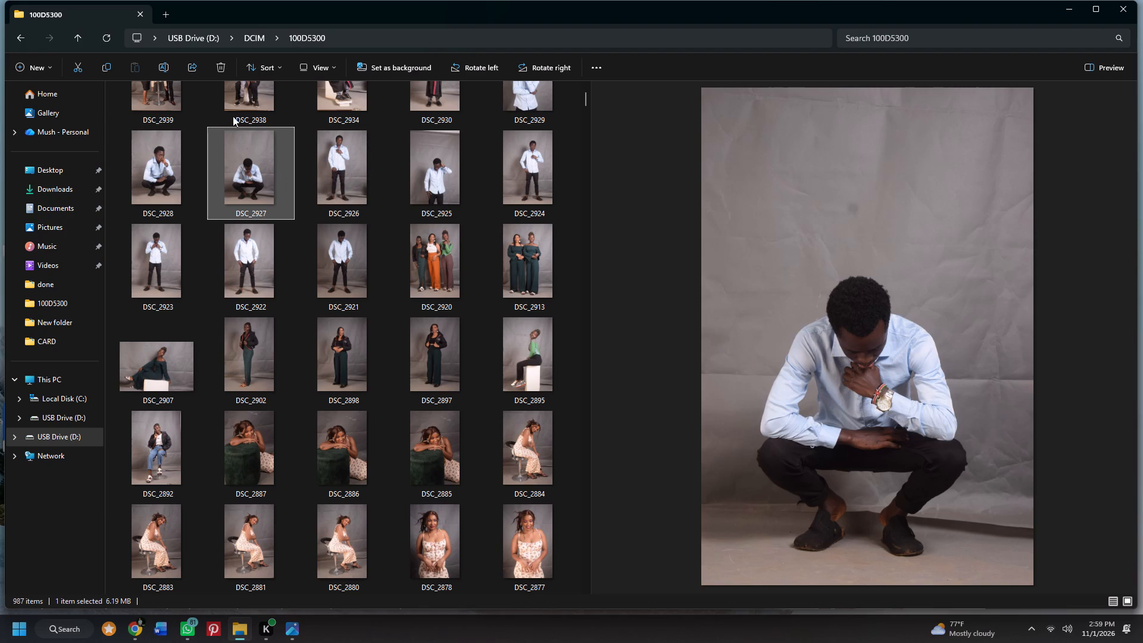
click(222, 67)
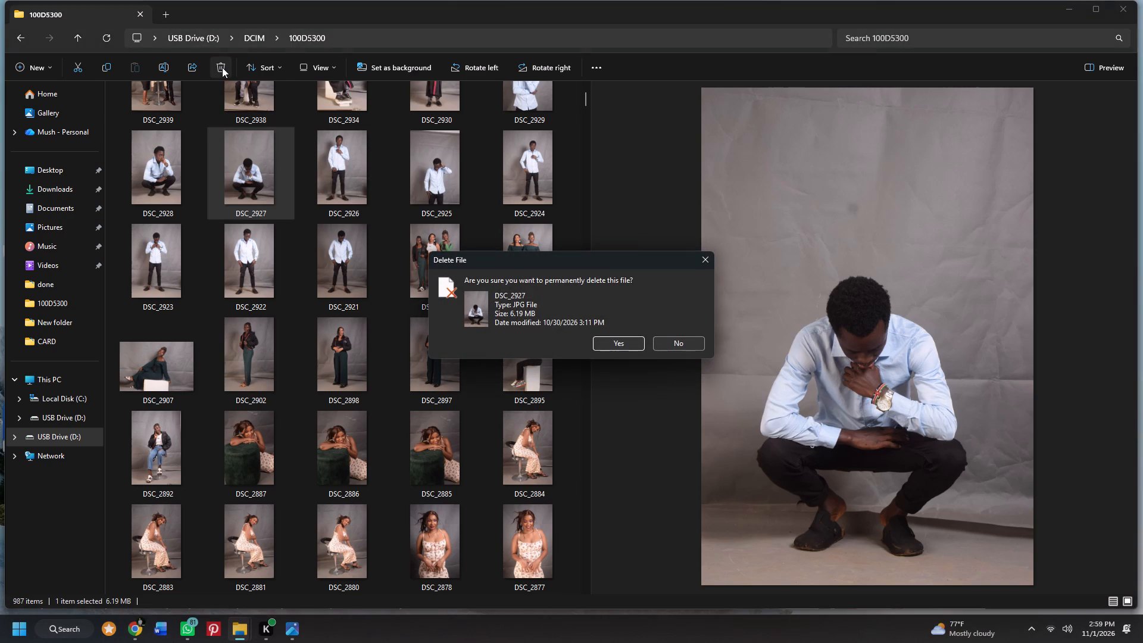
click(627, 340)
Open the standing portrait DSC_2926 in Adobe Photoshop 2023.
click(251, 173)
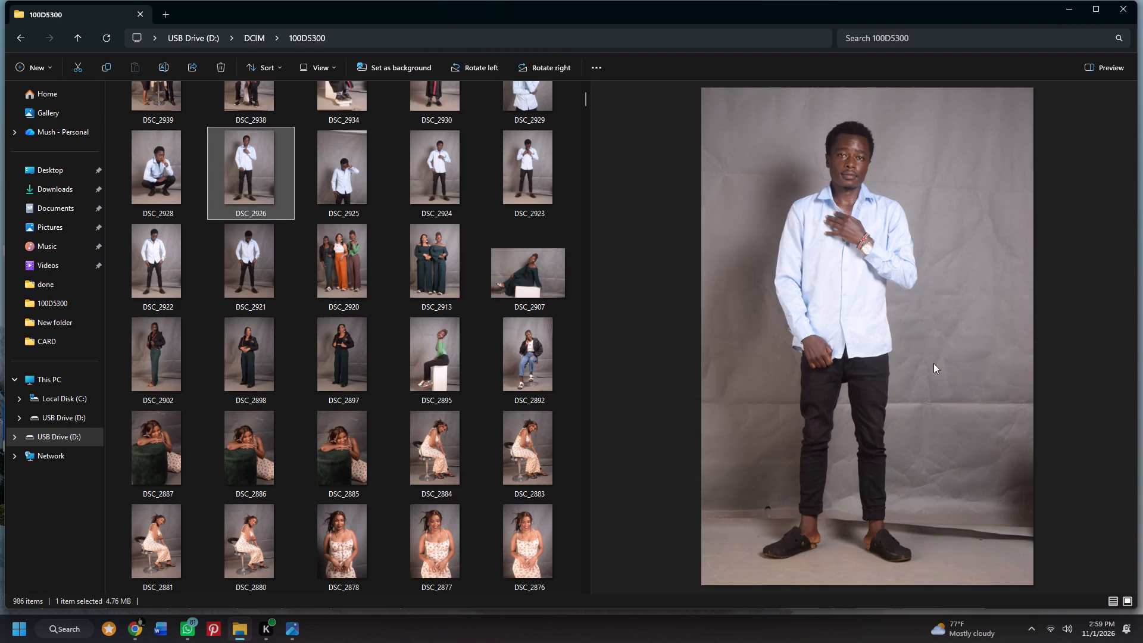
right_click(891, 259)
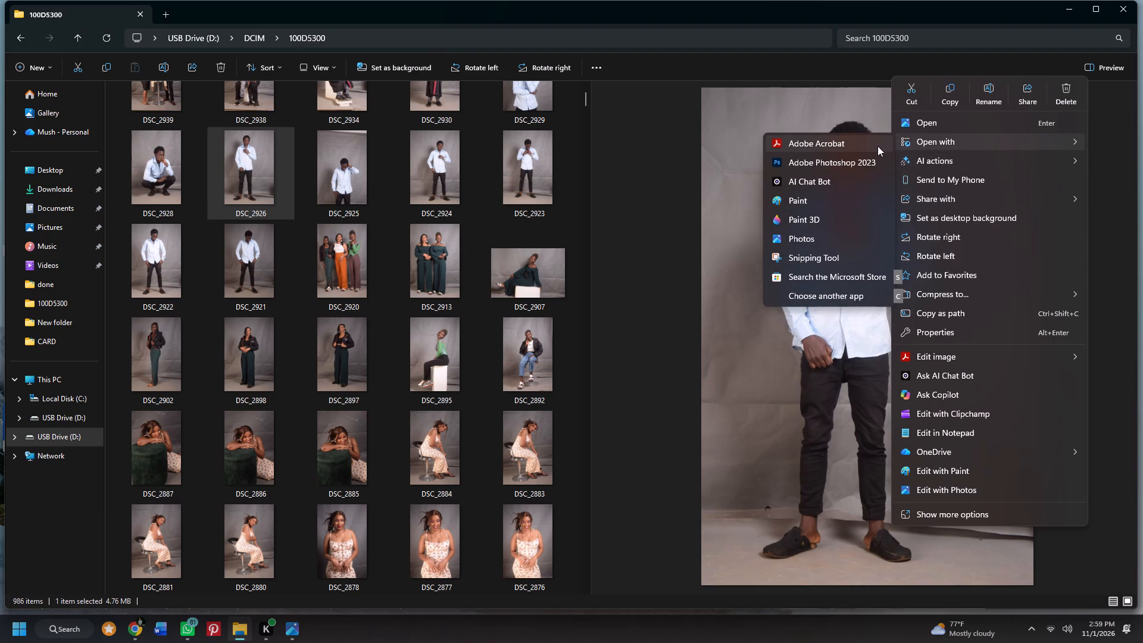
click(875, 154)
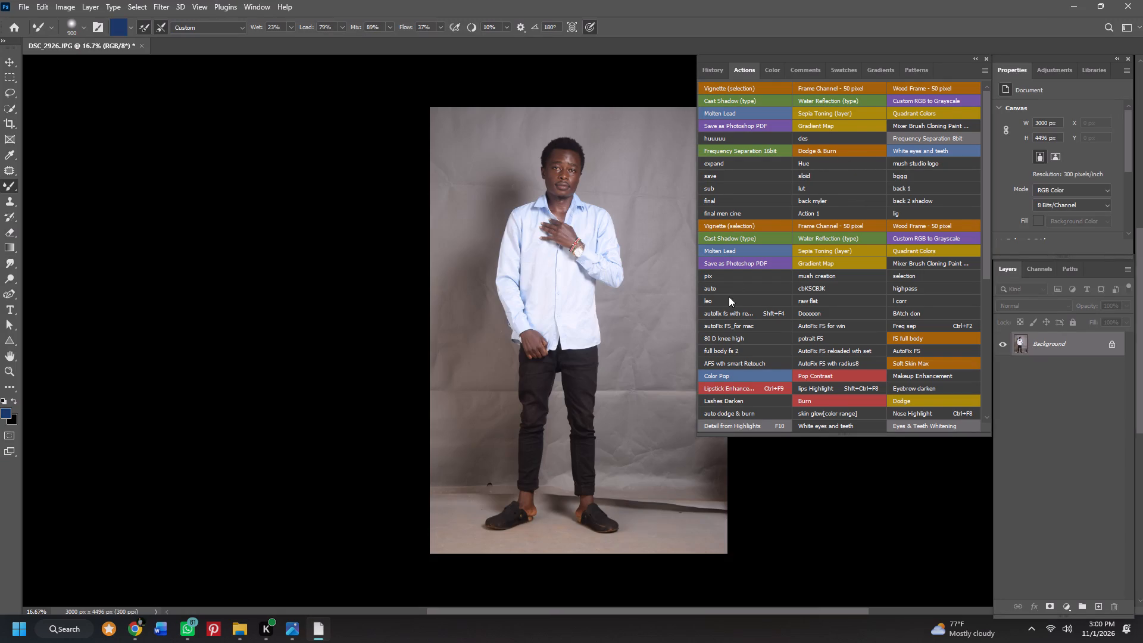
Paint Mixer Brush strokes across the trousers and the creased backdrop beside the man's knees to smooth the background.
scroll(636, 334, up, 1)
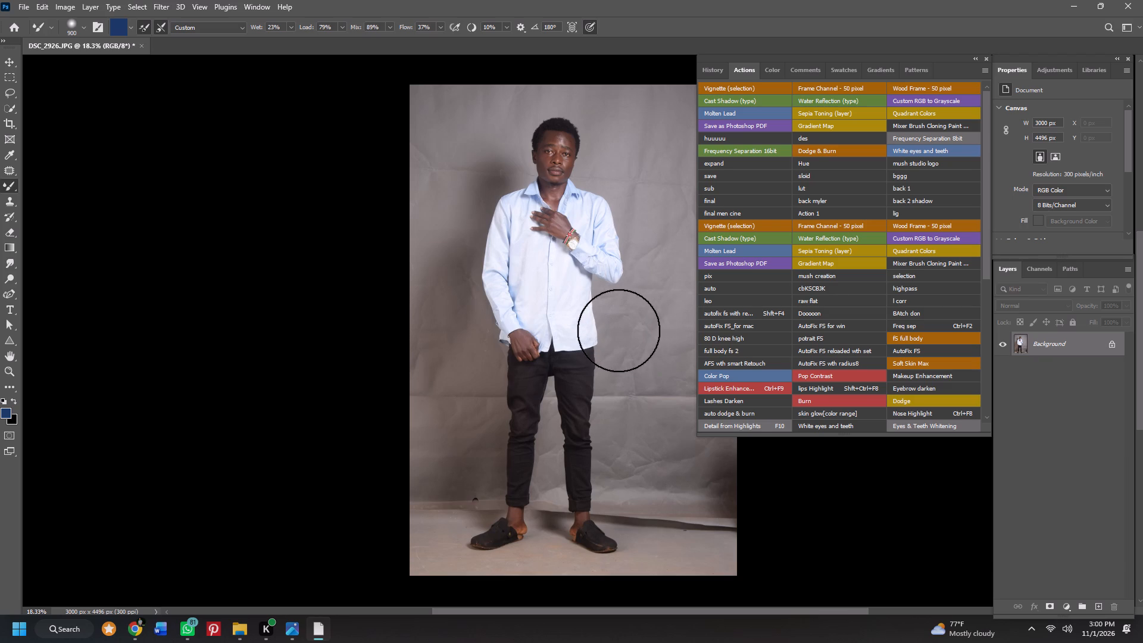
scroll(619, 330, up, 2)
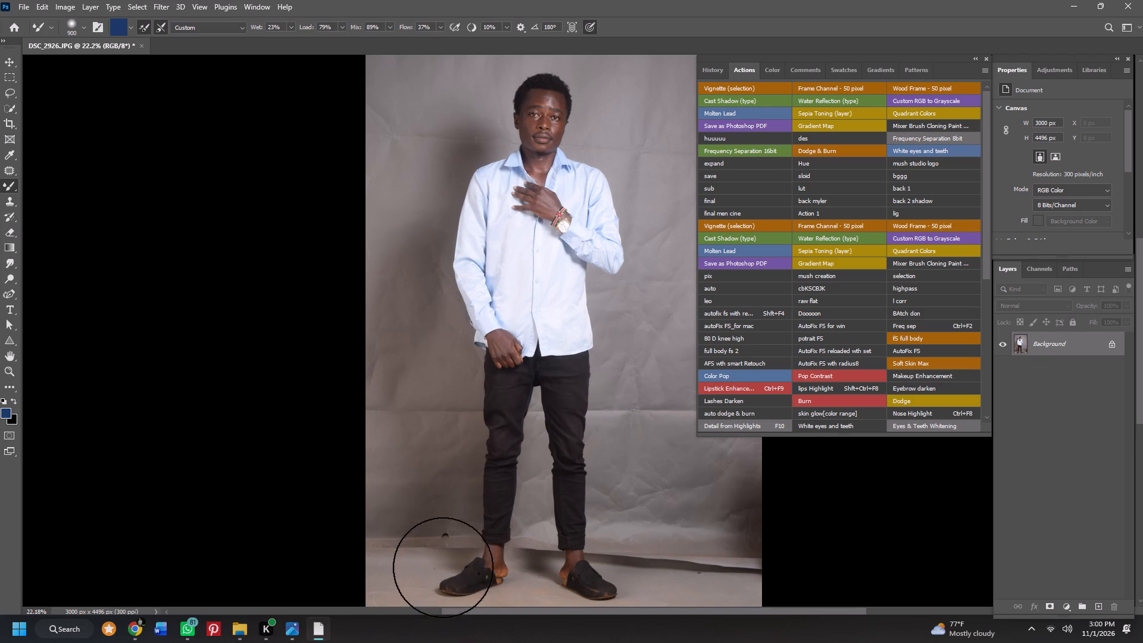
double_click(408, 610)
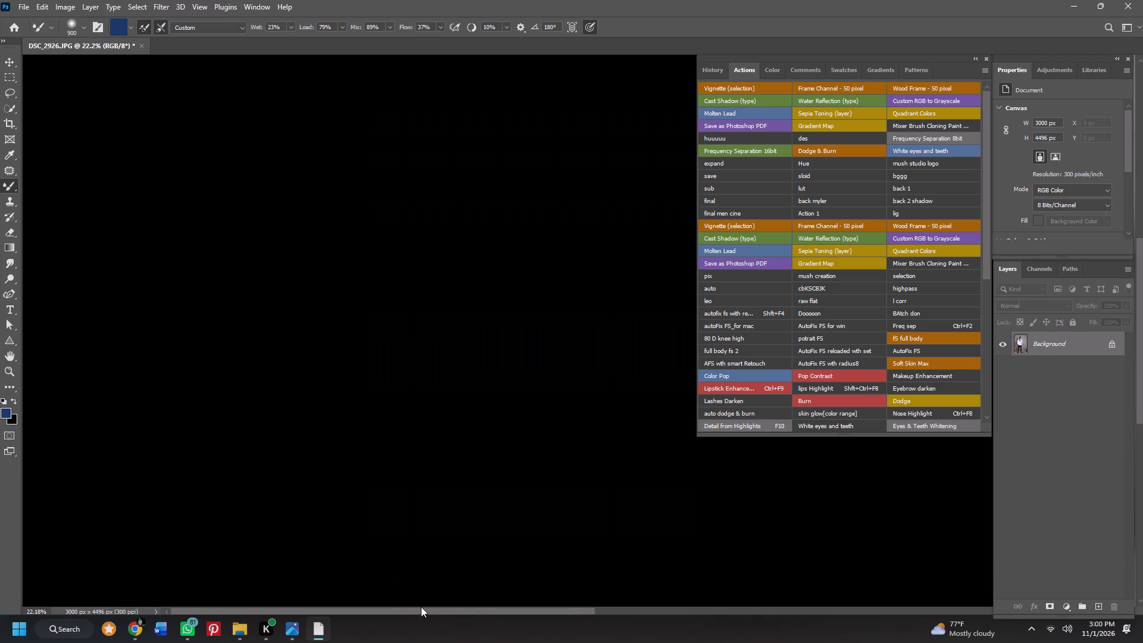
double_click(425, 606)
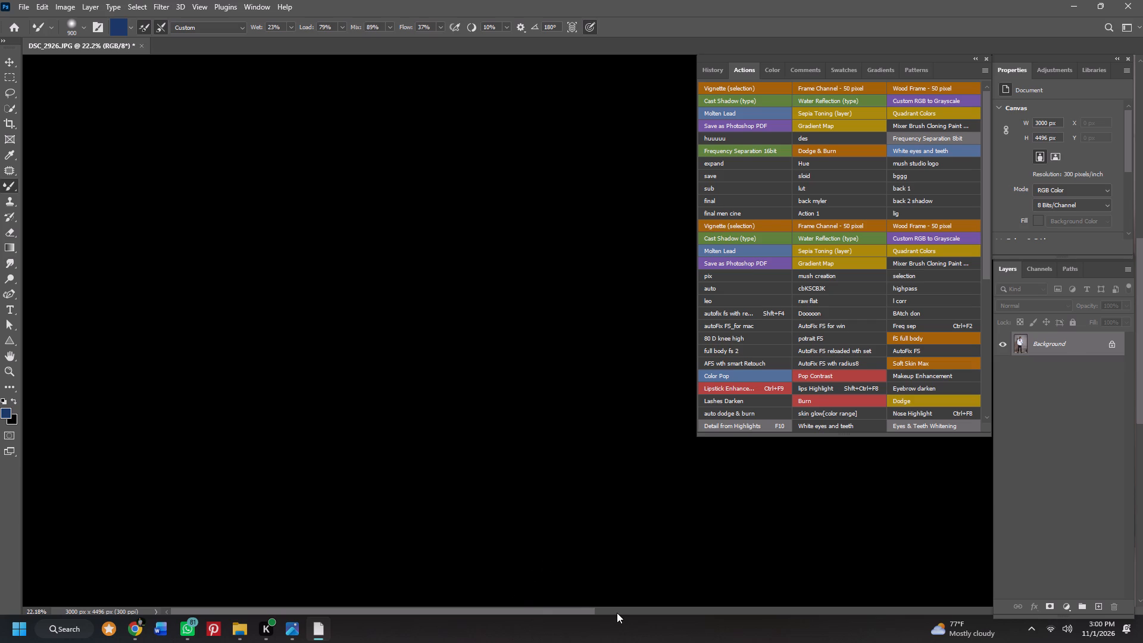
click(617, 613)
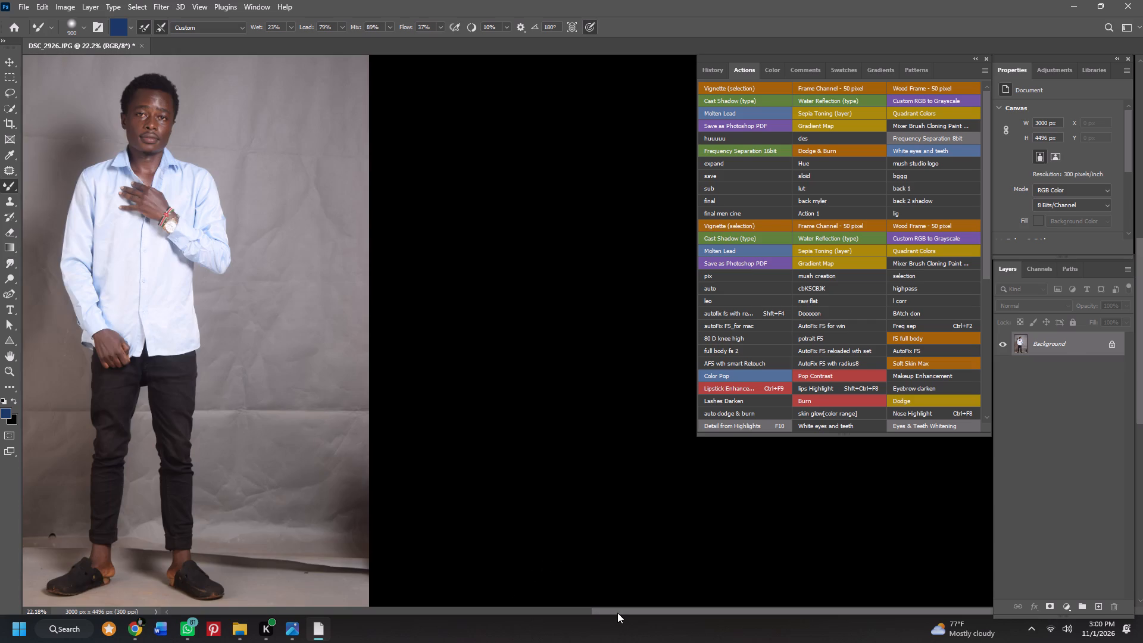
click(617, 613)
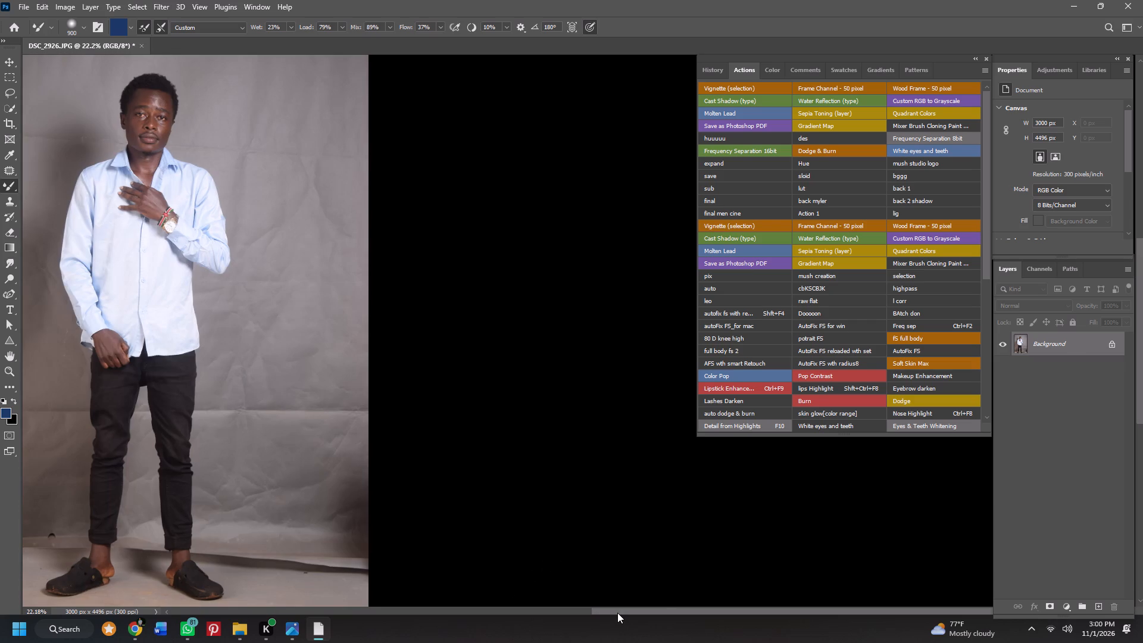
key(Right)
drag(168, 431, 208, 431)
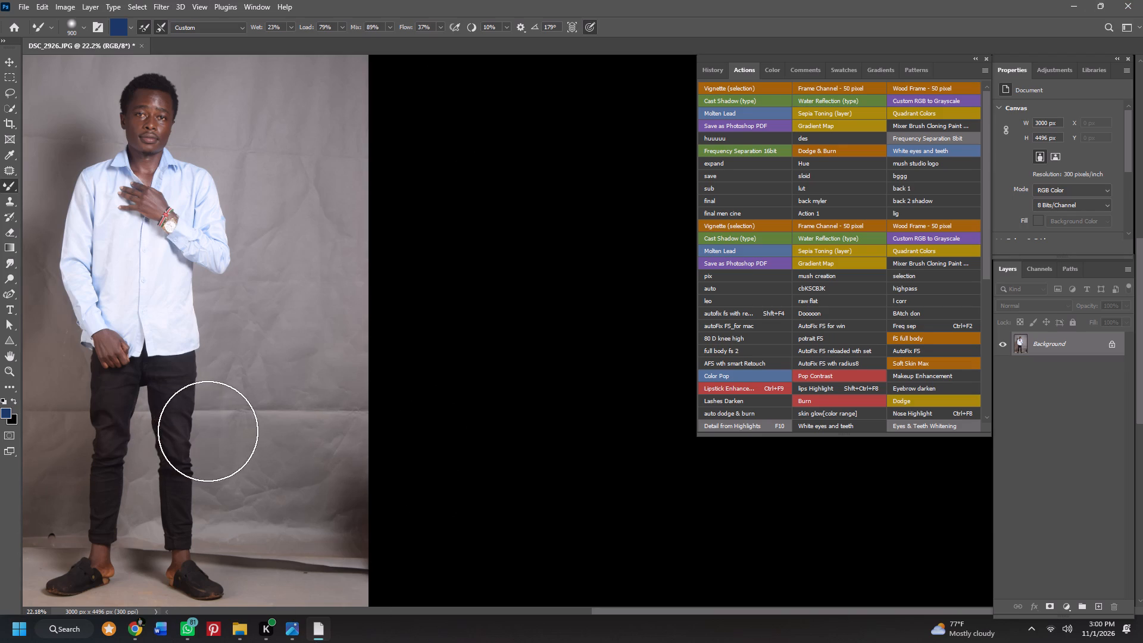
drag(208, 431, 252, 426)
drag(195, 426, 277, 413)
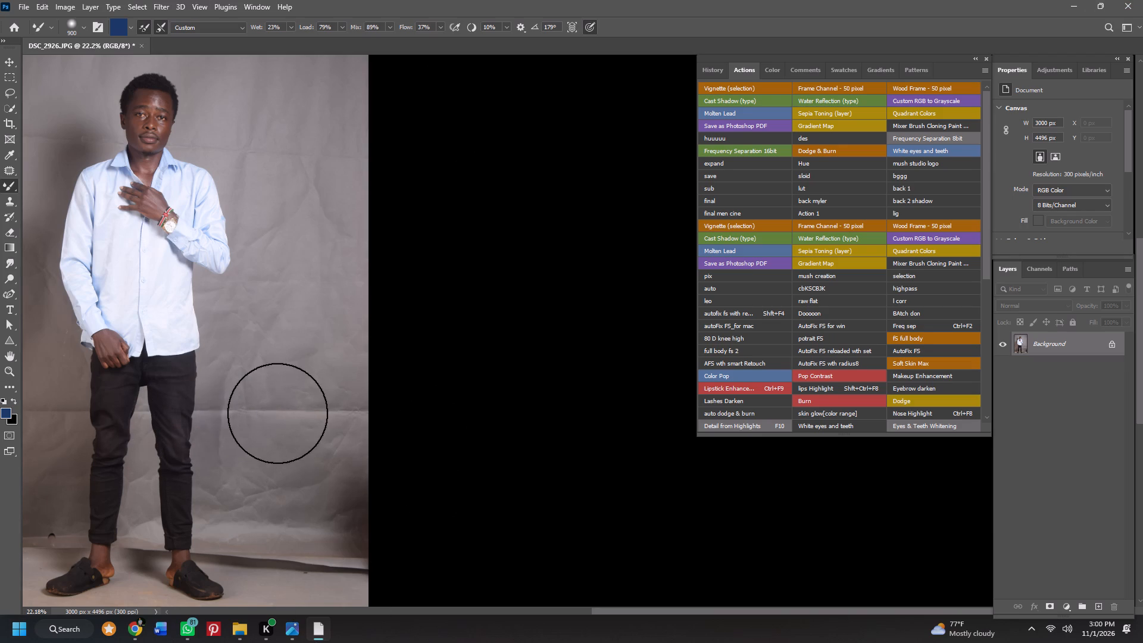
drag(277, 413, 217, 413)
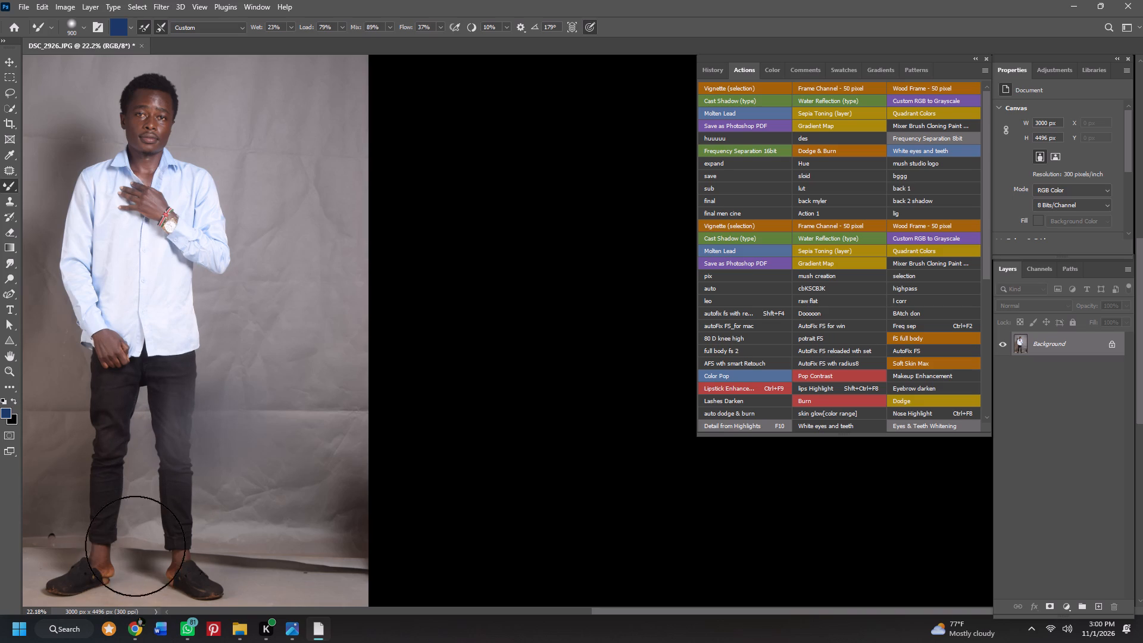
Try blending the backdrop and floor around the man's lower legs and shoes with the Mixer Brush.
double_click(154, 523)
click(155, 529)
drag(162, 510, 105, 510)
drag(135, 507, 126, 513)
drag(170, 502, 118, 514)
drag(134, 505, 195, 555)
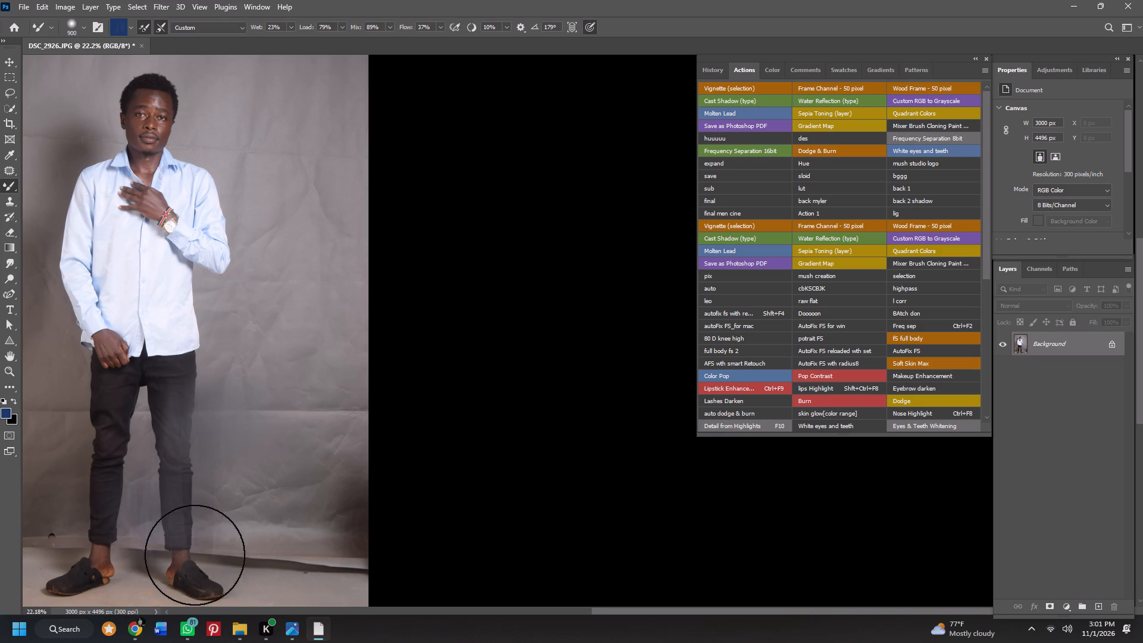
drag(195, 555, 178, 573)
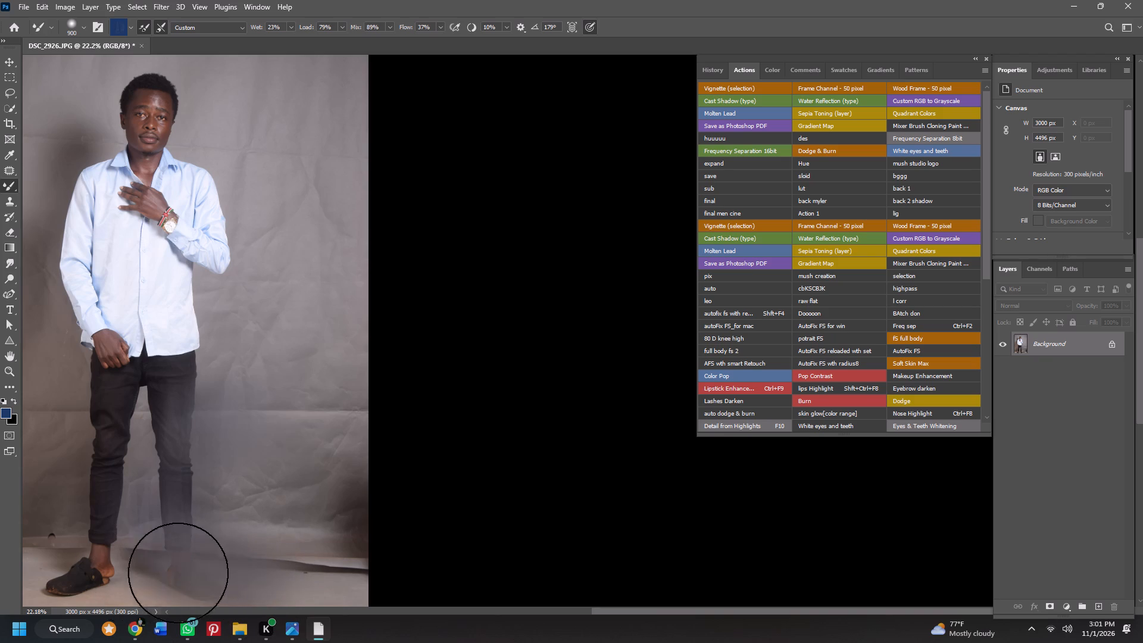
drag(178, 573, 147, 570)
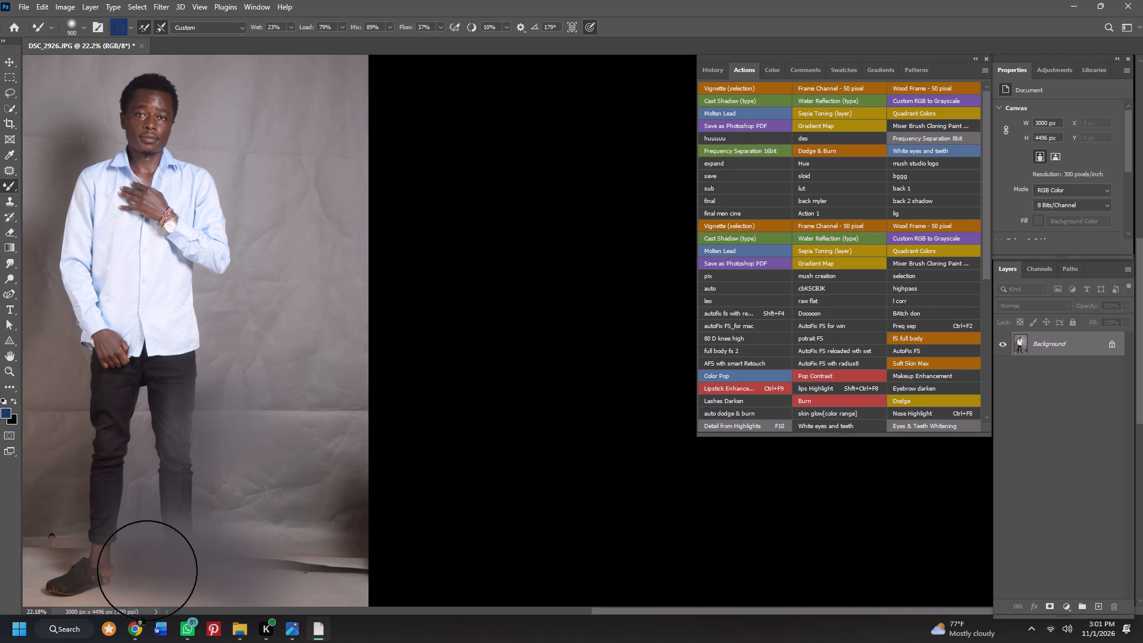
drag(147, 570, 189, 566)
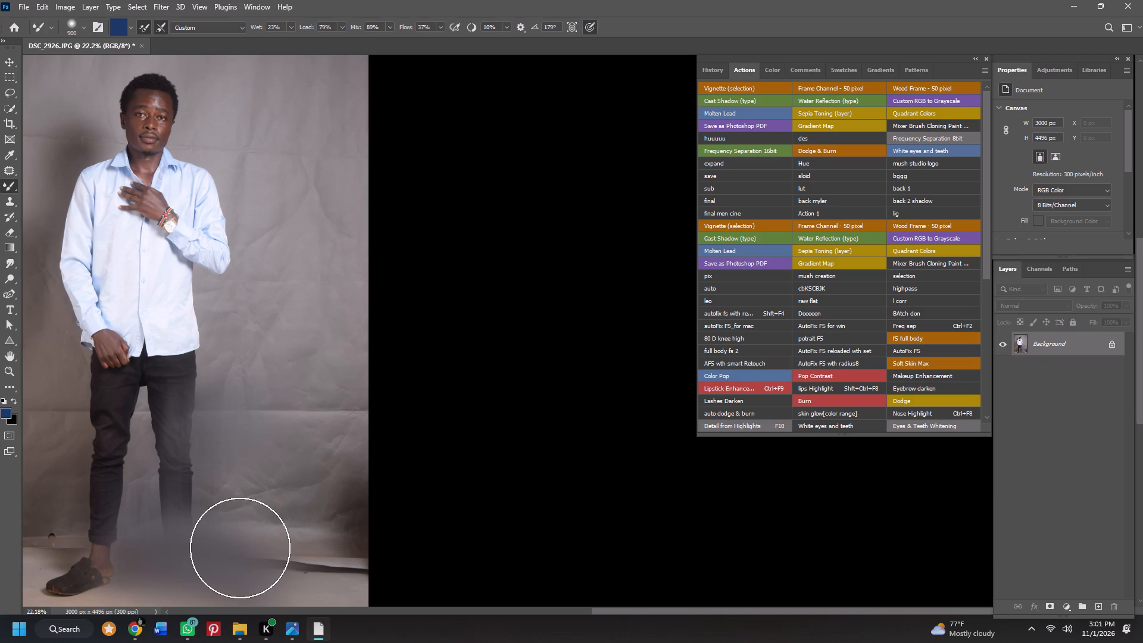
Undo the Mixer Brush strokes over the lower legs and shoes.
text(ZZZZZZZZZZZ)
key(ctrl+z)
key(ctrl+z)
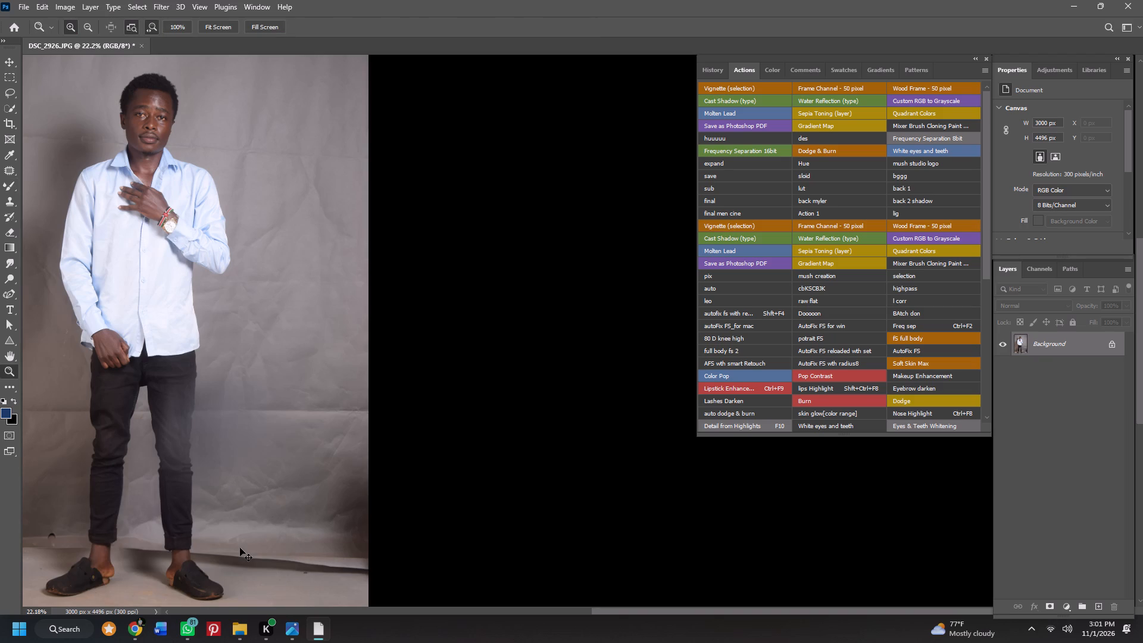
Undo the remaining Mixer Brush strokes across the trousers and the backdrop beside the man's knees.
key(ctrl+z)
key(ctrl+z)
key(ctrl+z)
key(ctrl+z)
key(ctrl+z)
key(ctrl+z)
key(ctrl+z)
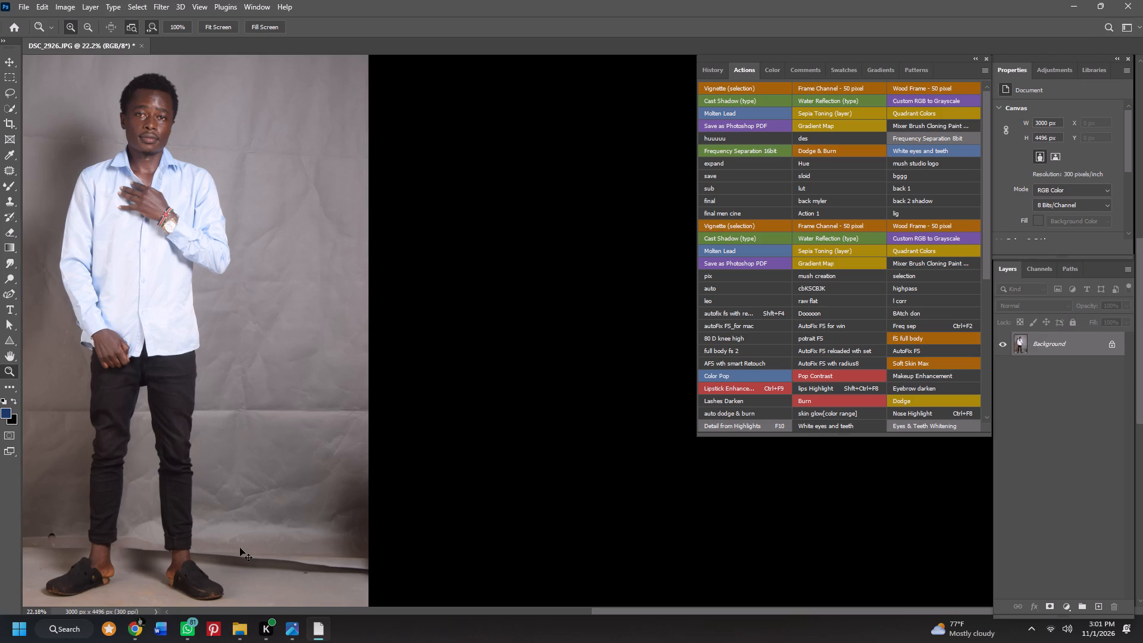
key(ctrl+z)
key(ctrl+z)
key(ctrl+z)
key(ctrl+z)
Convert the locked Background into an editable layer named "colour".
click(1065, 339)
drag(1065, 339, 1065, 341)
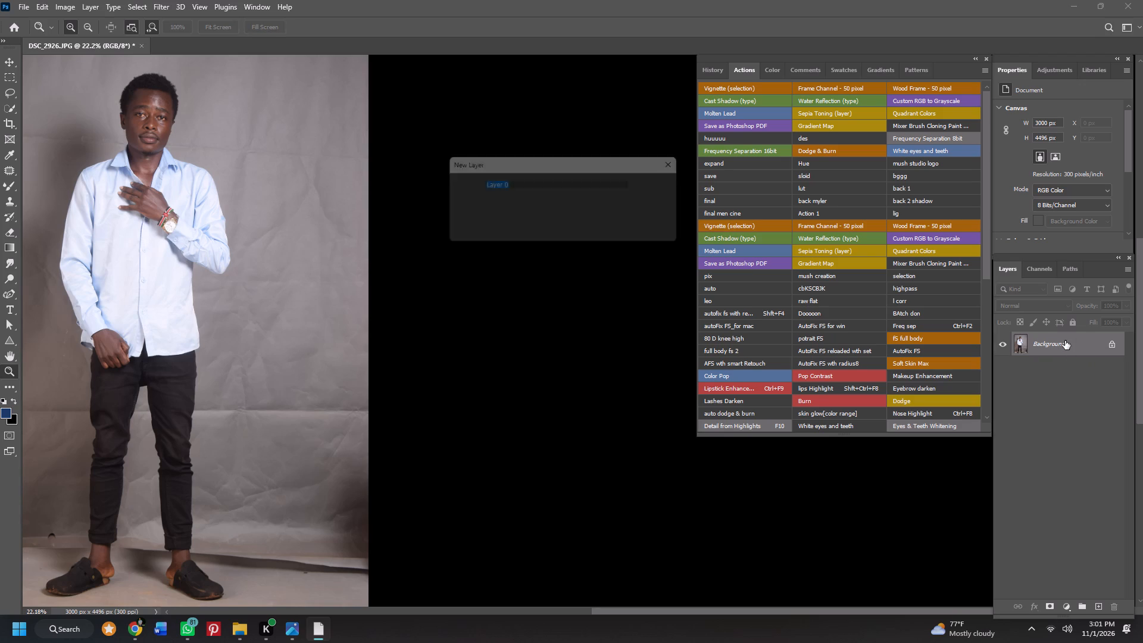
drag(1065, 341, 1070, 364)
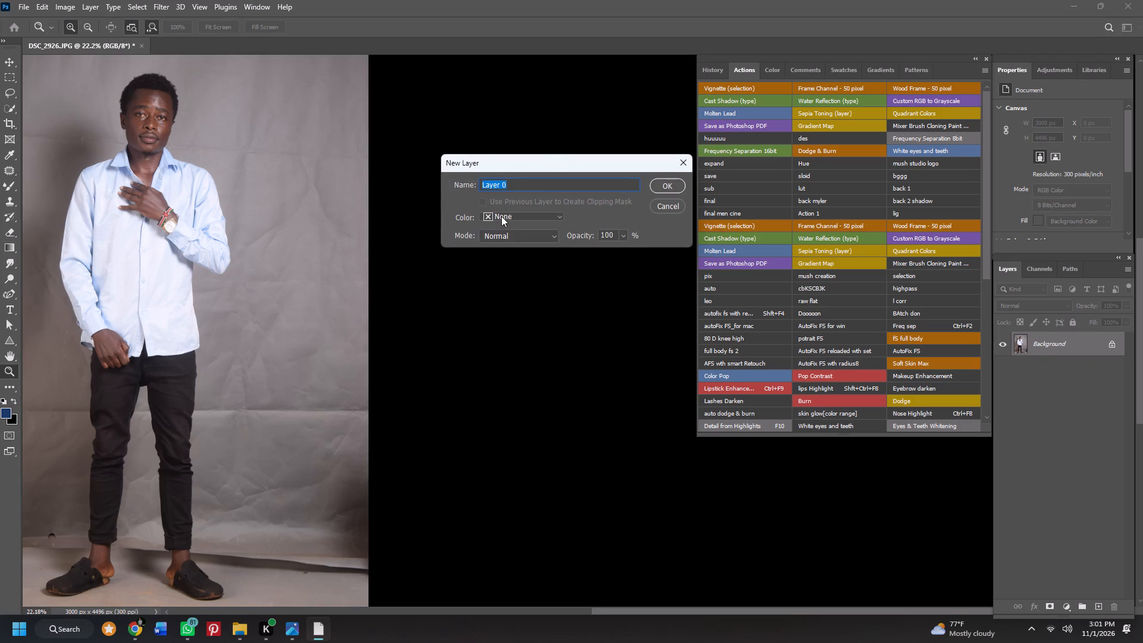
double_click(511, 182)
key(BackSpace)
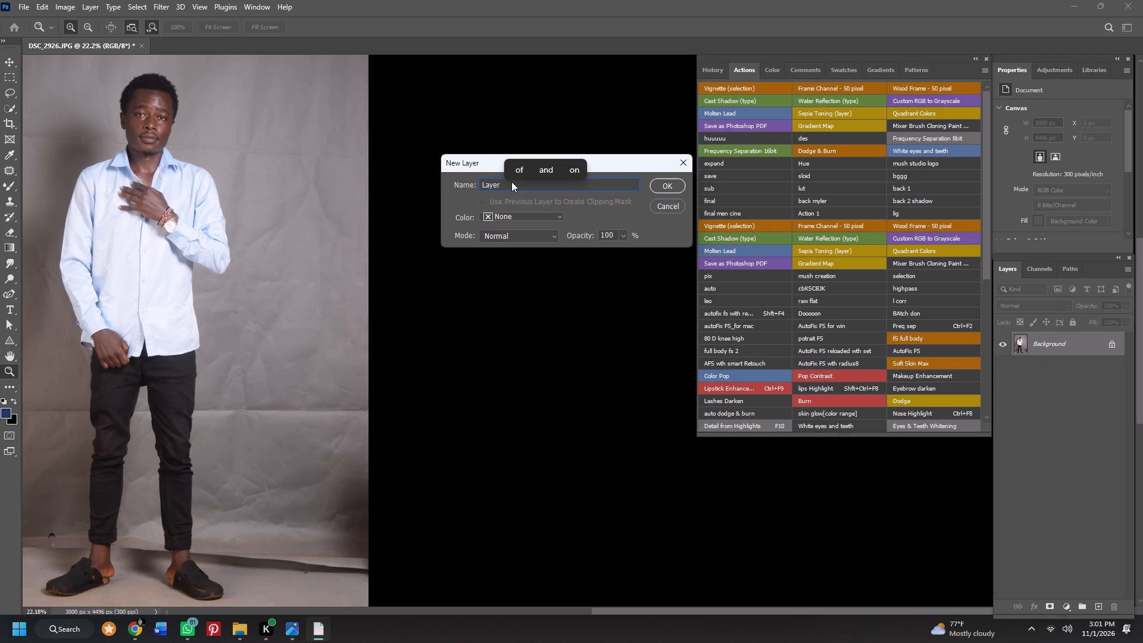
key(Delete)
key(Delete)
key(BackSpace)
key(BackSpace)
key(BackSpace)
key(BackSpace)
key(BackSpace)
key(BackSpace)
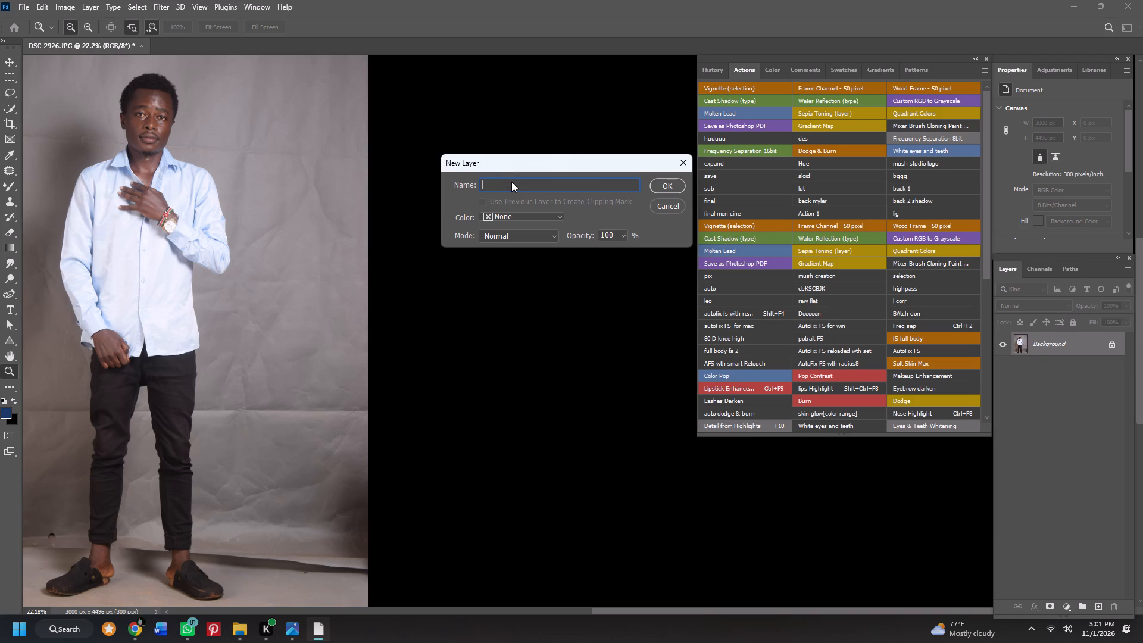
key(c)
text(olour)
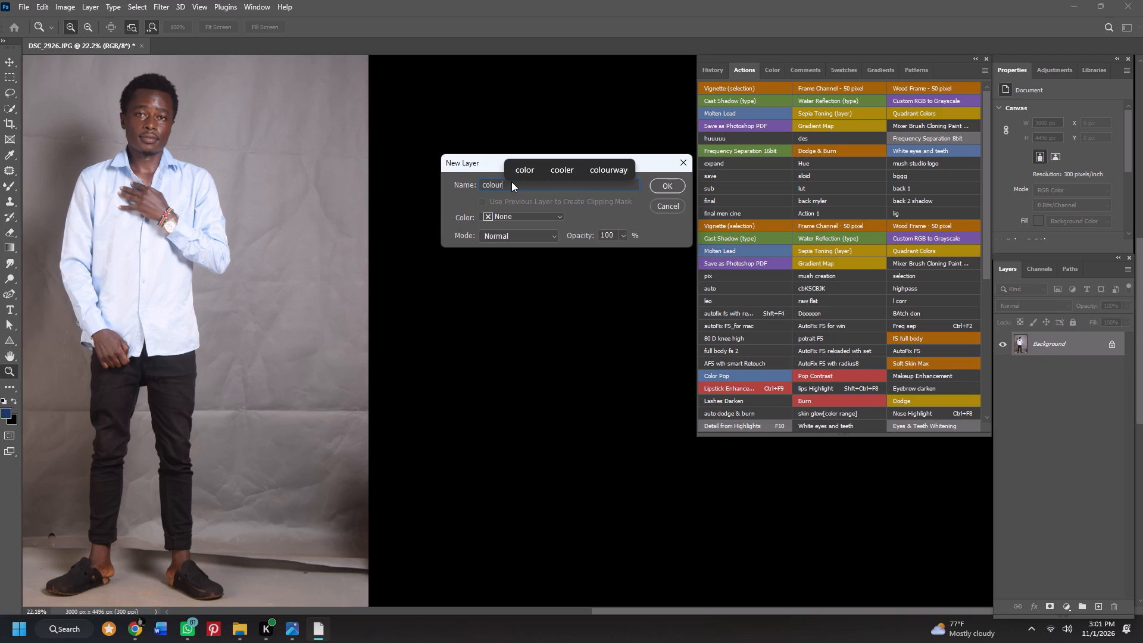
key(Return)
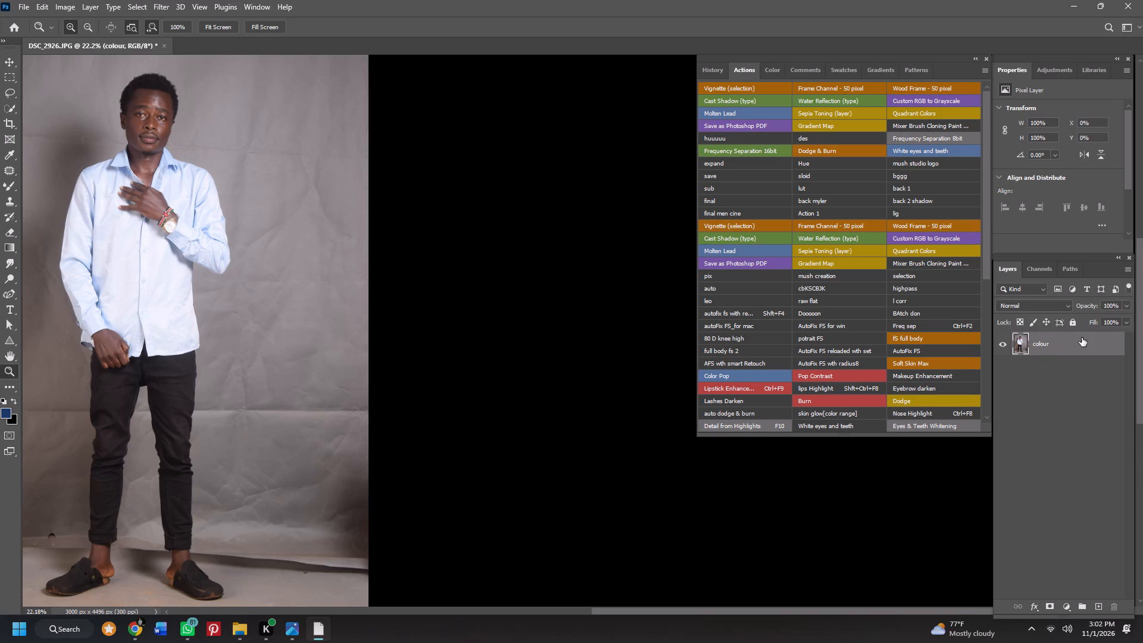
Duplicate the colour layer within DSC_2926.JPG and name the copy "texture".
right_click(1069, 347)
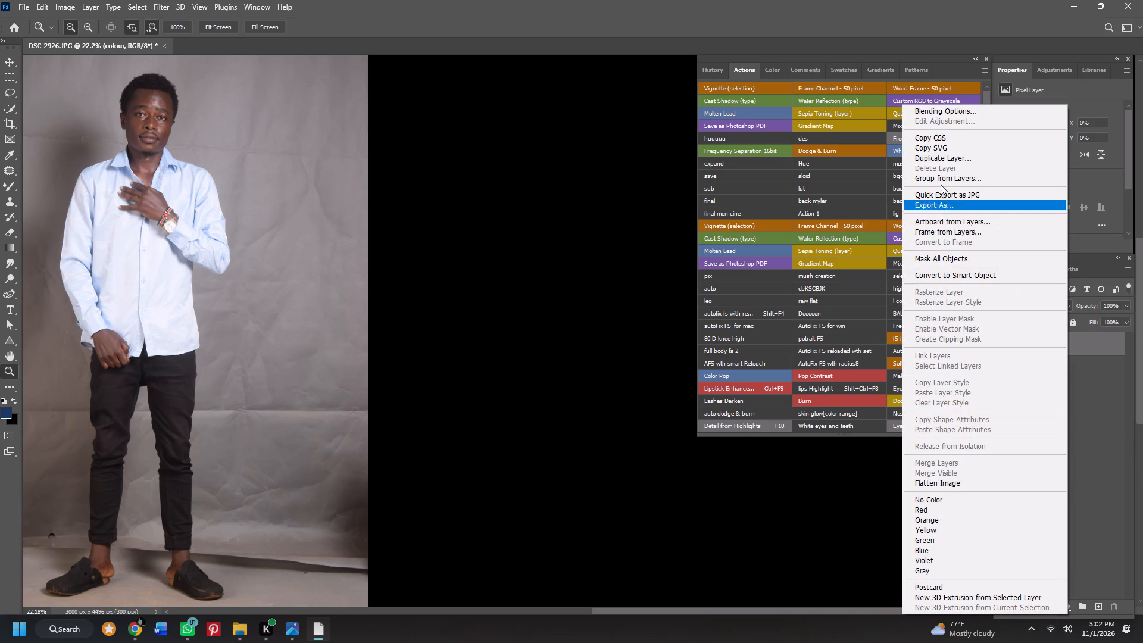
click(922, 156)
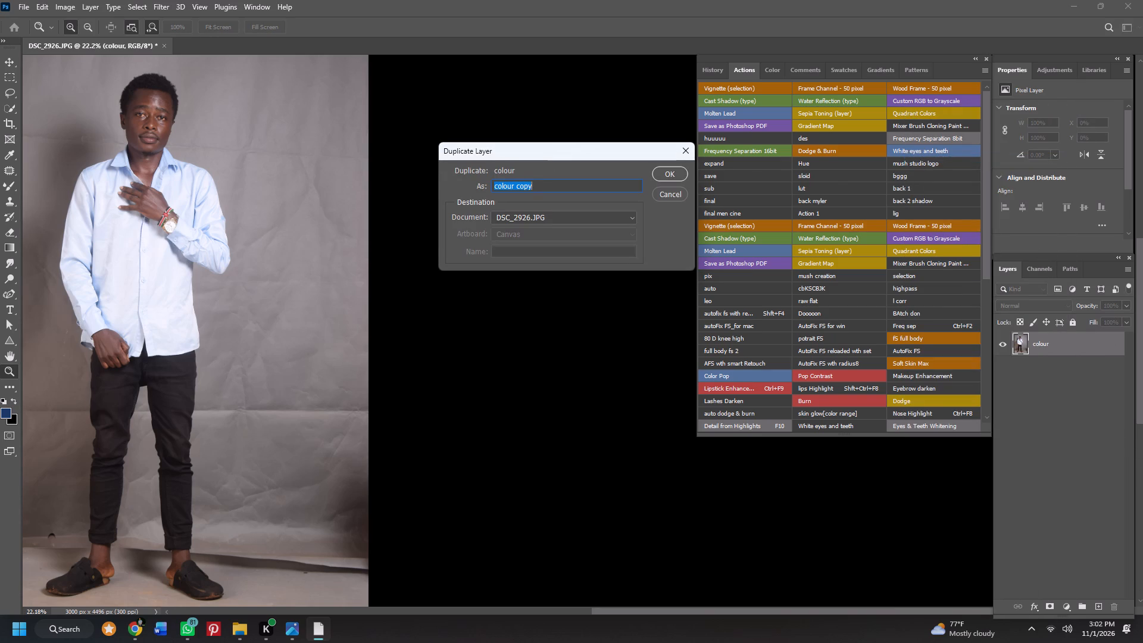
key(Delete)
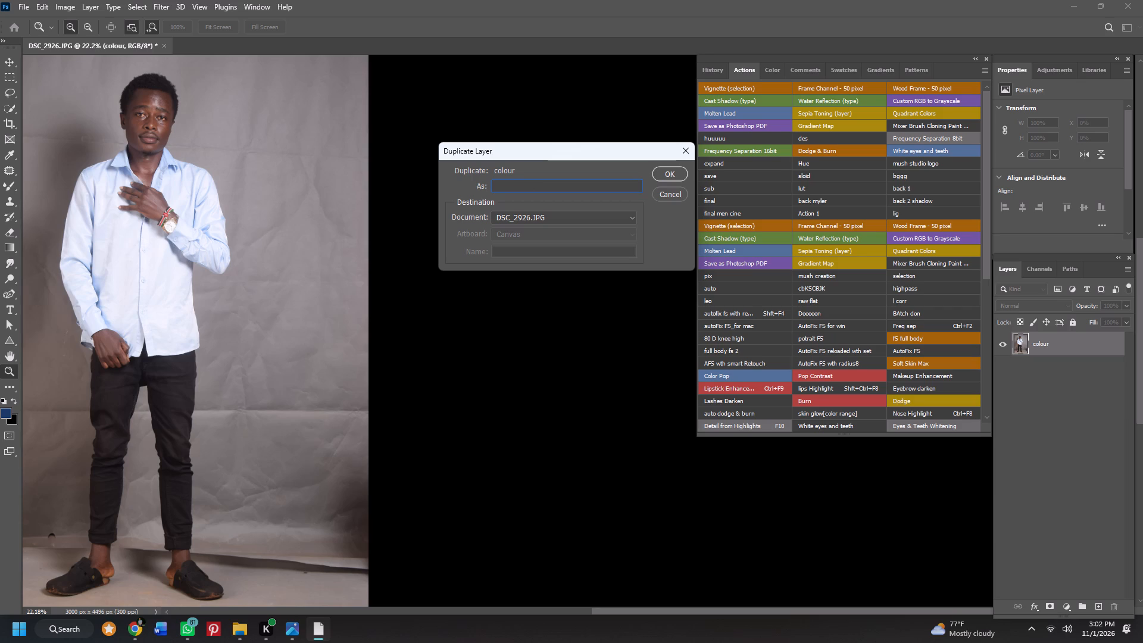
text(texture)
key(Return)
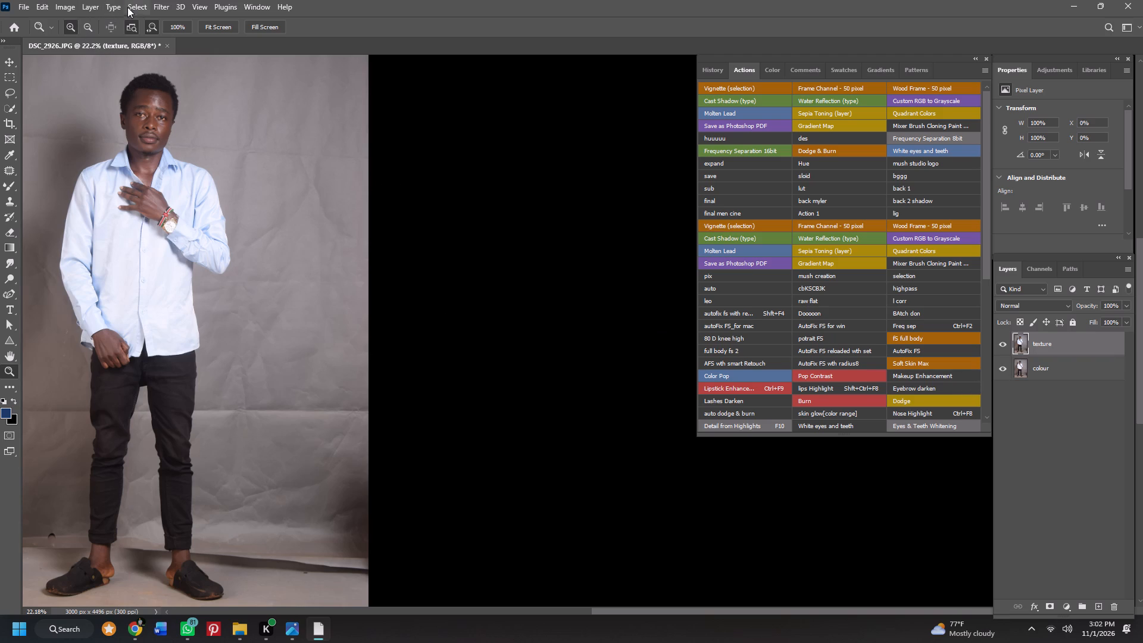
Open the texture layer in the Camera Raw Filter and set Tint to +29.
click(156, 5)
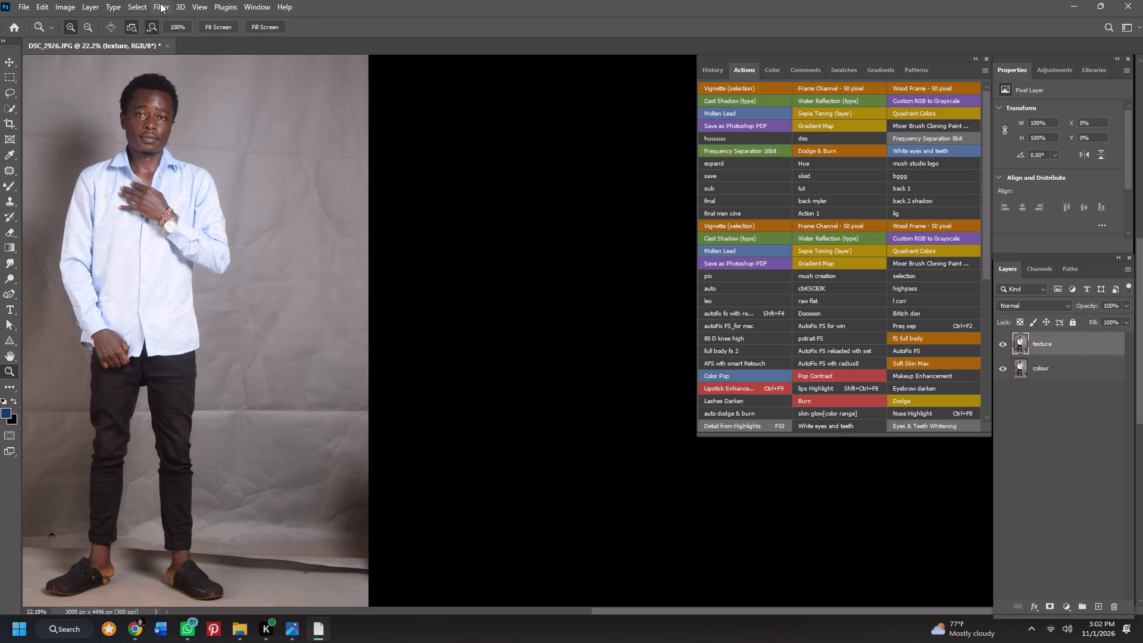
click(157, 5)
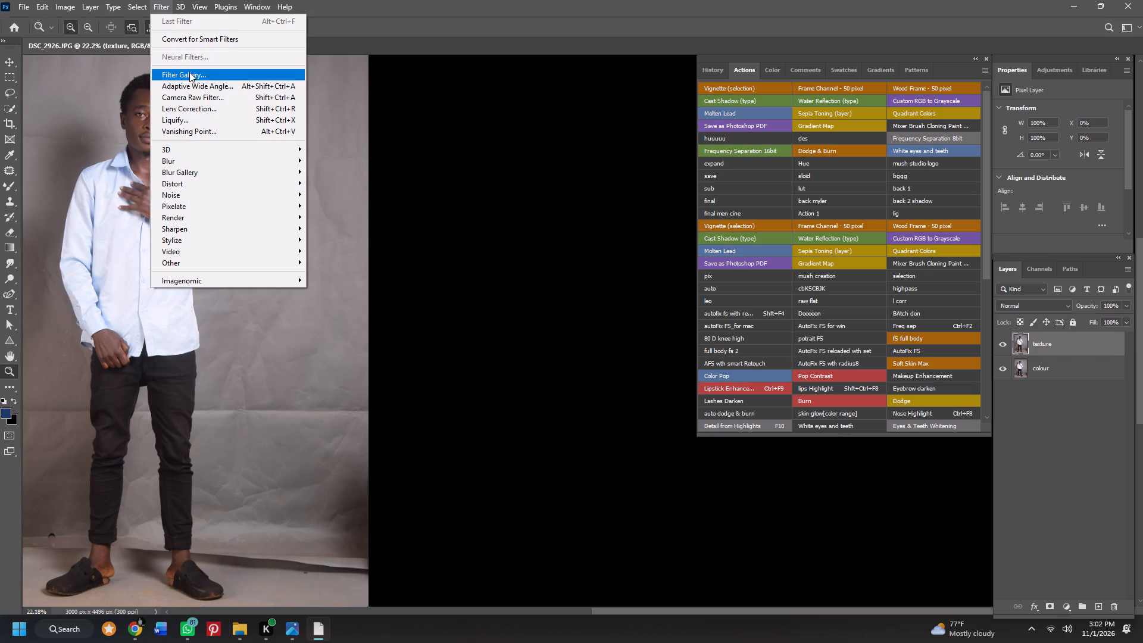
double_click(202, 93)
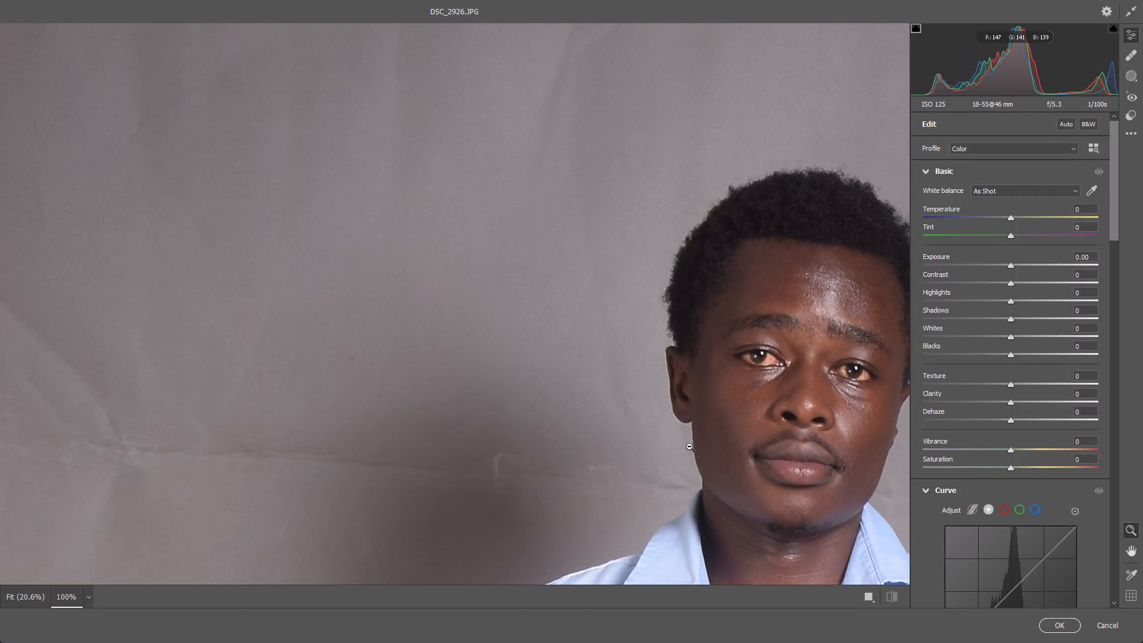
scroll(689, 450, down, 8)
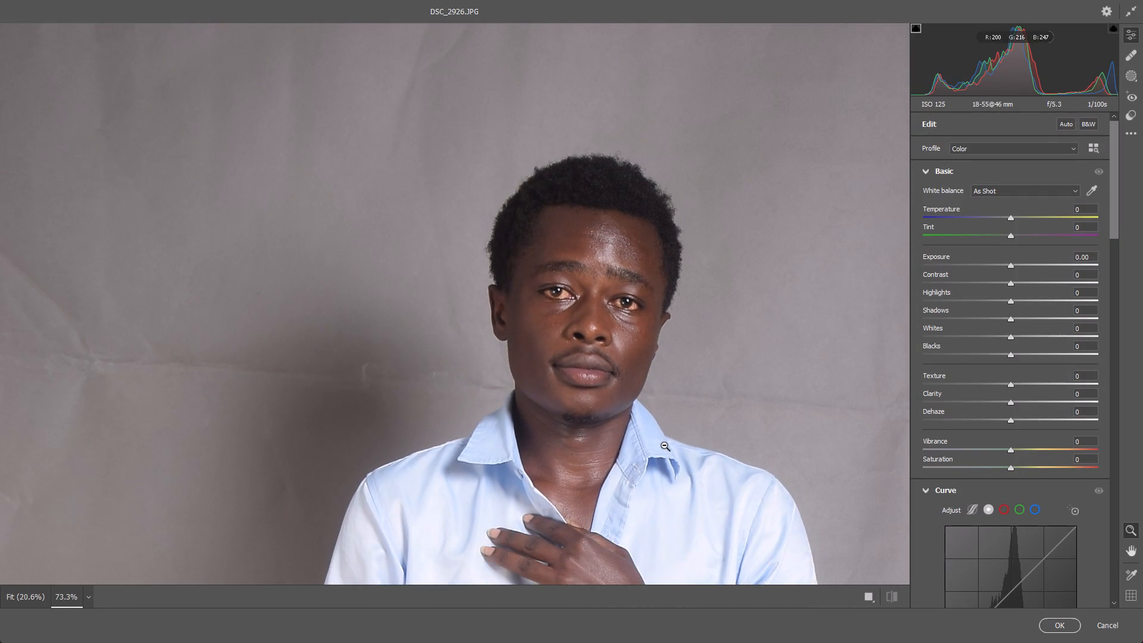
scroll(664, 445, down, 13)
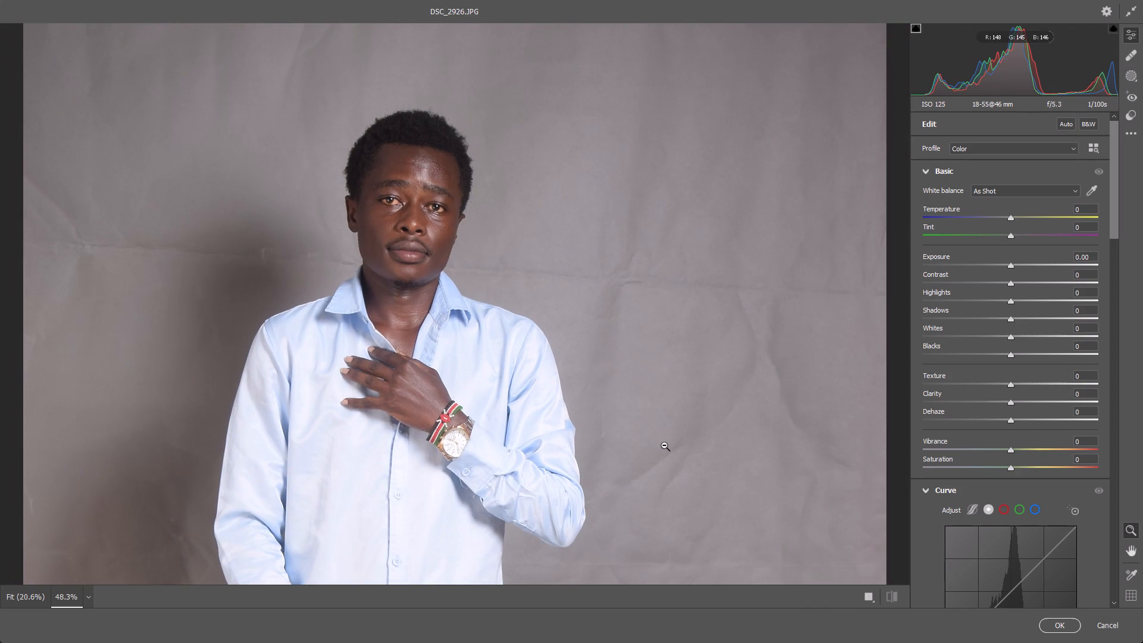
scroll(664, 445, down, 12)
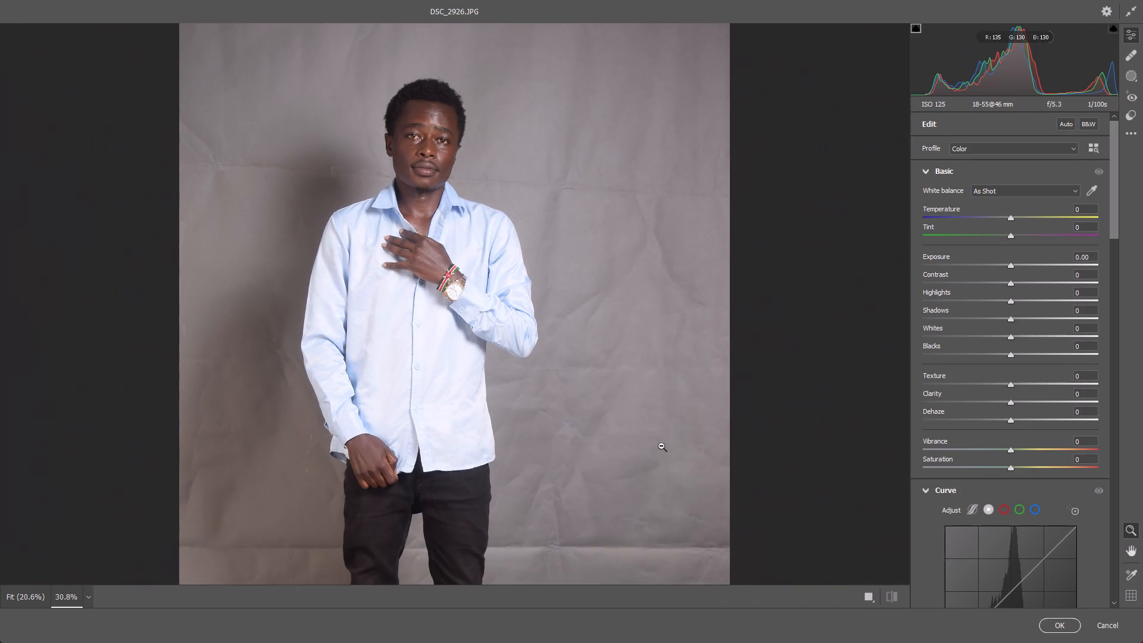
scroll(661, 446, down, 13)
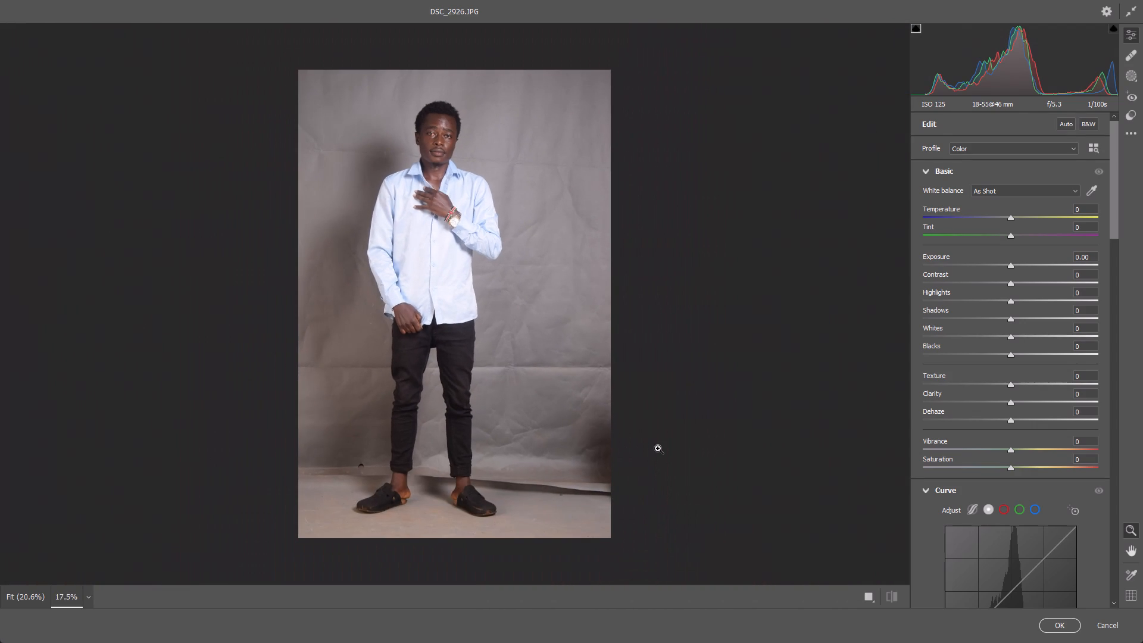
scroll(658, 448, up, 2)
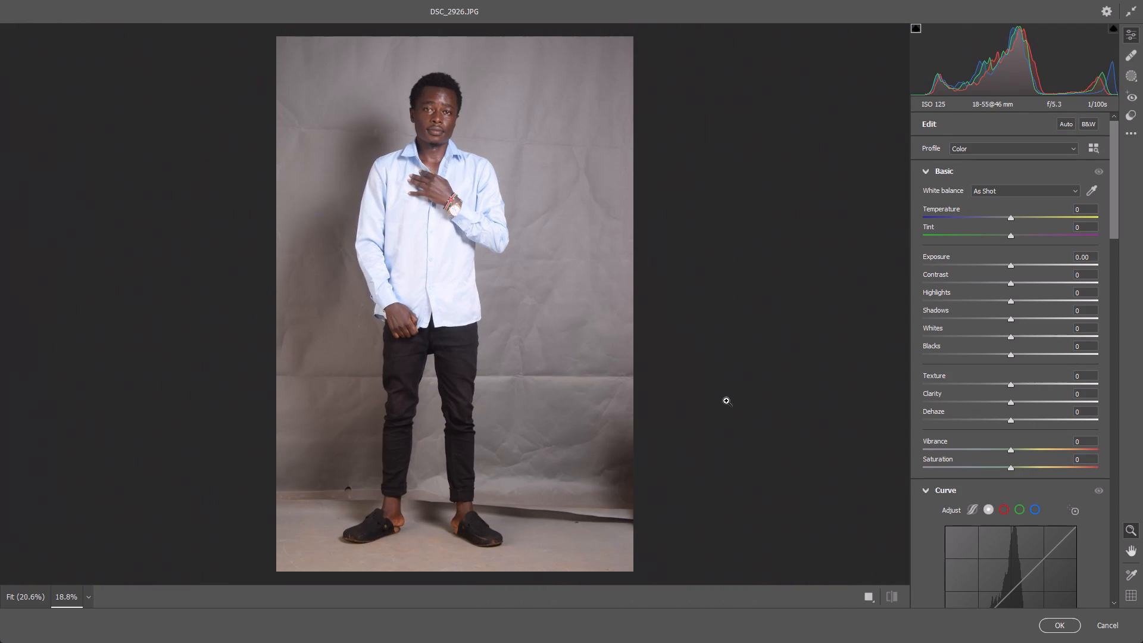
click(1036, 238)
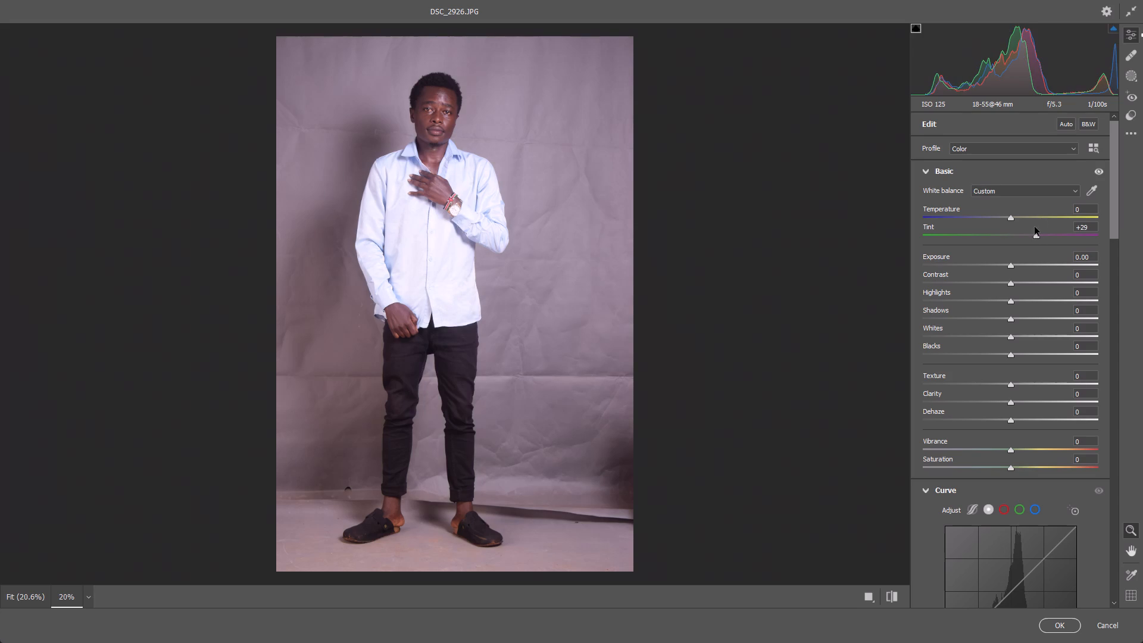
Try warmer and cooler white balances on the portrait and settle the Temperature at -1.
click(1025, 216)
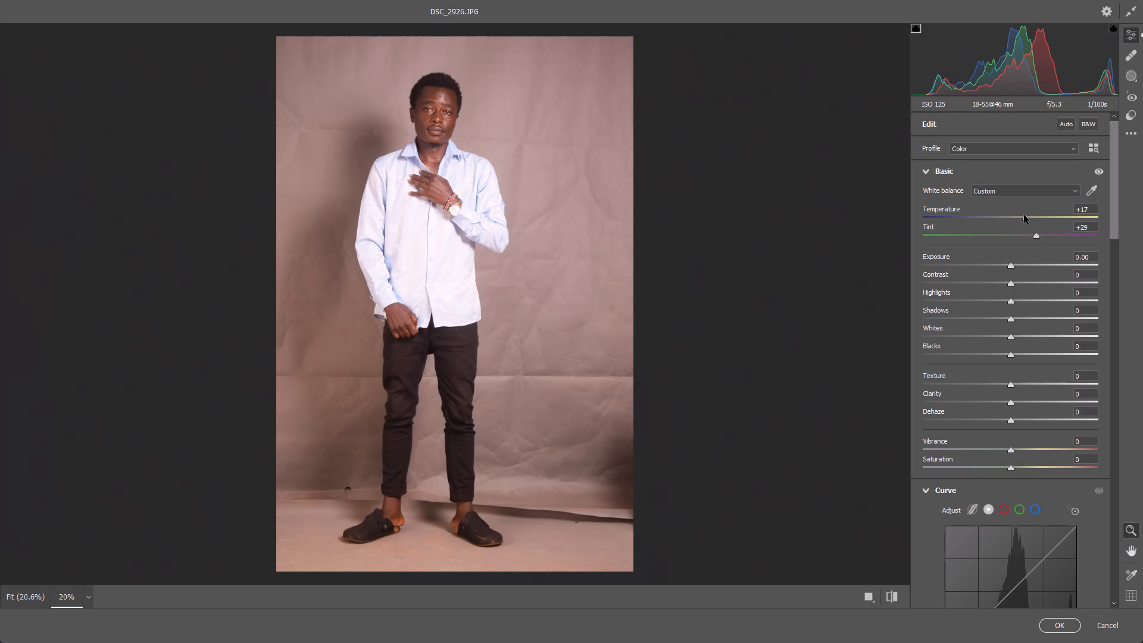
click(975, 217)
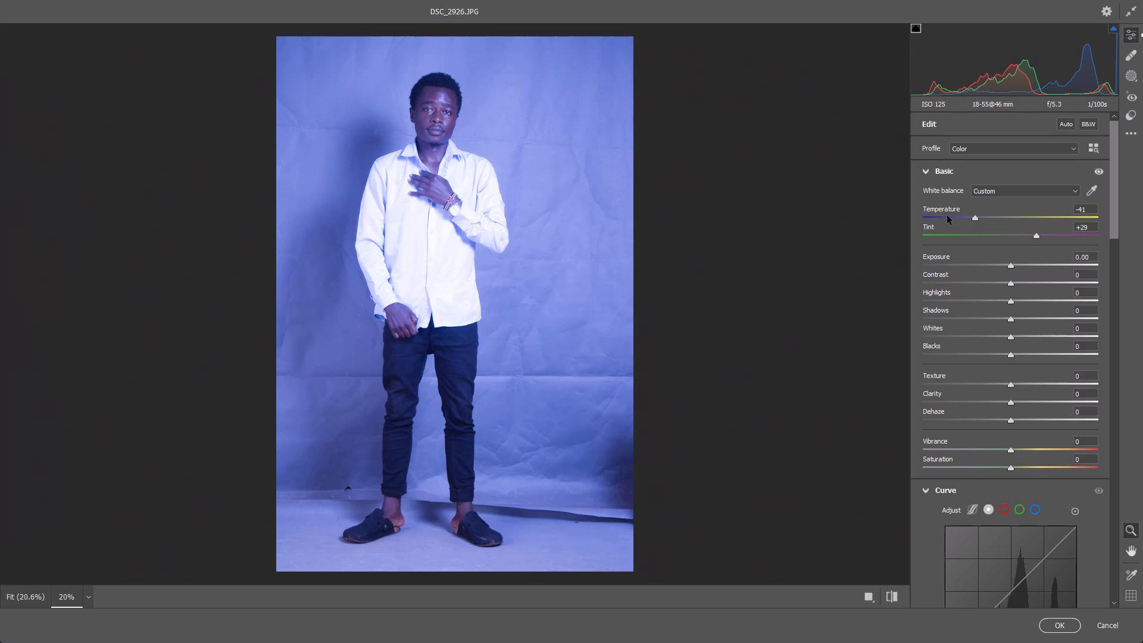
click(947, 216)
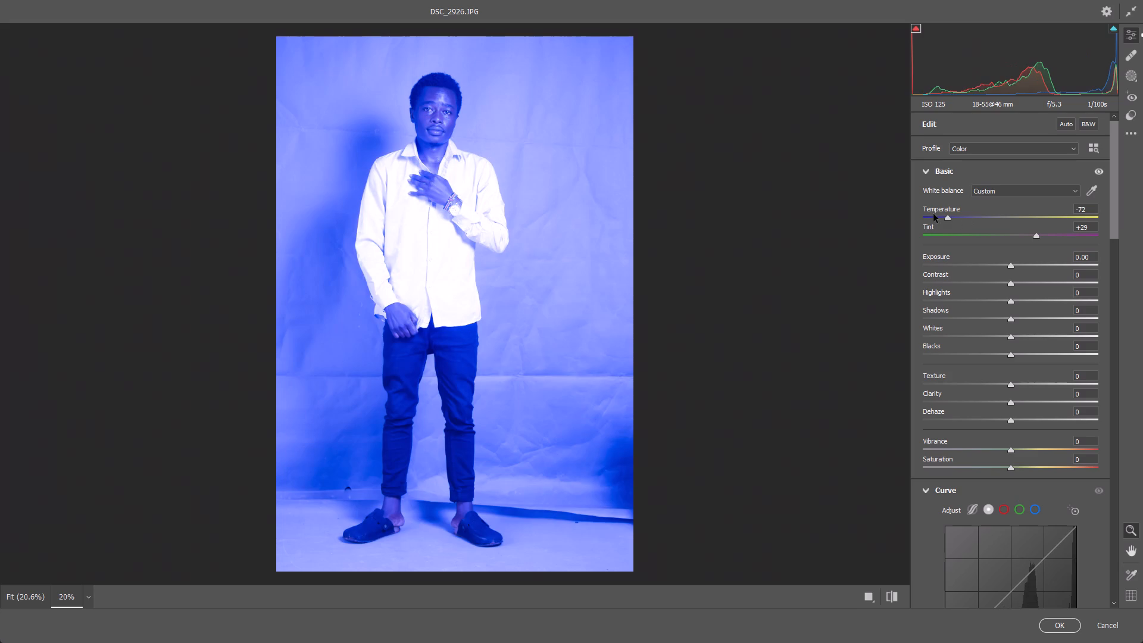
click(936, 217)
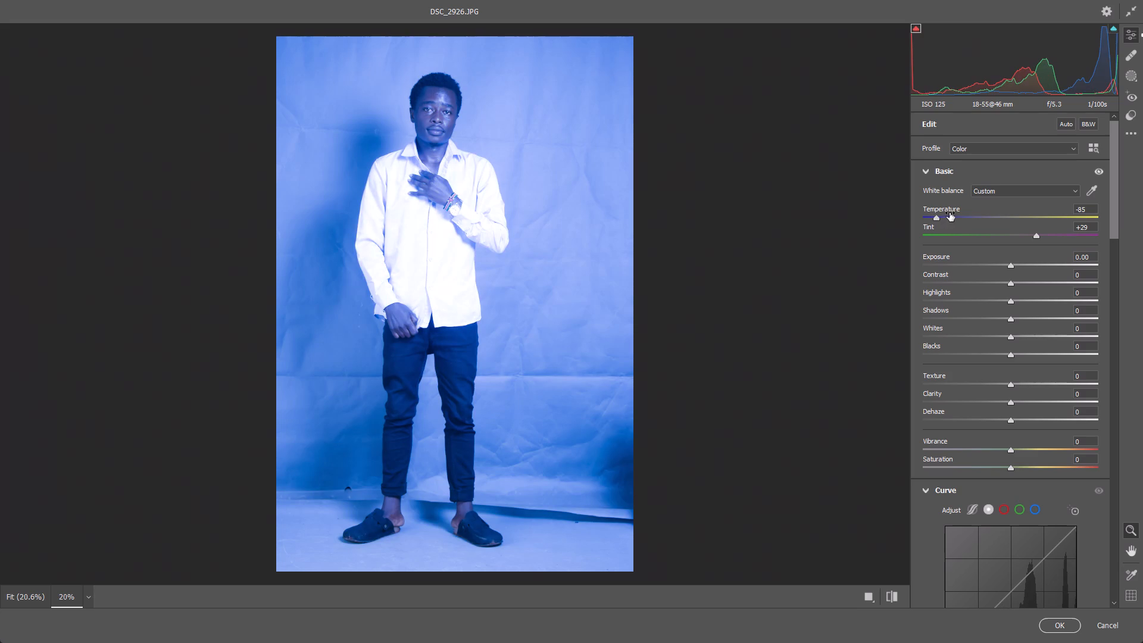
click(972, 218)
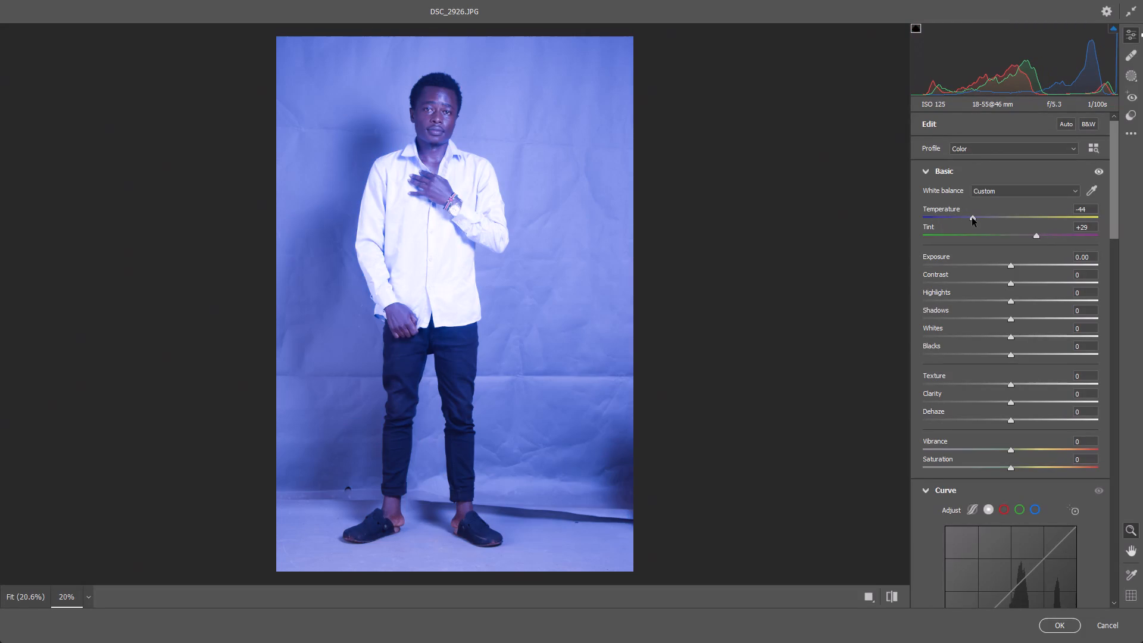
click(996, 217)
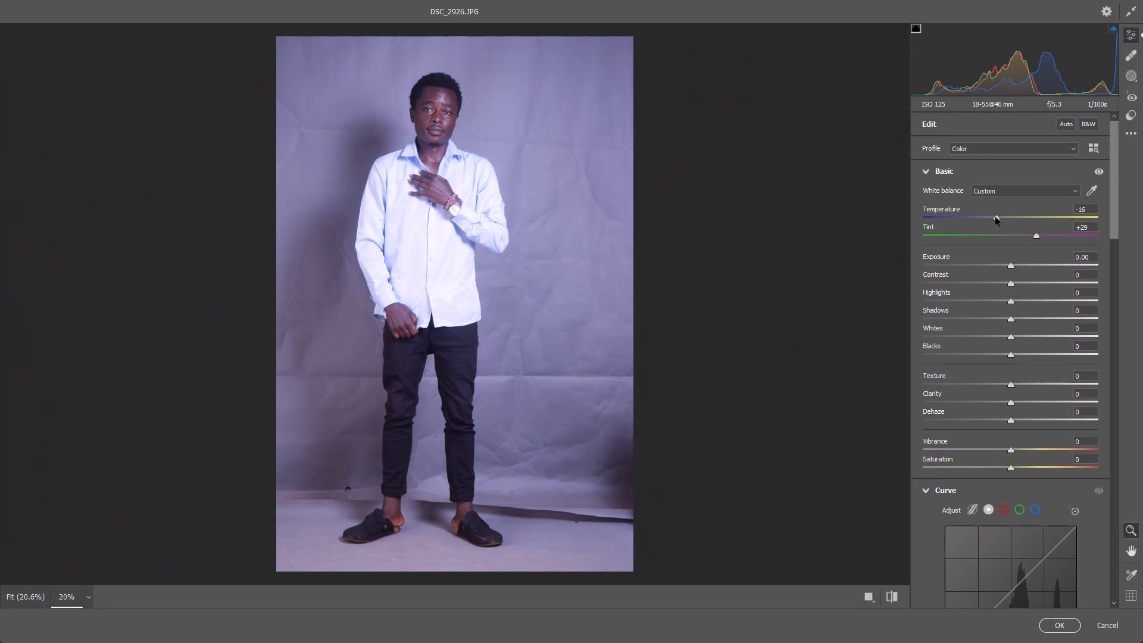
click(1014, 216)
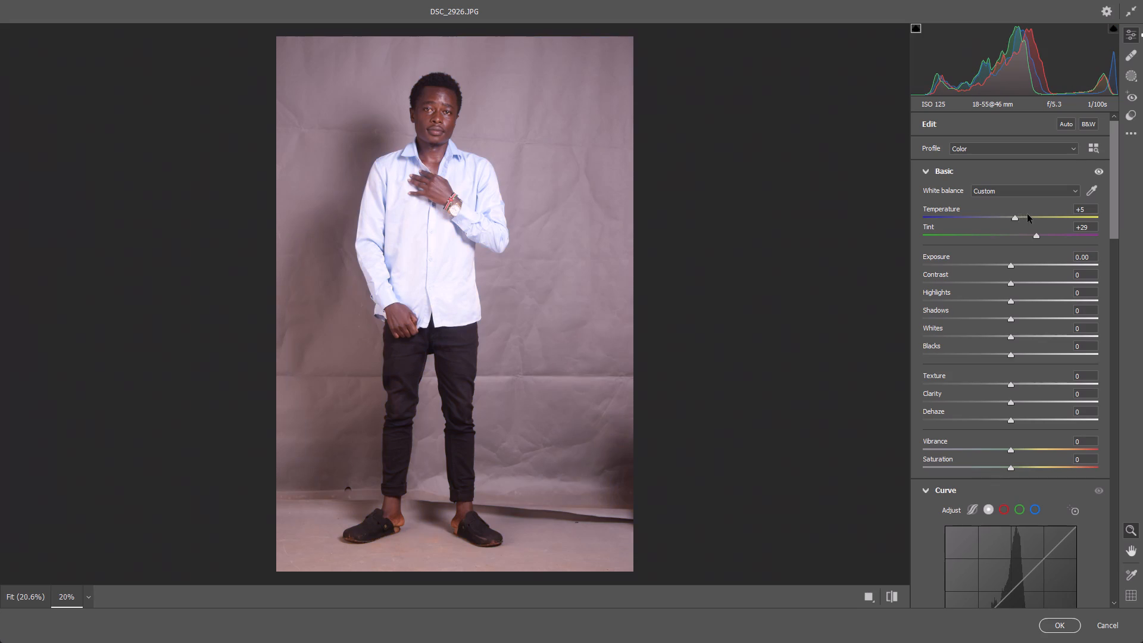
double_click(1035, 216)
click(1049, 216)
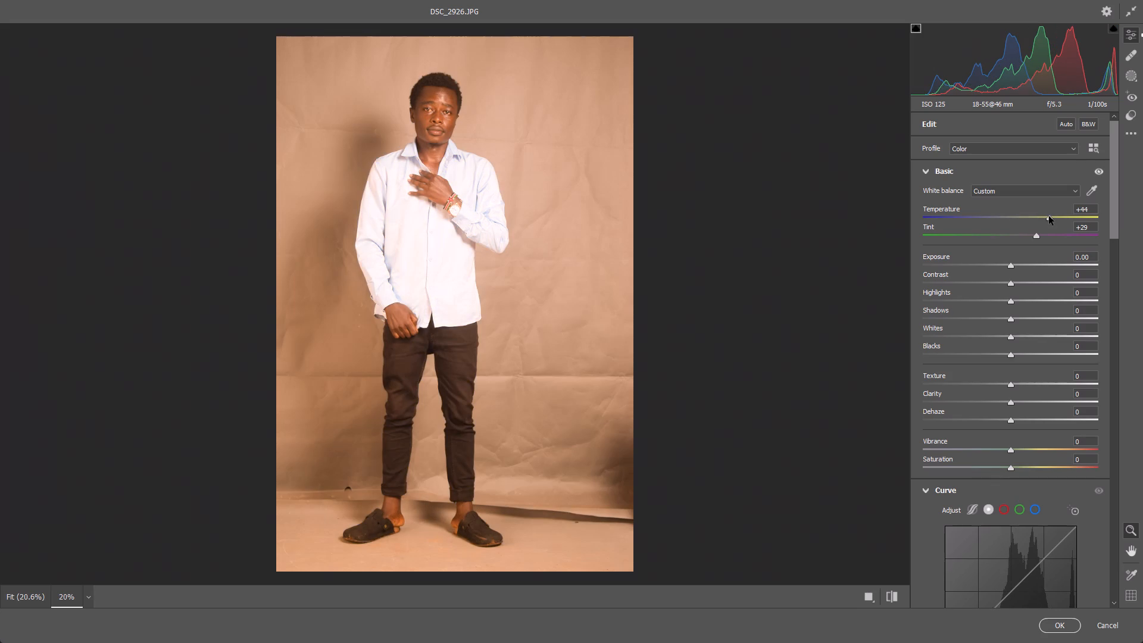
click(1018, 217)
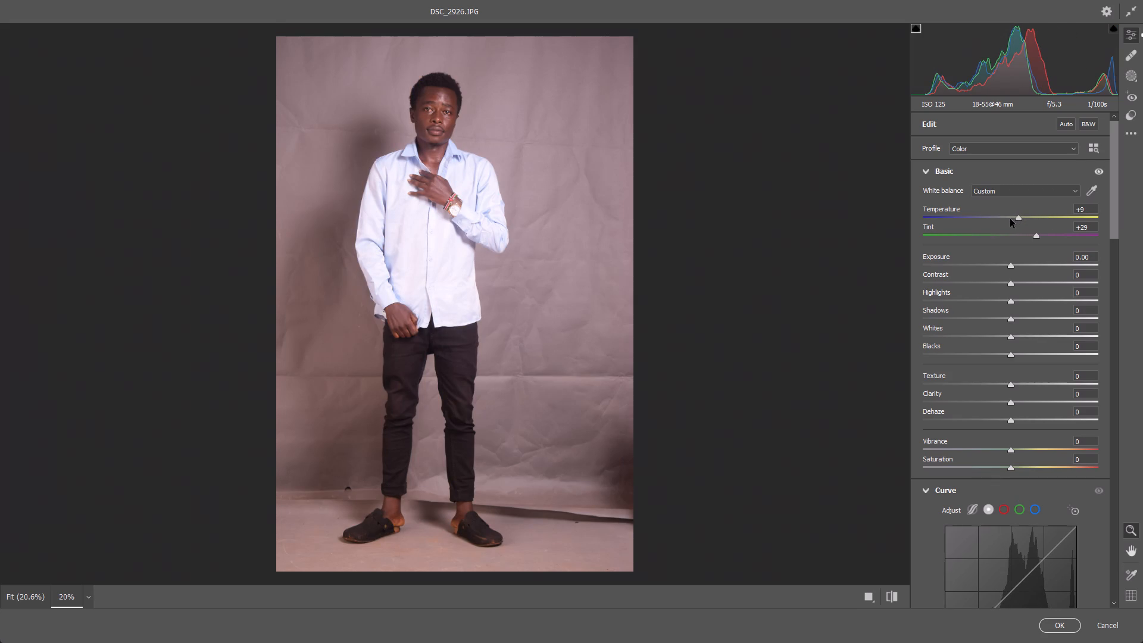
click(1010, 218)
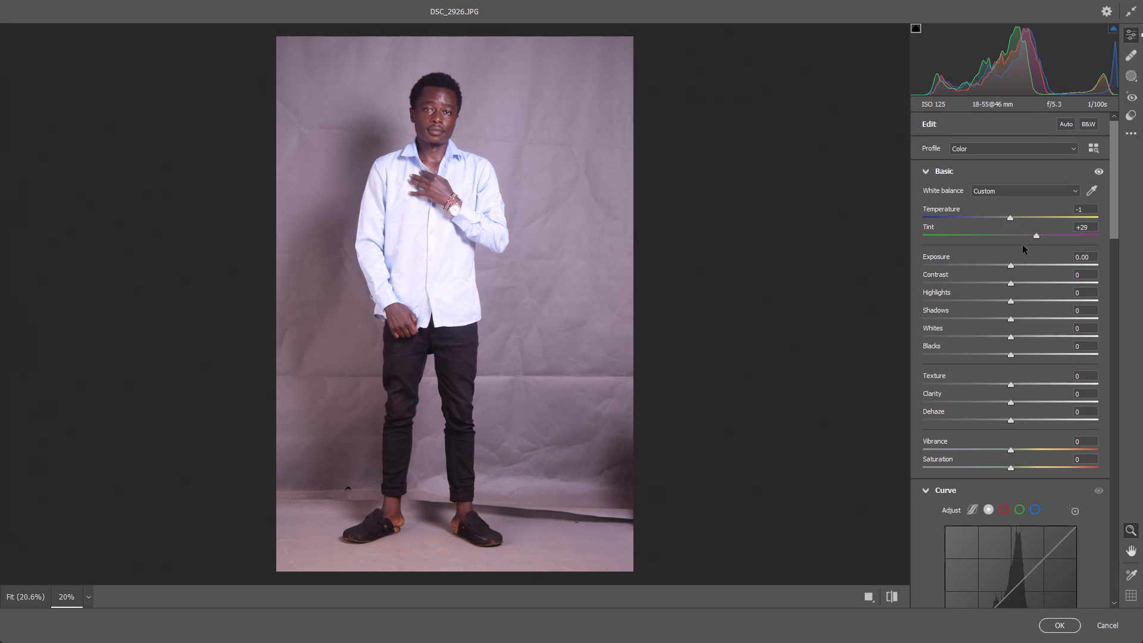
Compare magenta and green casts on the portrait and settle the Tint at -3.
click(1053, 234)
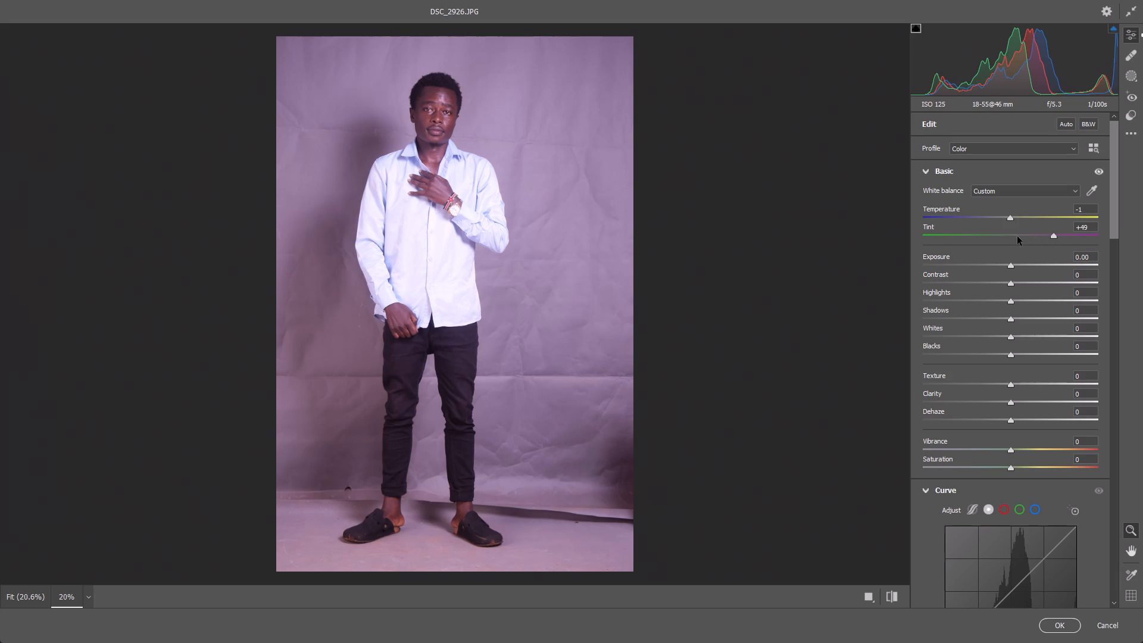
click(985, 235)
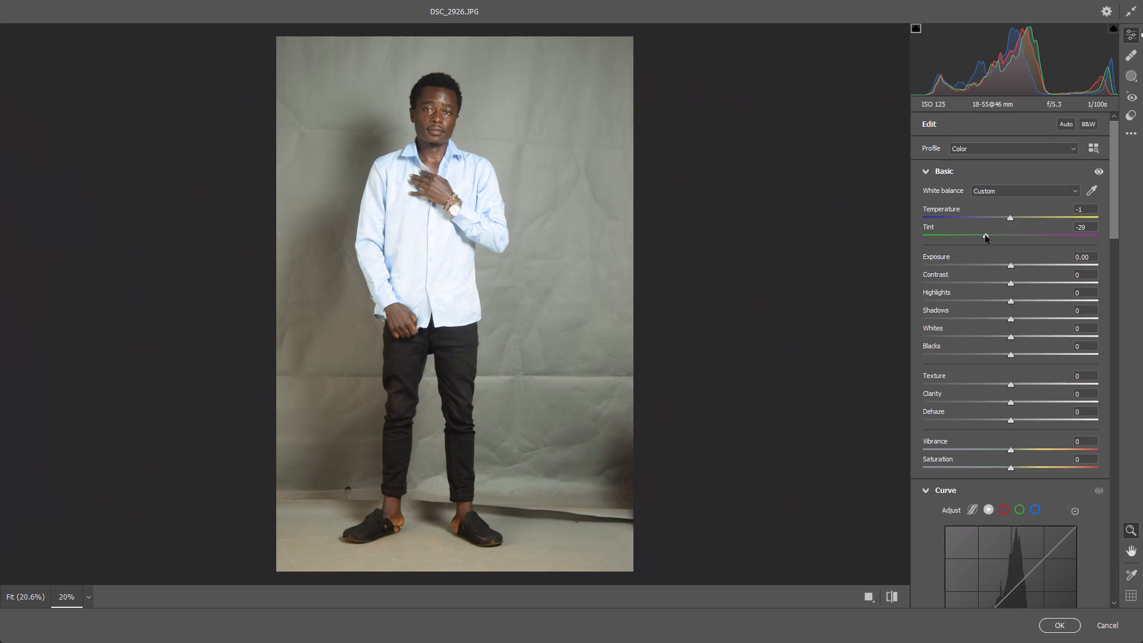
click(973, 235)
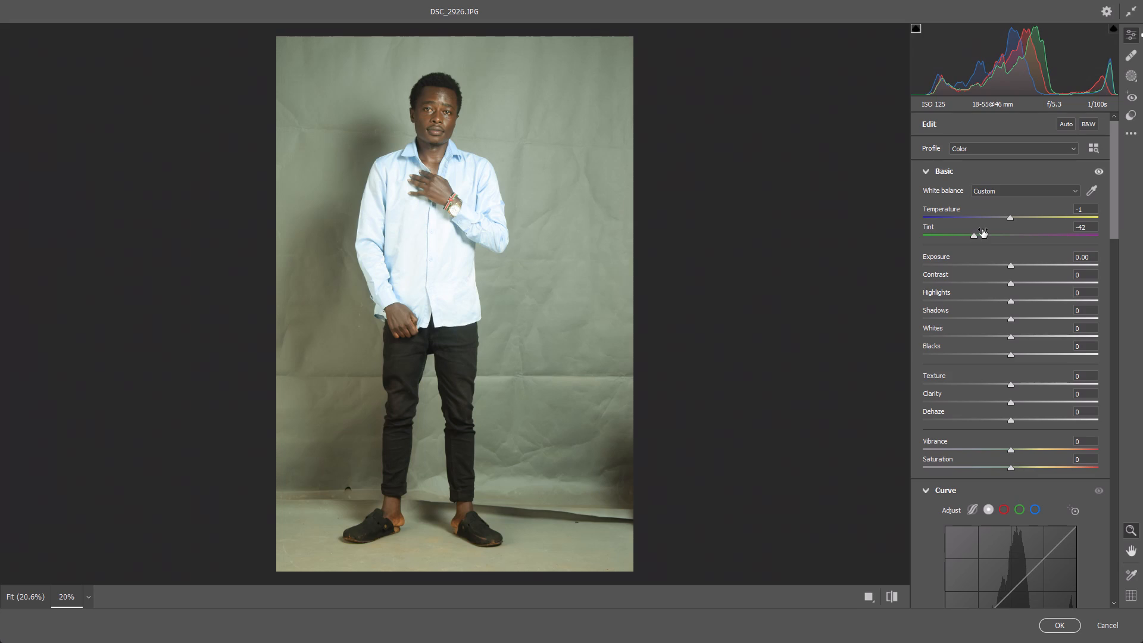
click(999, 235)
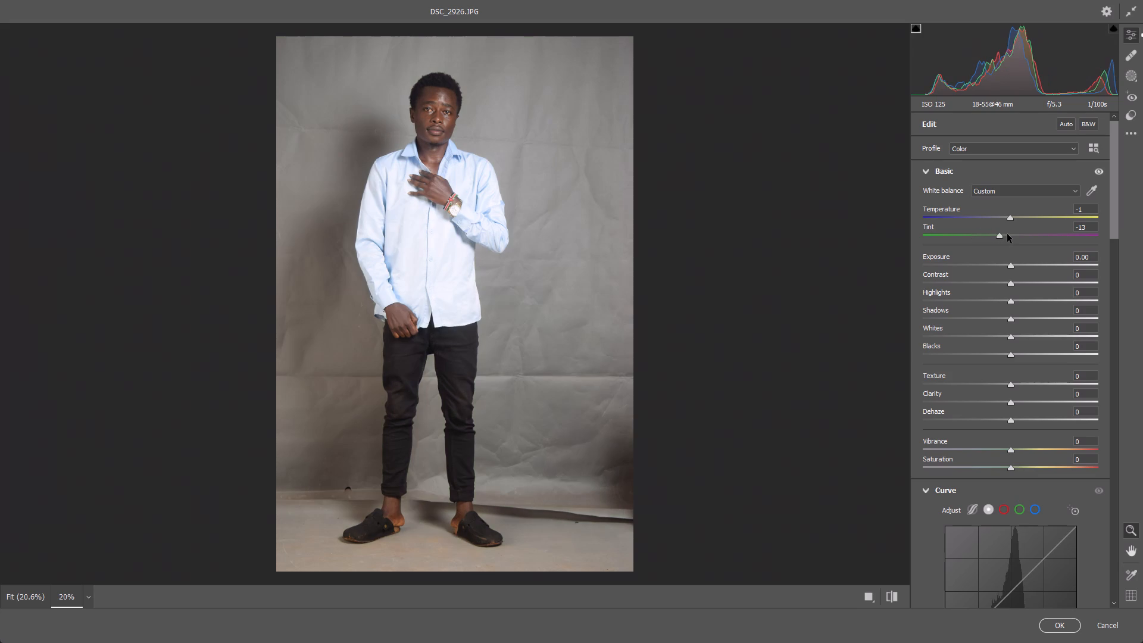
click(1007, 234)
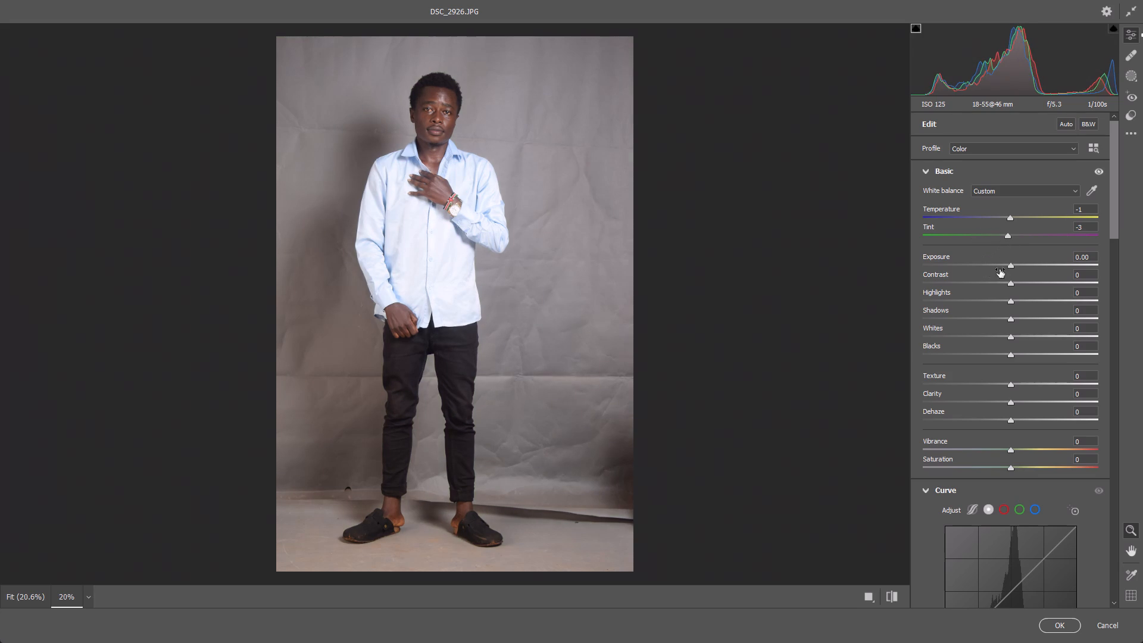
Try darker and brighter exposures of the portrait and settle the Exposure at -0.80.
click(992, 264)
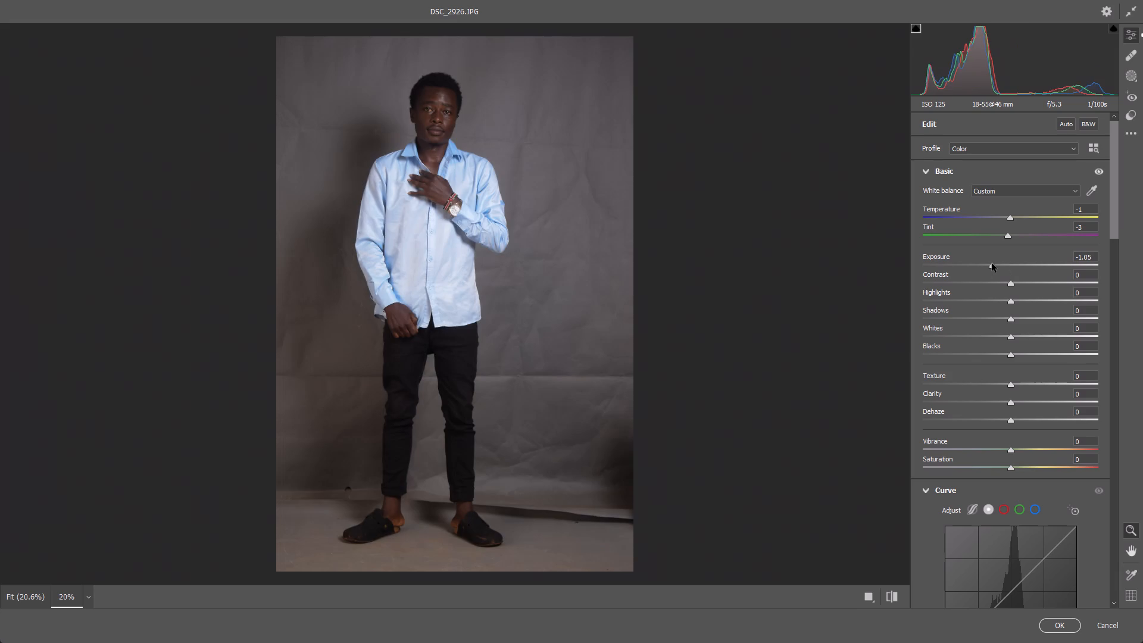
click(1036, 264)
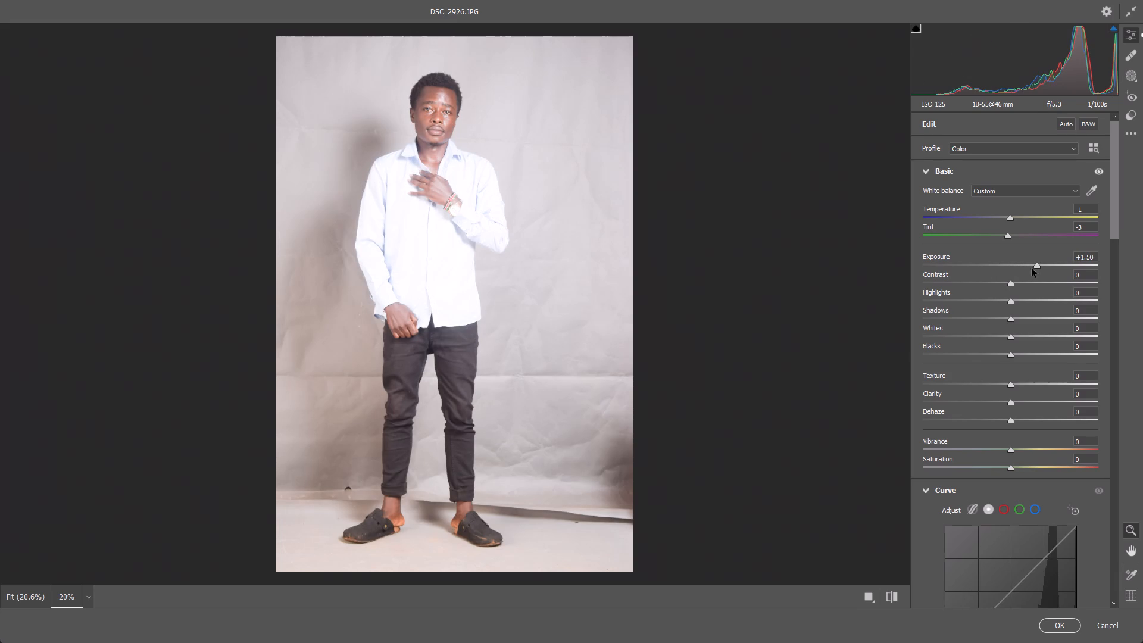
click(950, 267)
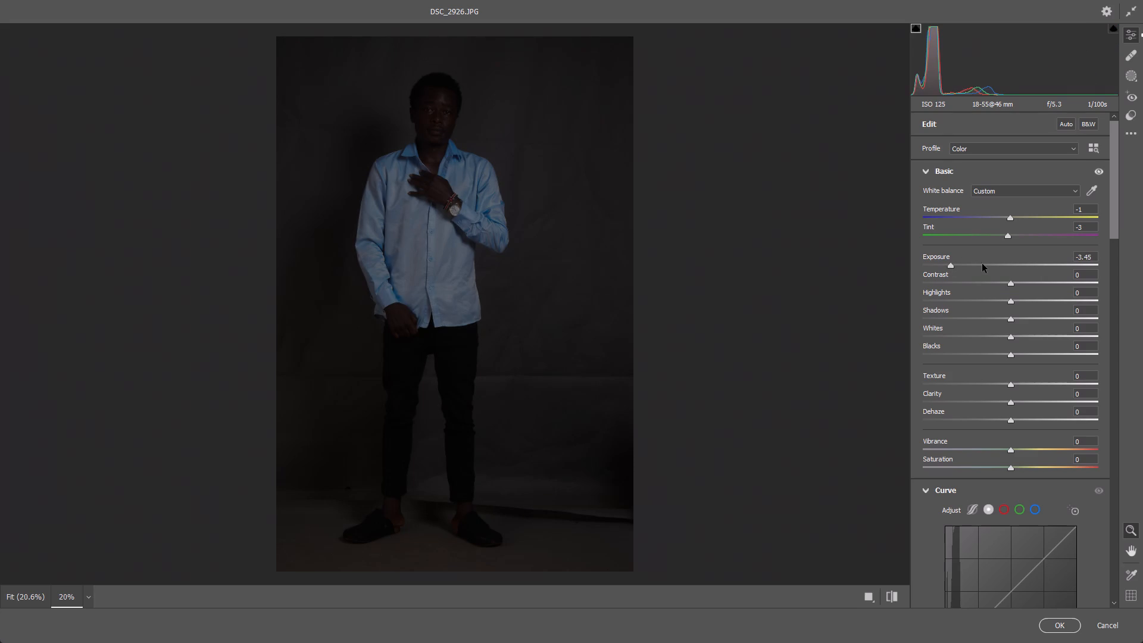
click(988, 266)
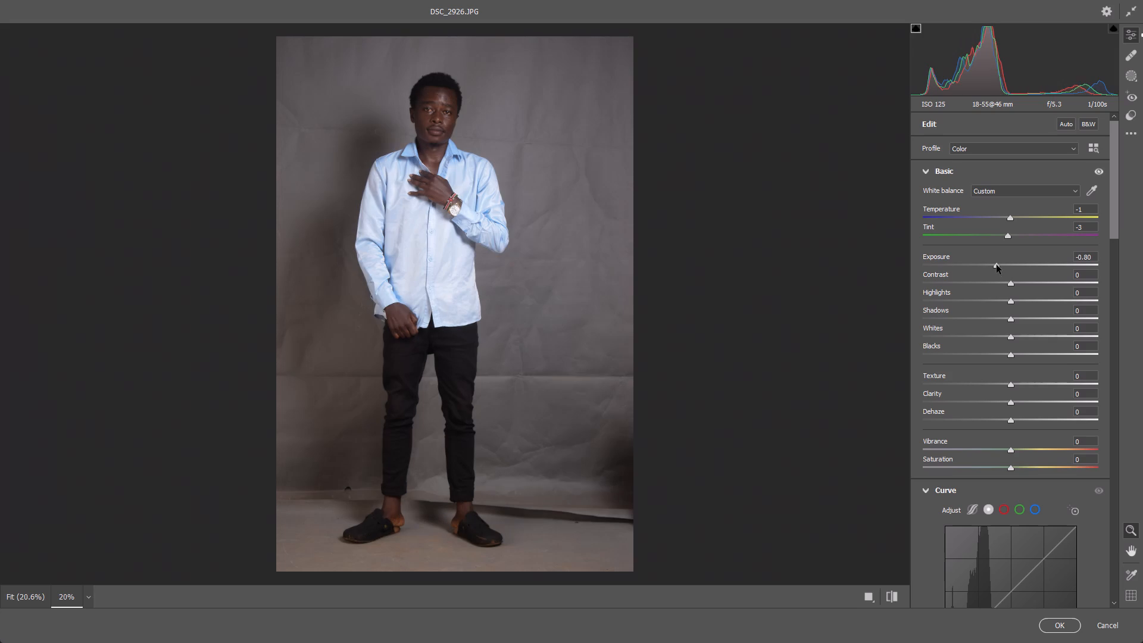
Test stronger and softer contrast on the portrait and settle the Contrast at -4.
double_click(1029, 283)
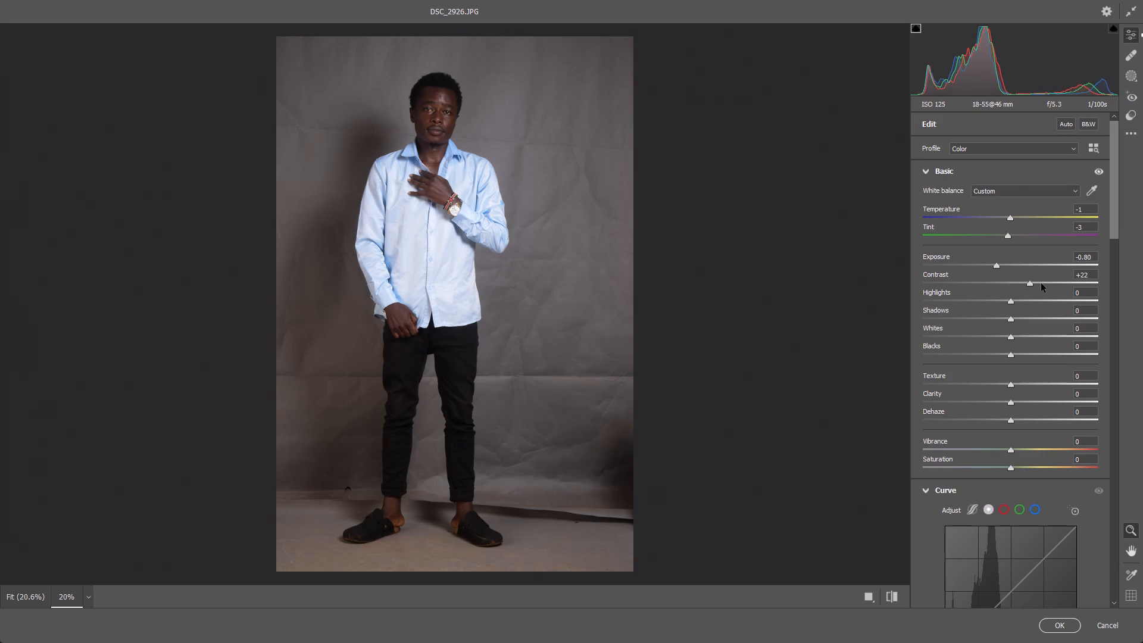
click(1041, 283)
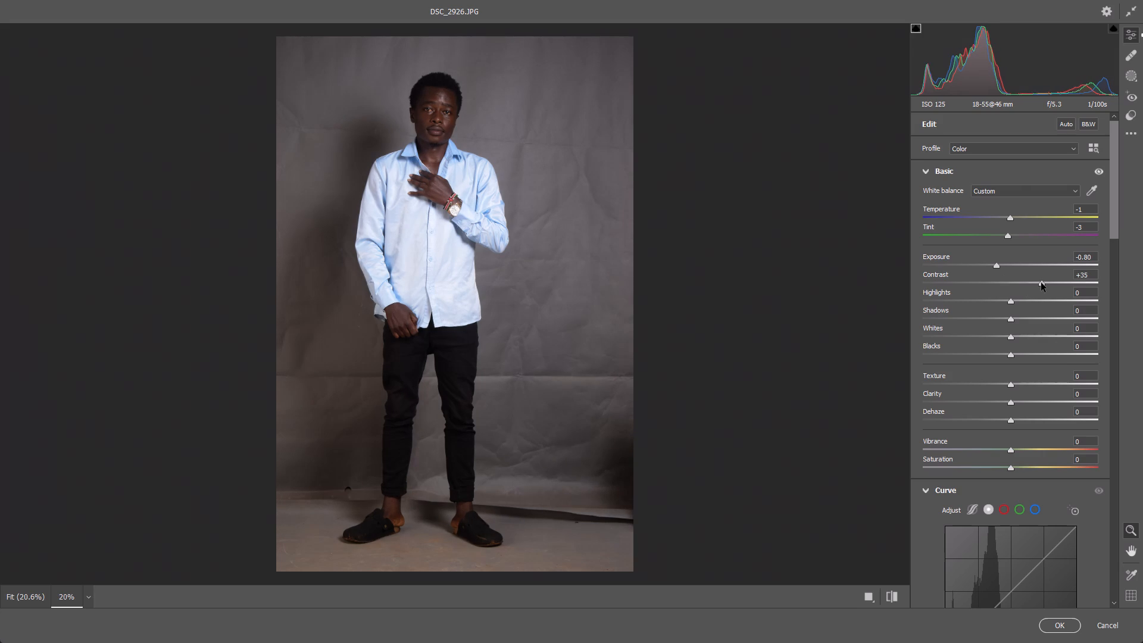
click(971, 283)
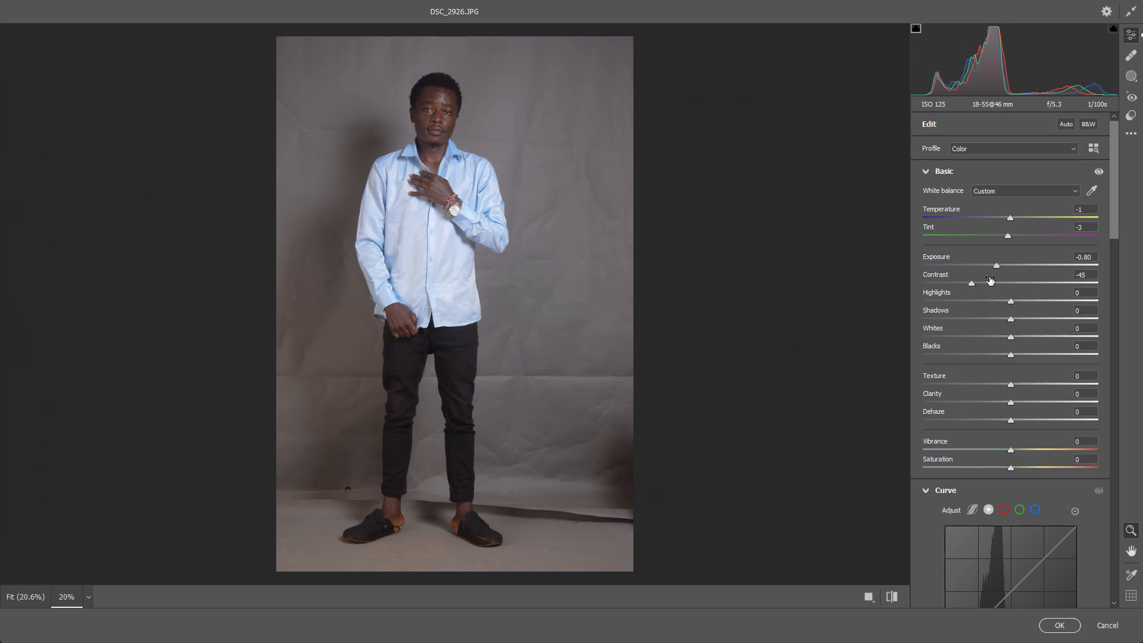
click(986, 282)
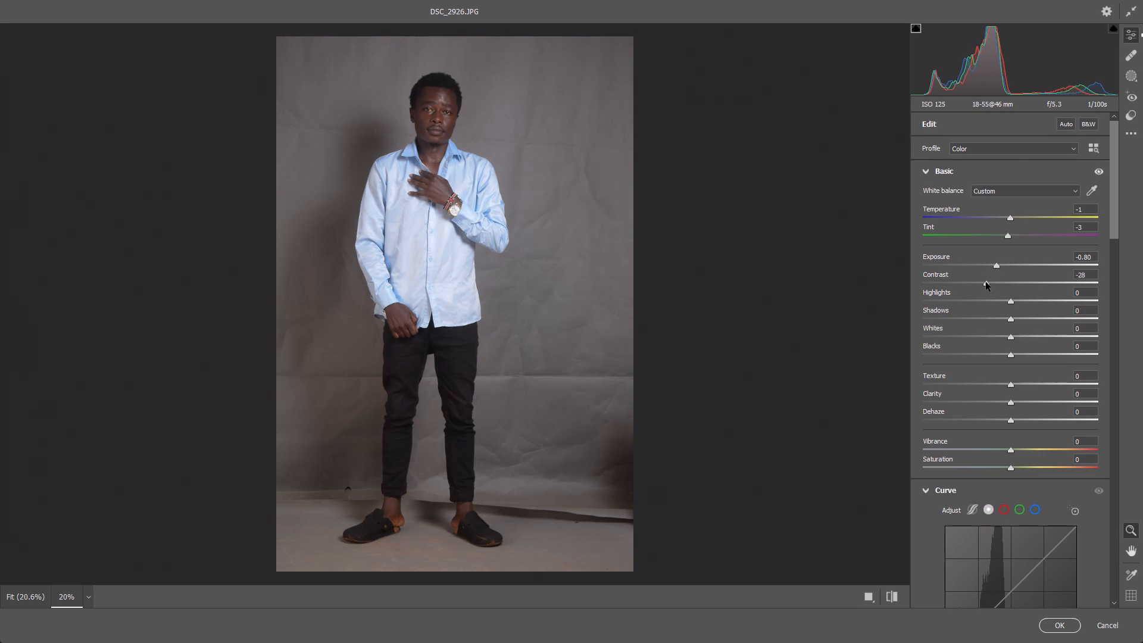
click(996, 283)
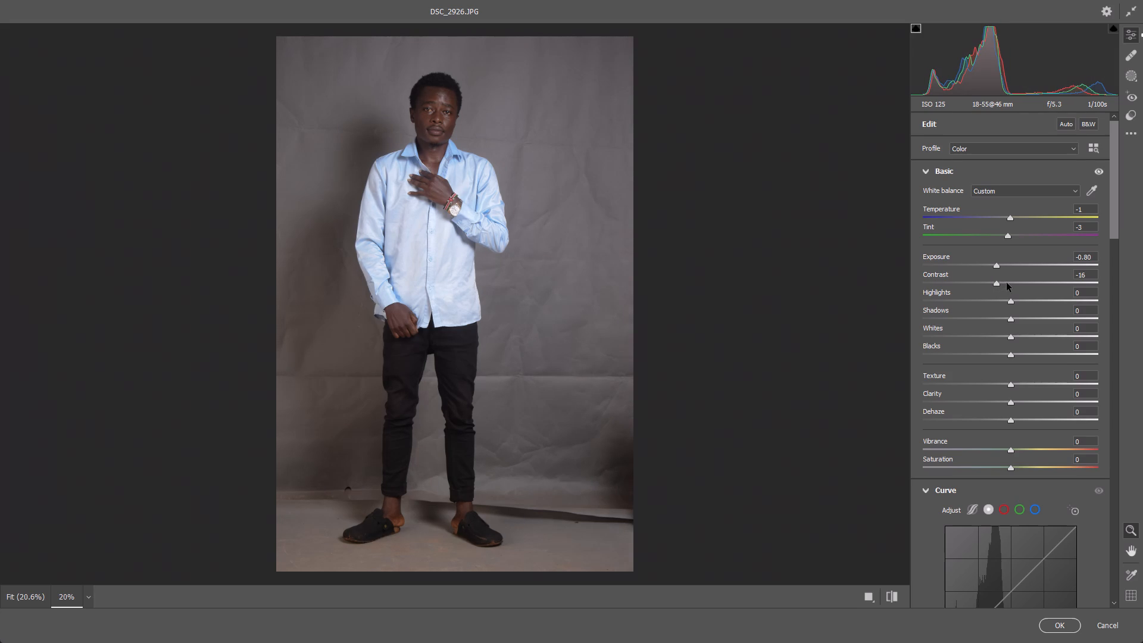
click(1007, 283)
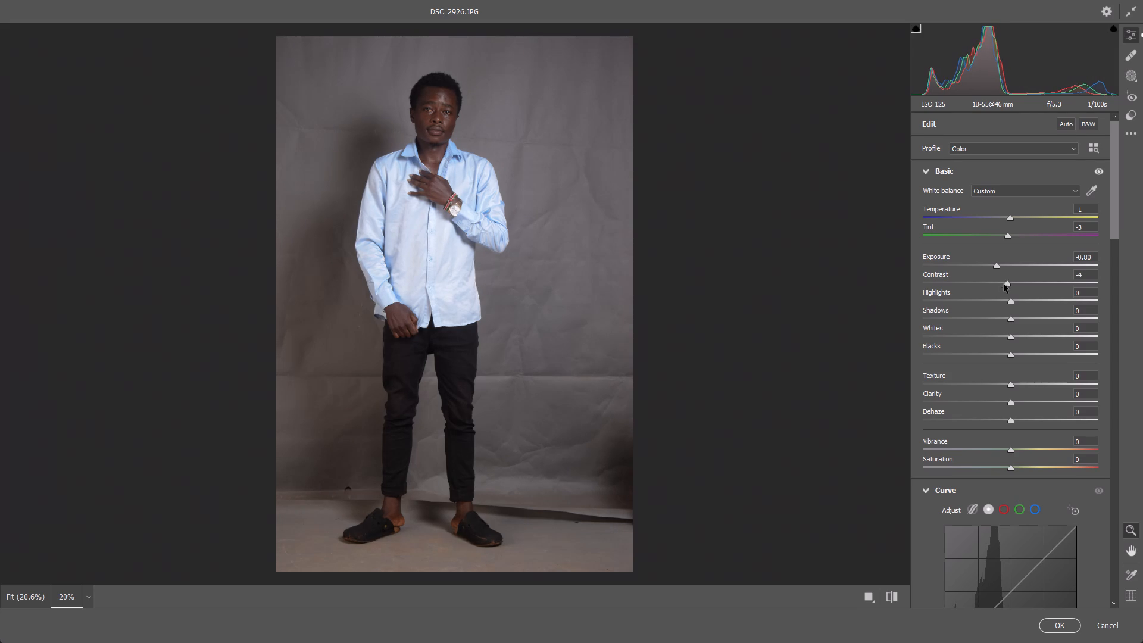
Lower the portrait's Highlights in stages to -89.
click(992, 302)
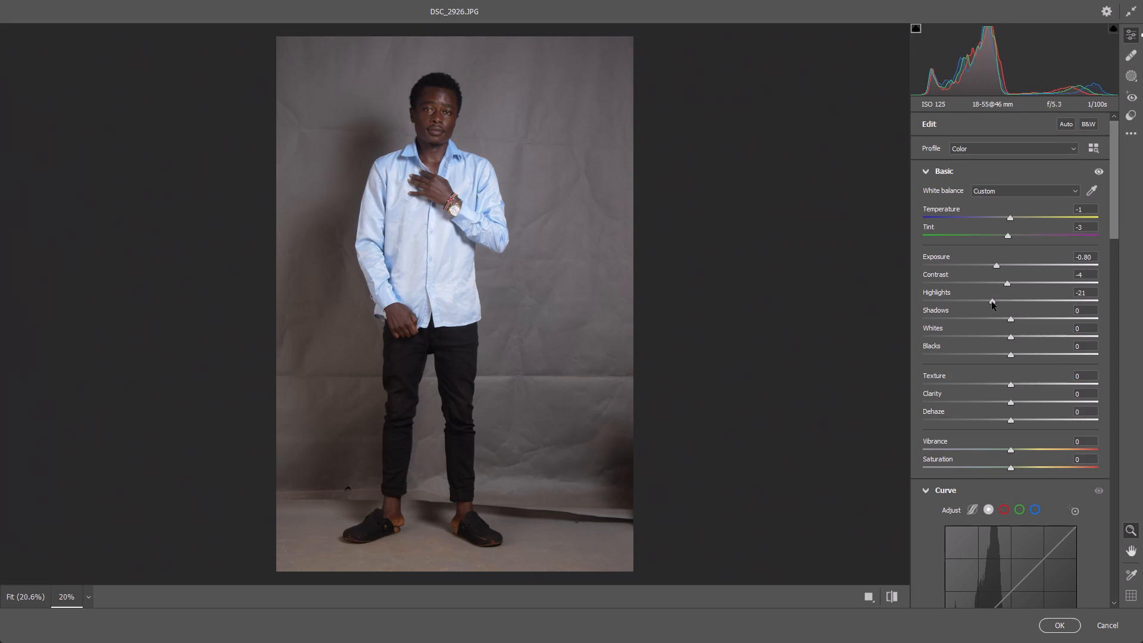
click(973, 300)
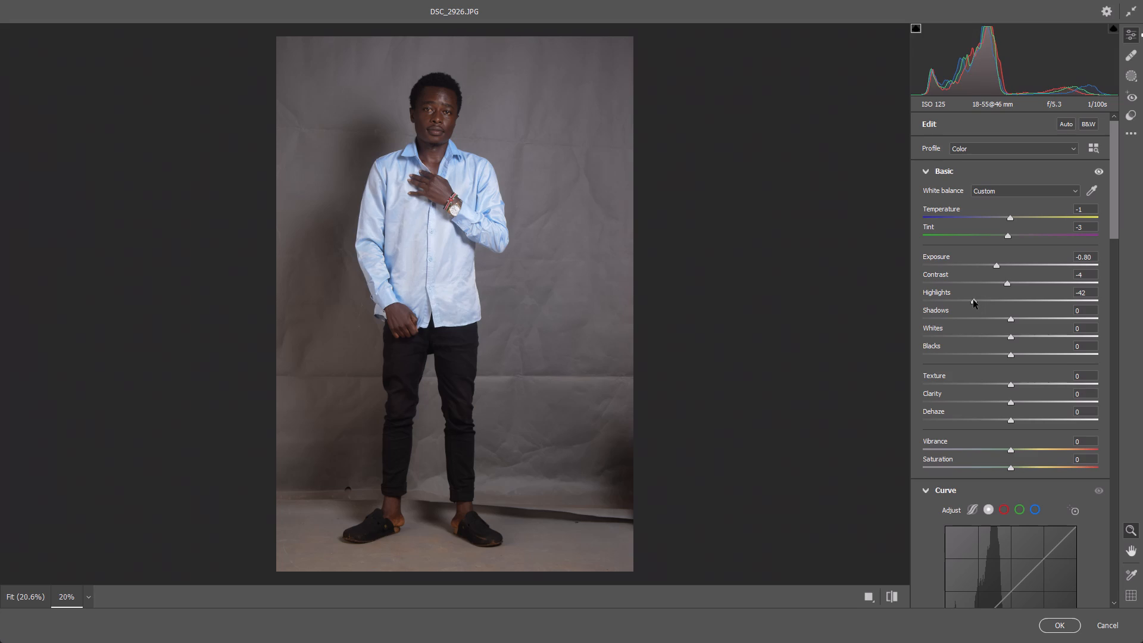
click(961, 301)
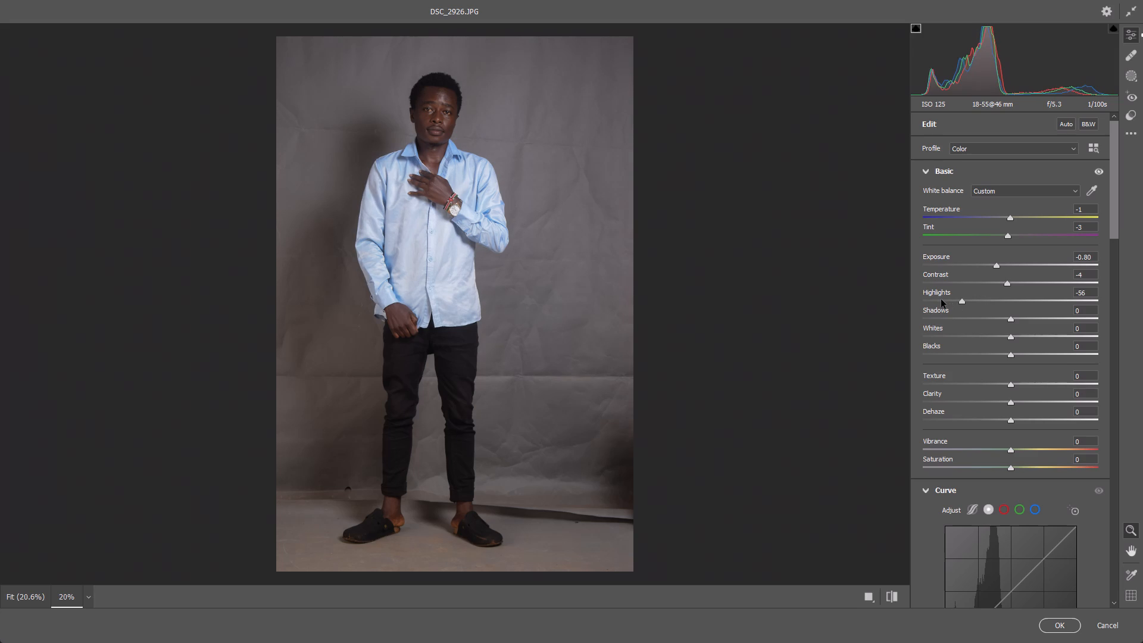
click(941, 299)
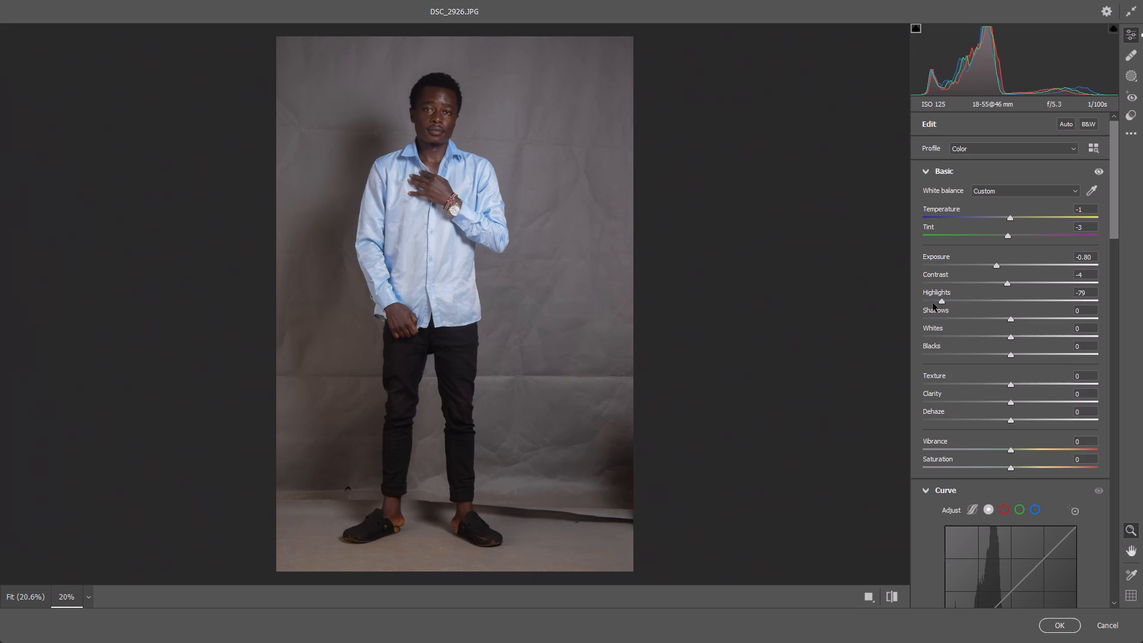
click(932, 299)
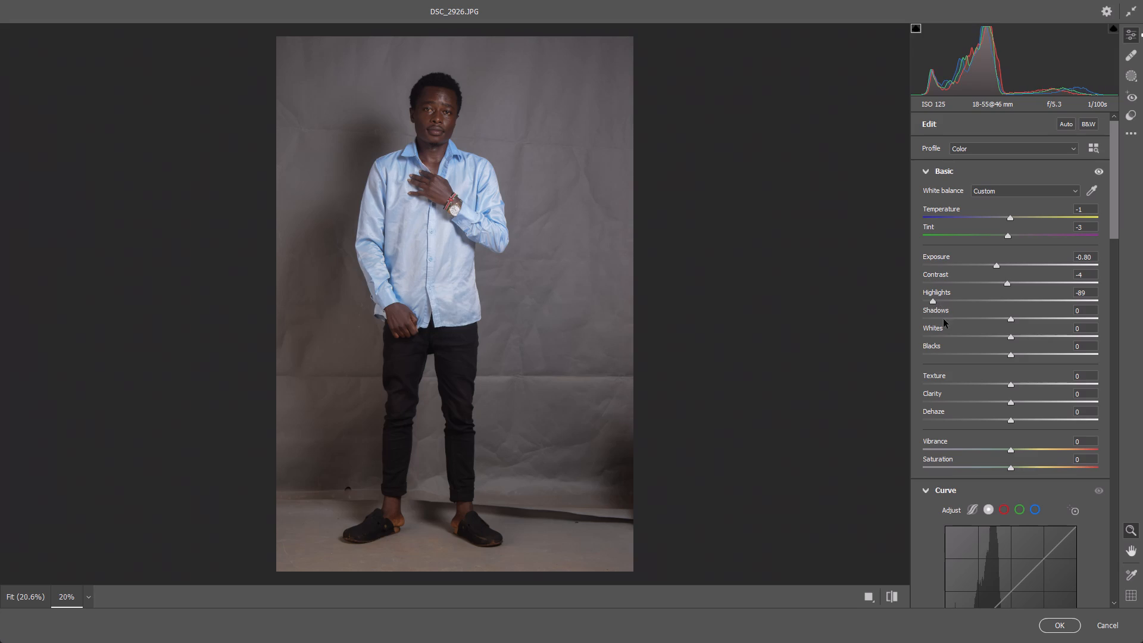
Try deeper and lighter shadows on the portrait and settle the Shadows at -14.
click(978, 317)
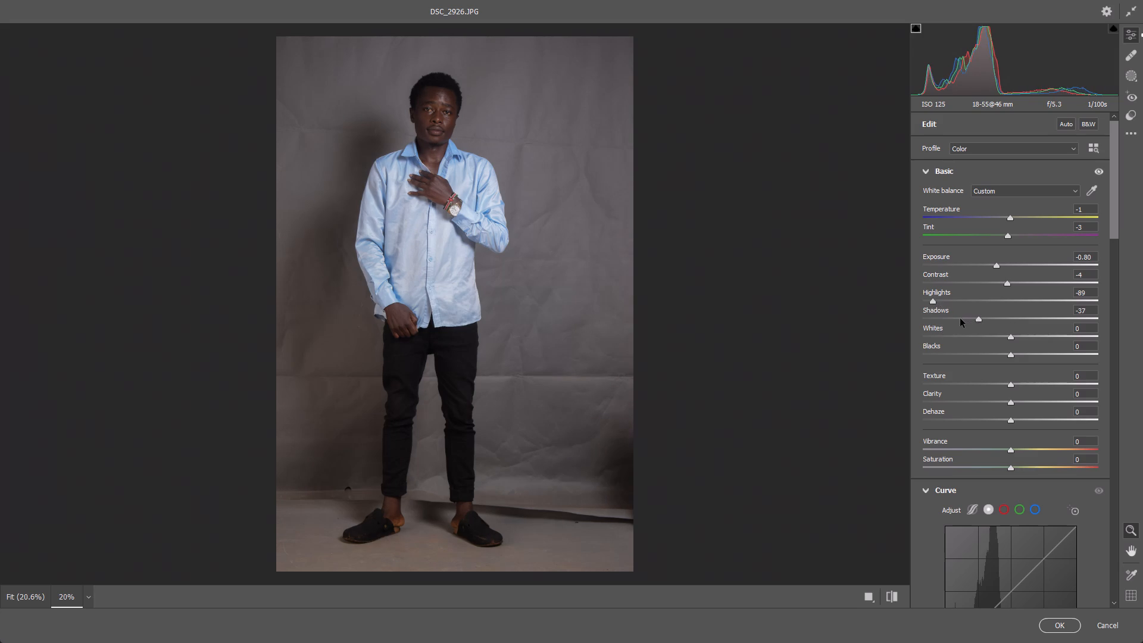
click(960, 319)
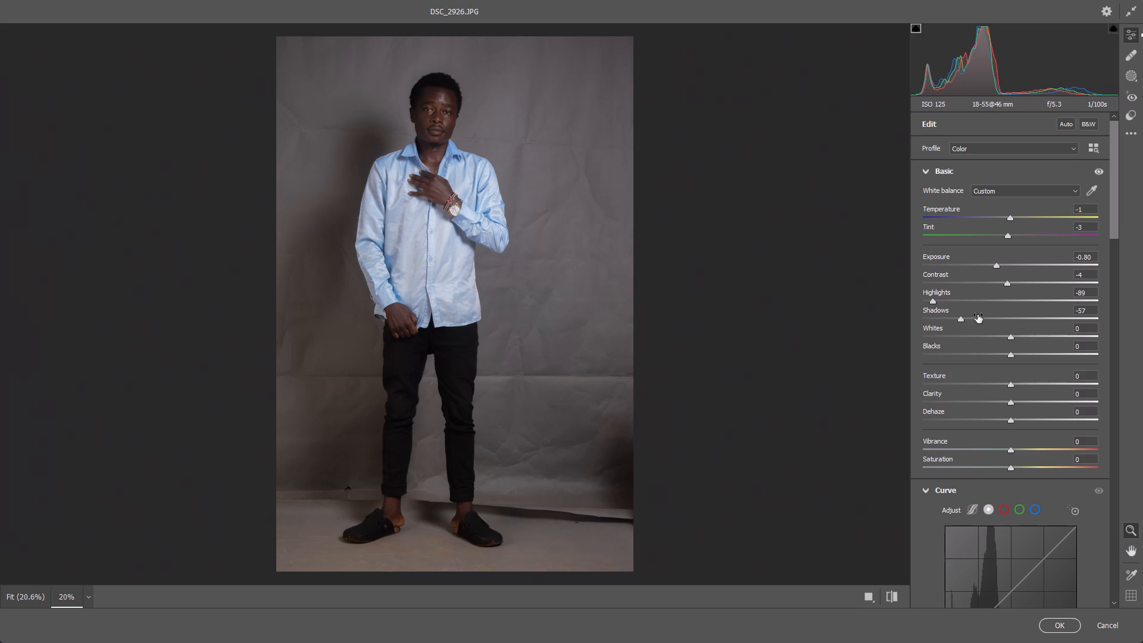
click(1040, 317)
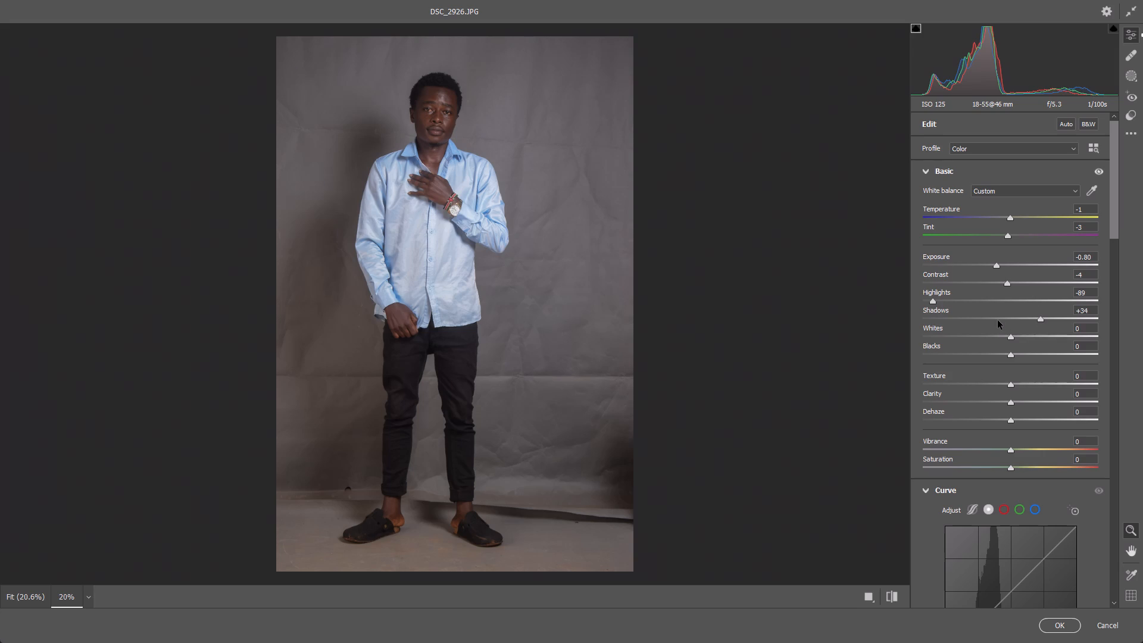
click(998, 320)
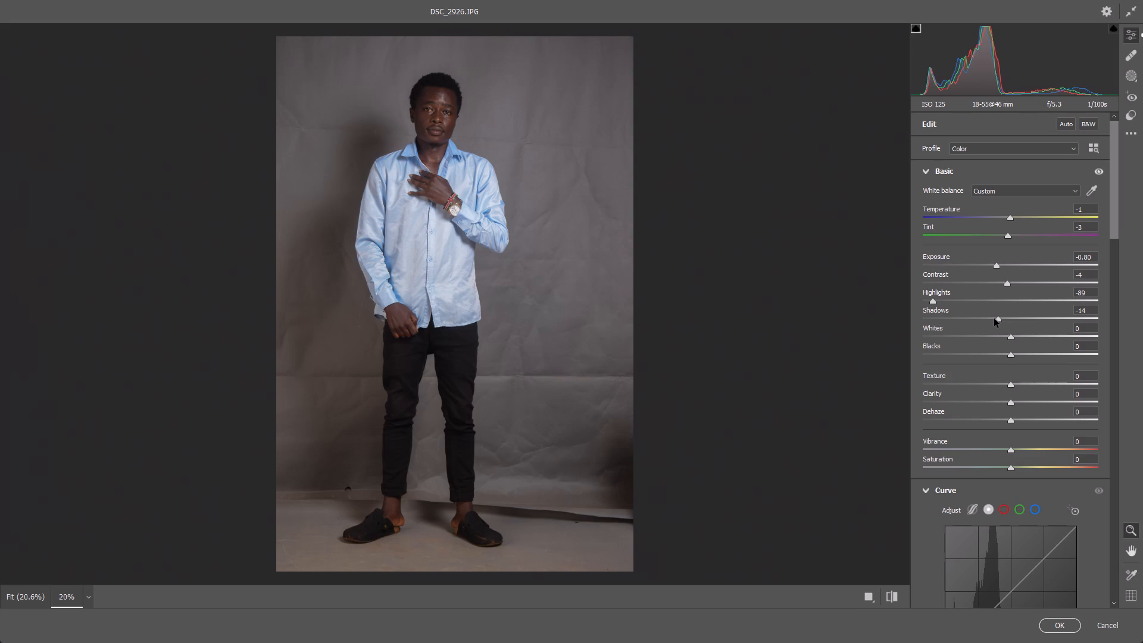
Lower the portrait's Whites in stages to -67.
click(976, 338)
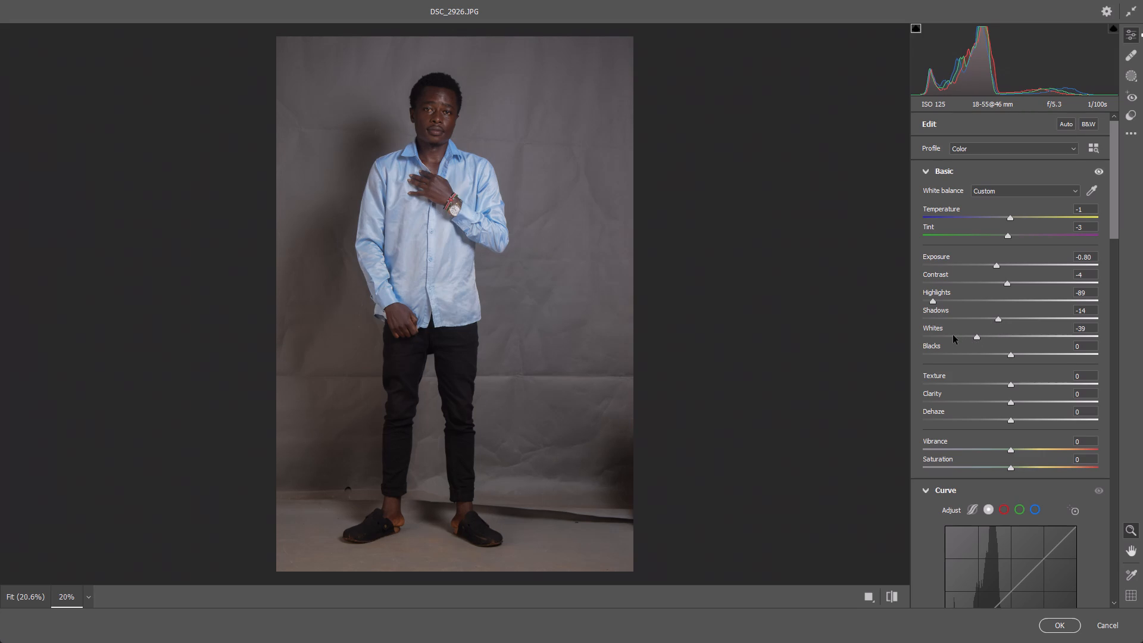
click(952, 335)
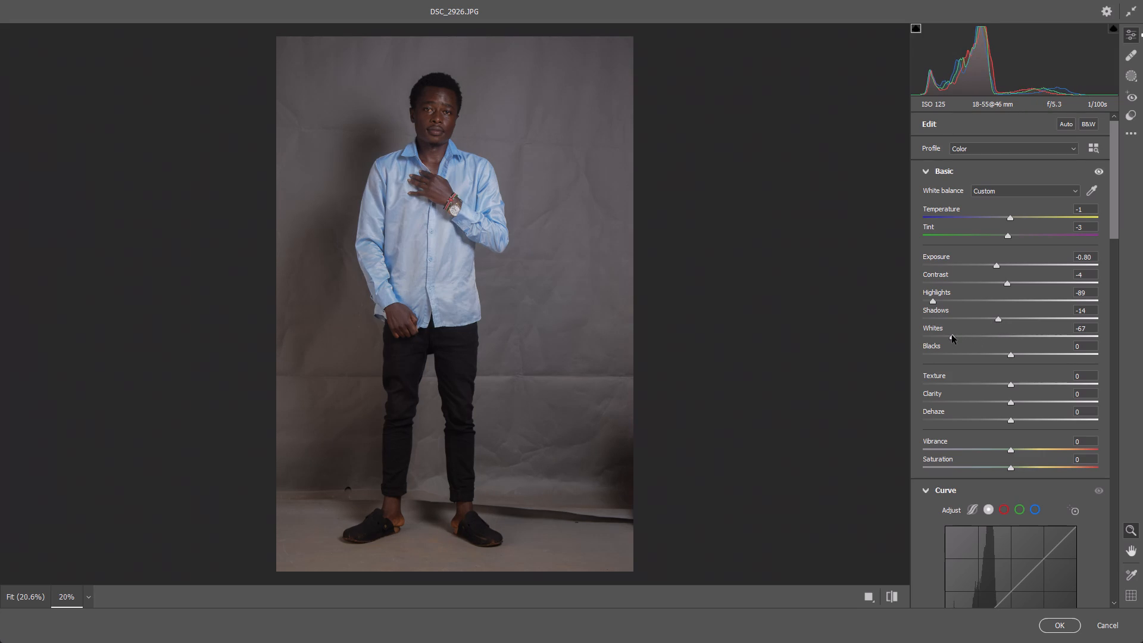
Try deeper blacks on the portrait, then lift them in stages and settle the Blacks at +47.
click(984, 354)
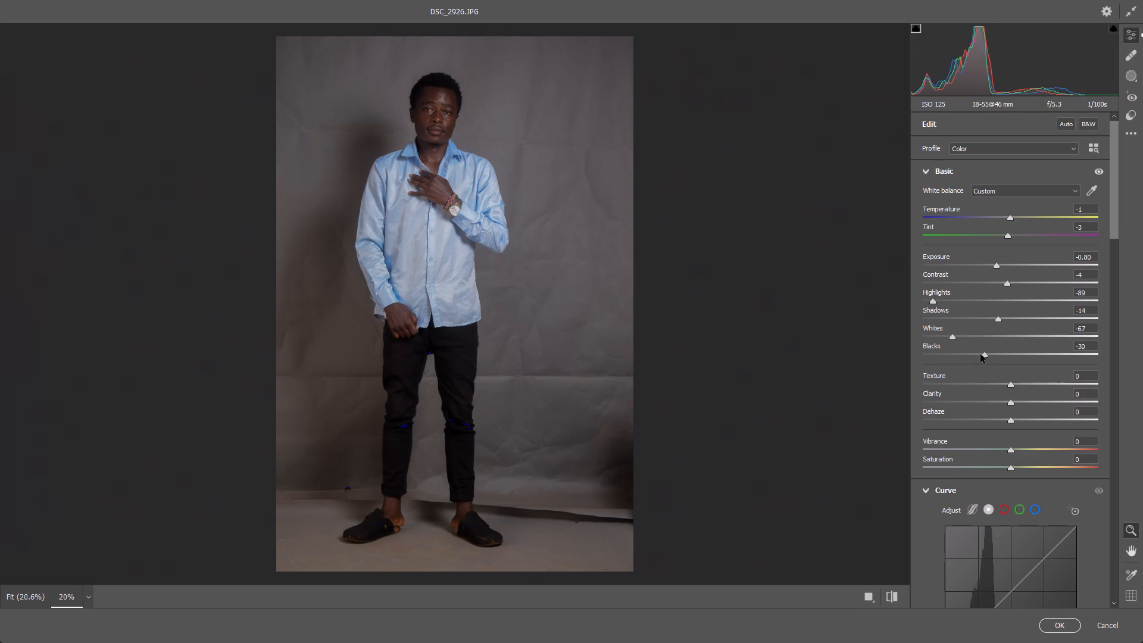
click(962, 354)
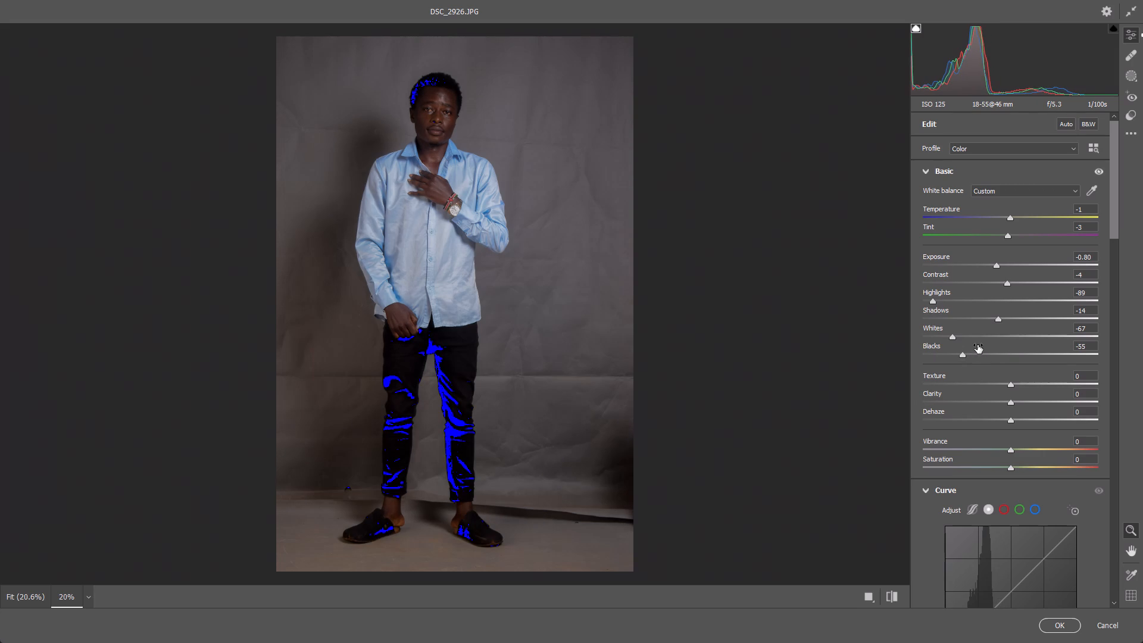
click(1020, 354)
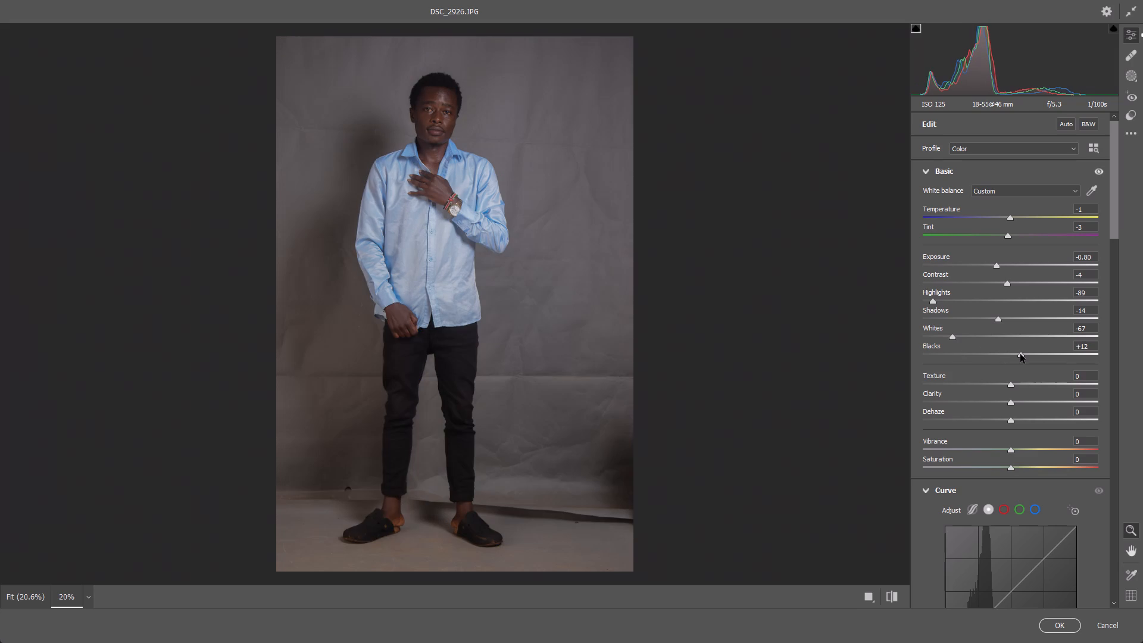
click(1039, 354)
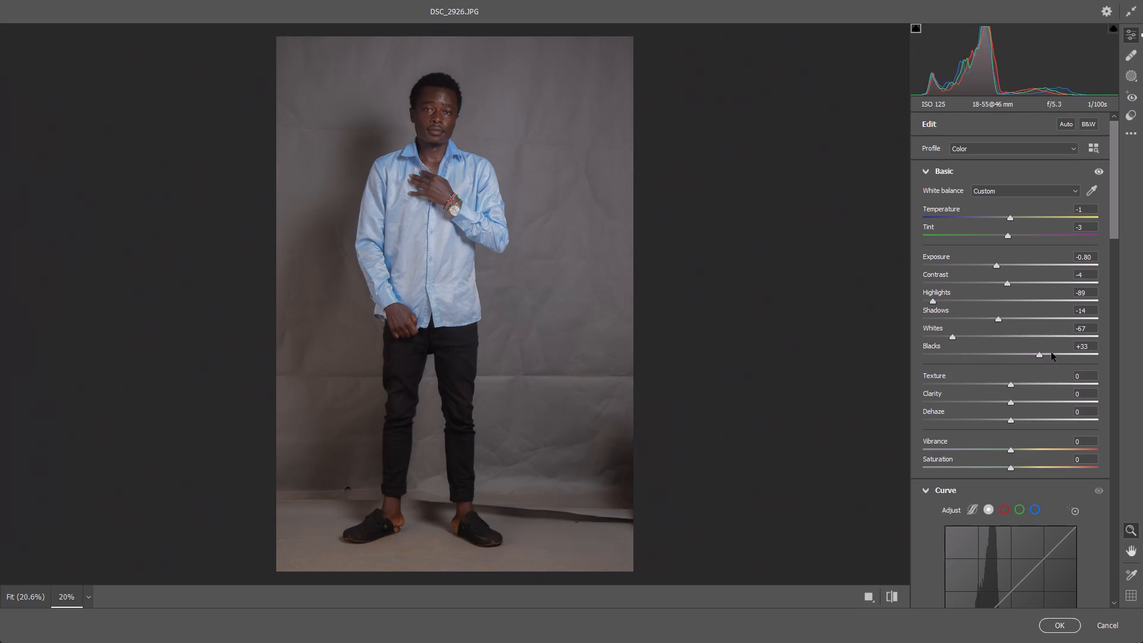
click(1051, 352)
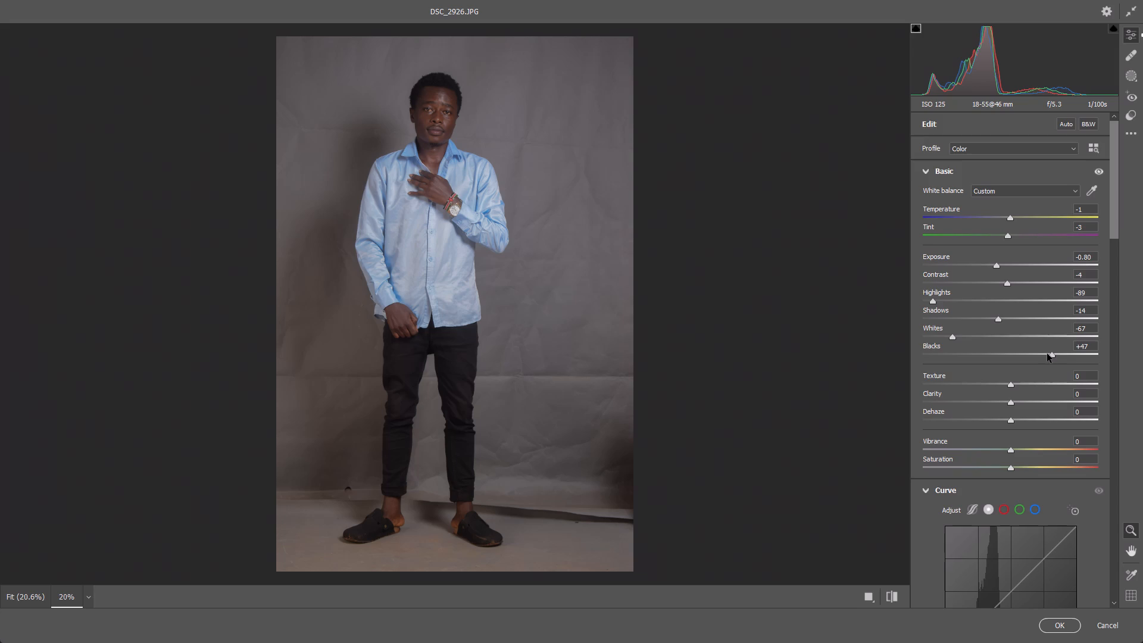
Try stronger texture on the portrait, then soften it in stages and settle the Texture at -80.
scroll(1047, 354, down, 1)
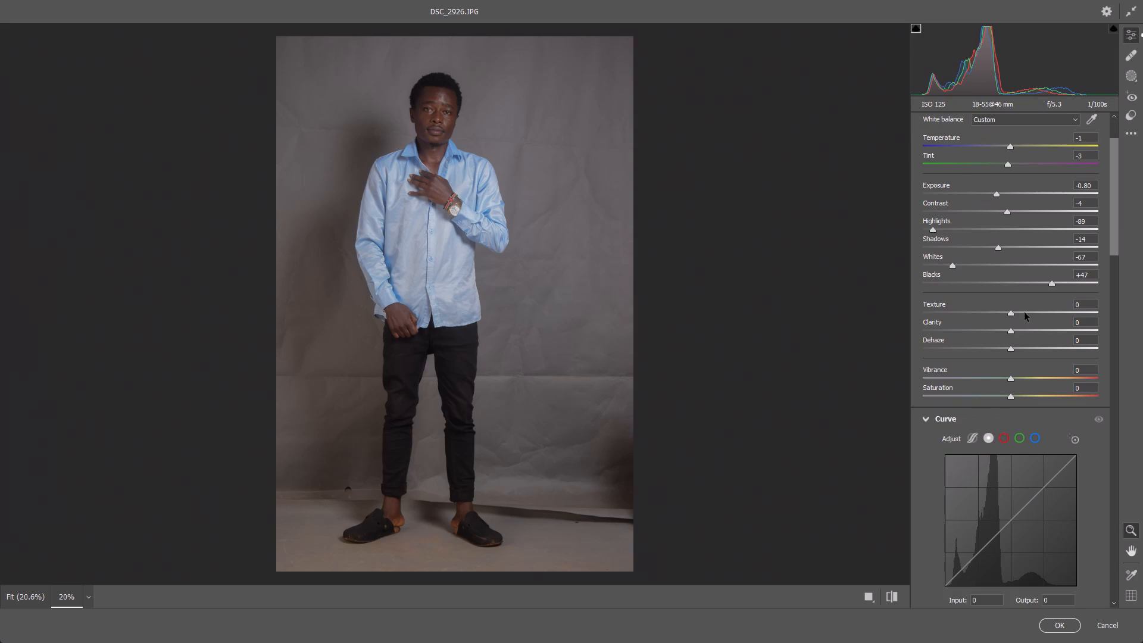
click(1025, 313)
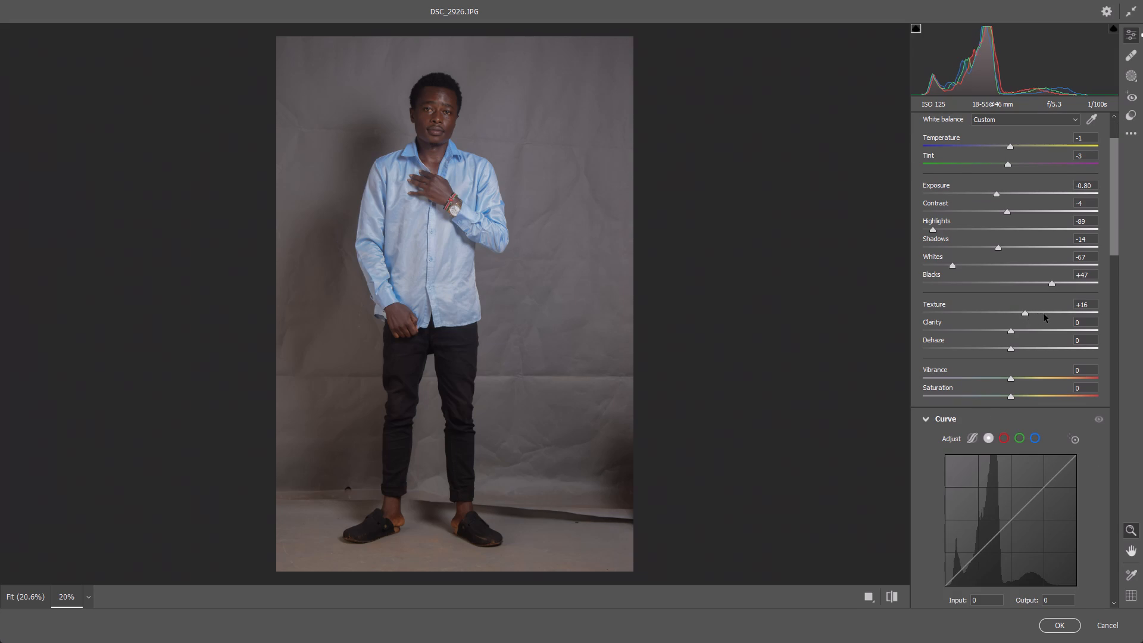
click(1044, 314)
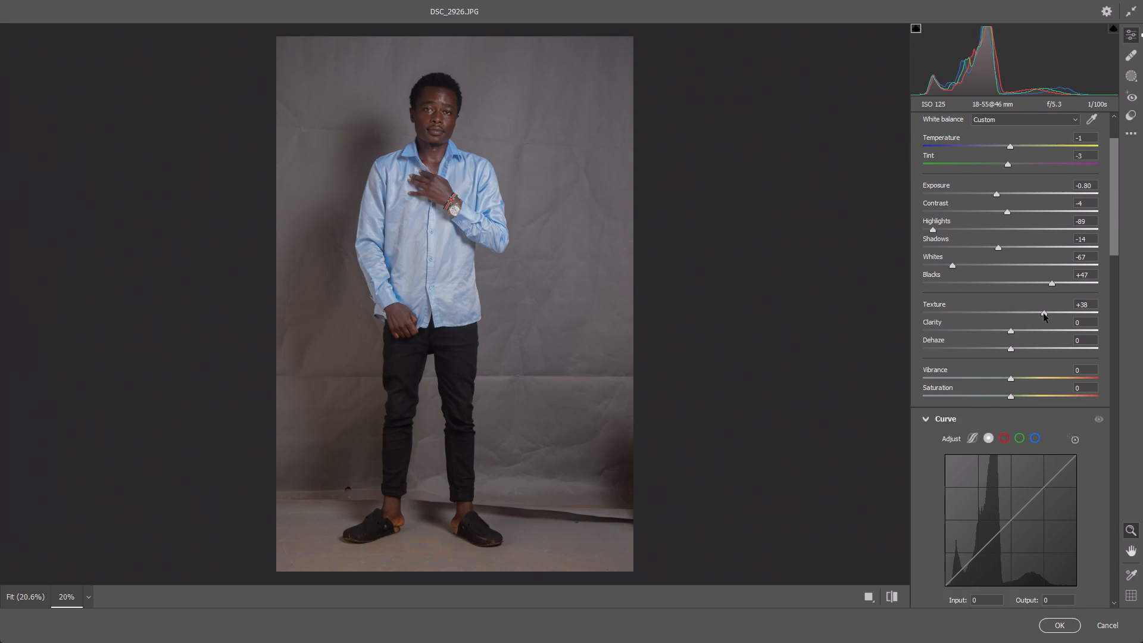
click(1060, 313)
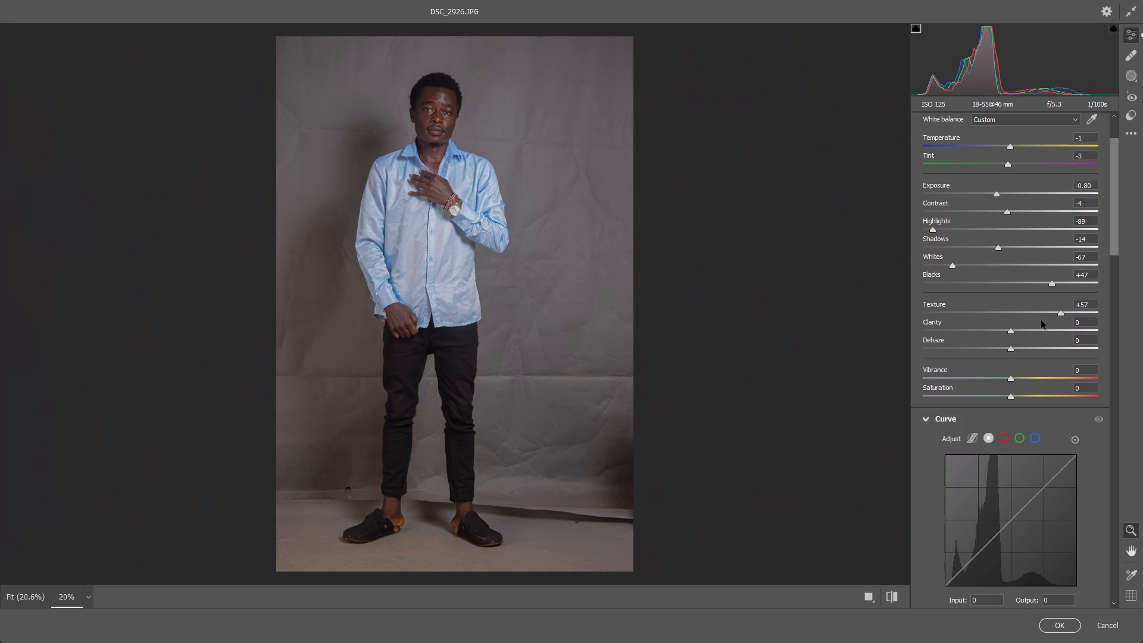
click(992, 314)
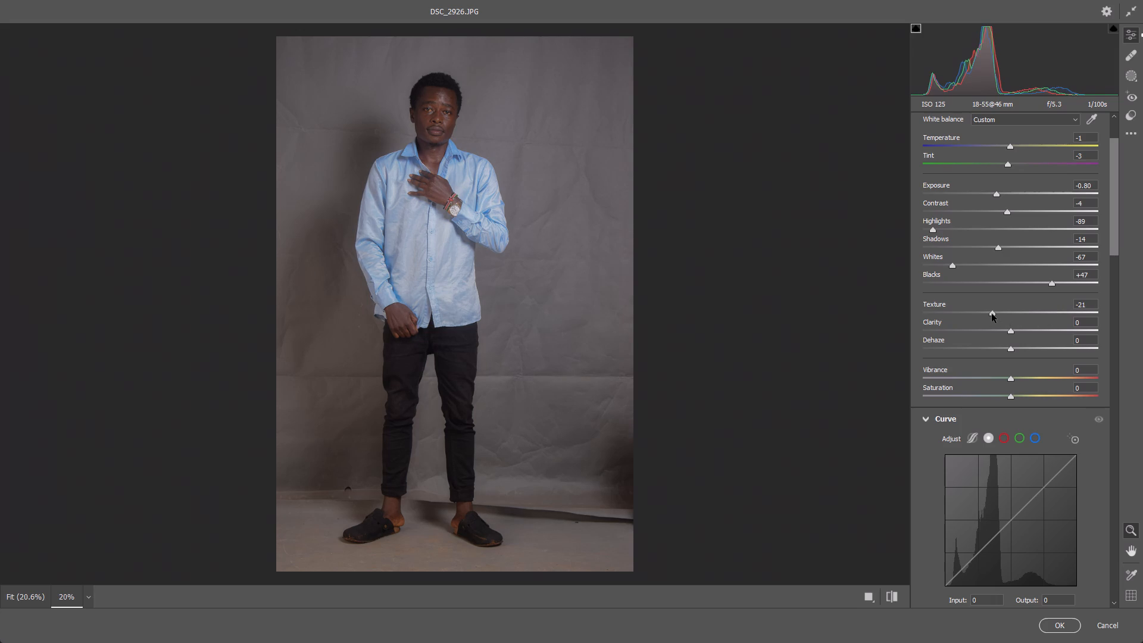
click(974, 312)
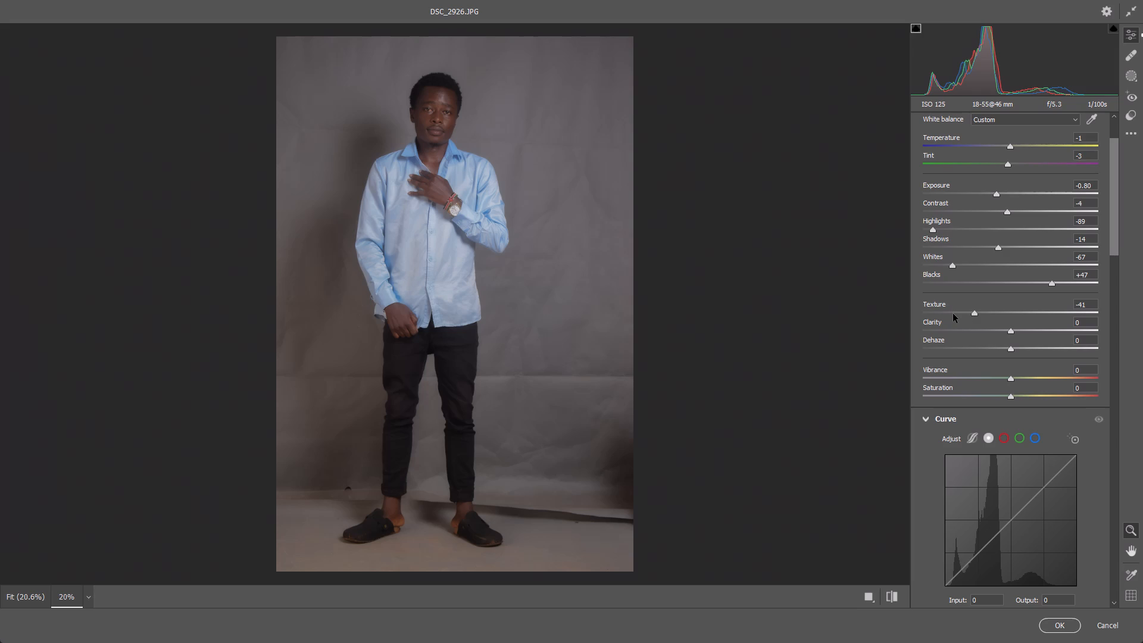
click(952, 313)
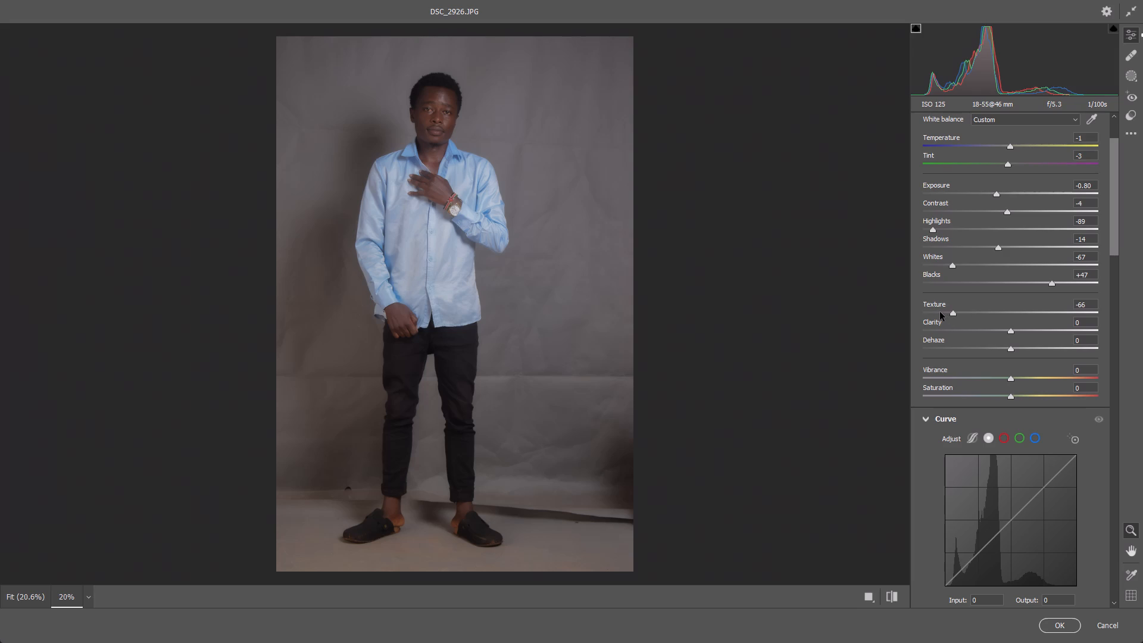
click(940, 312)
Test stronger and softer clarity on the portrait and settle the Clarity at -30.
click(1033, 329)
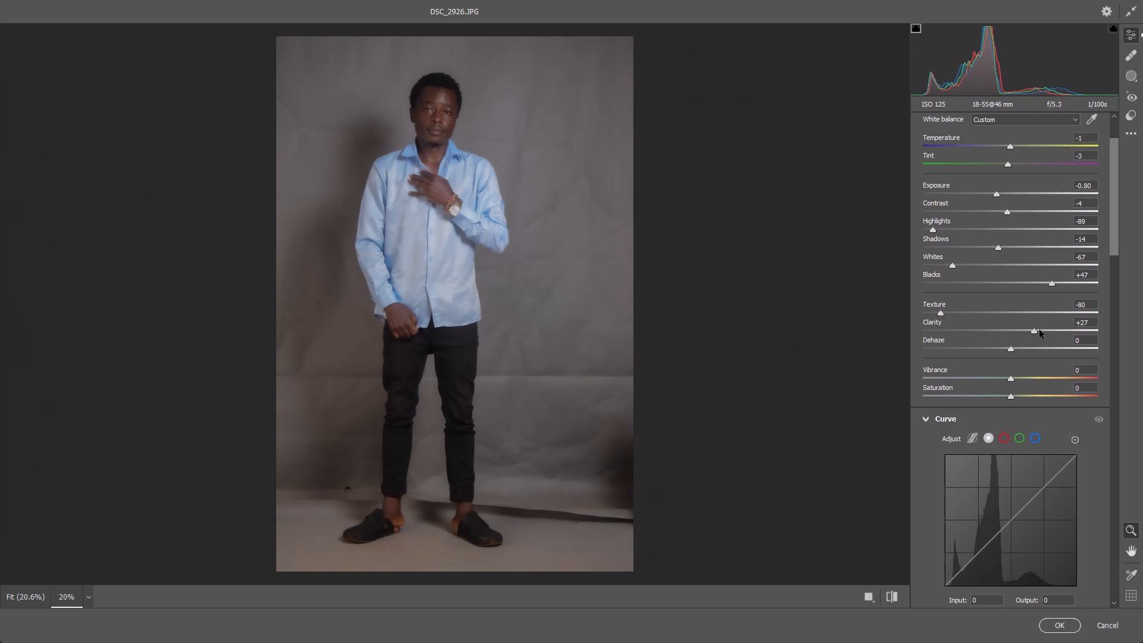
click(1051, 331)
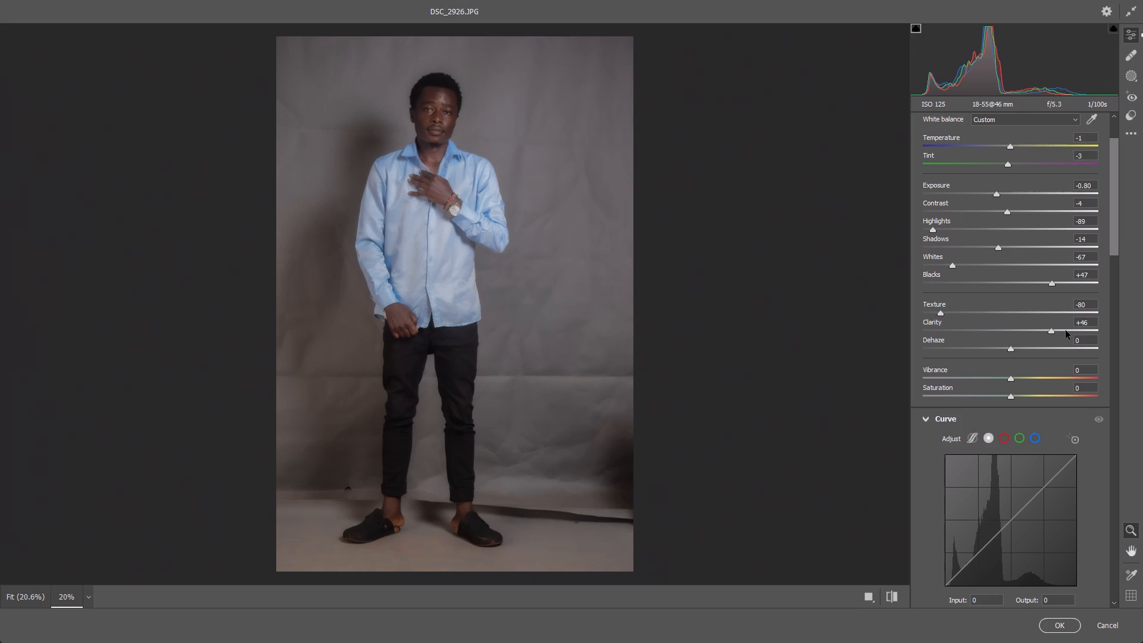
click(1066, 330)
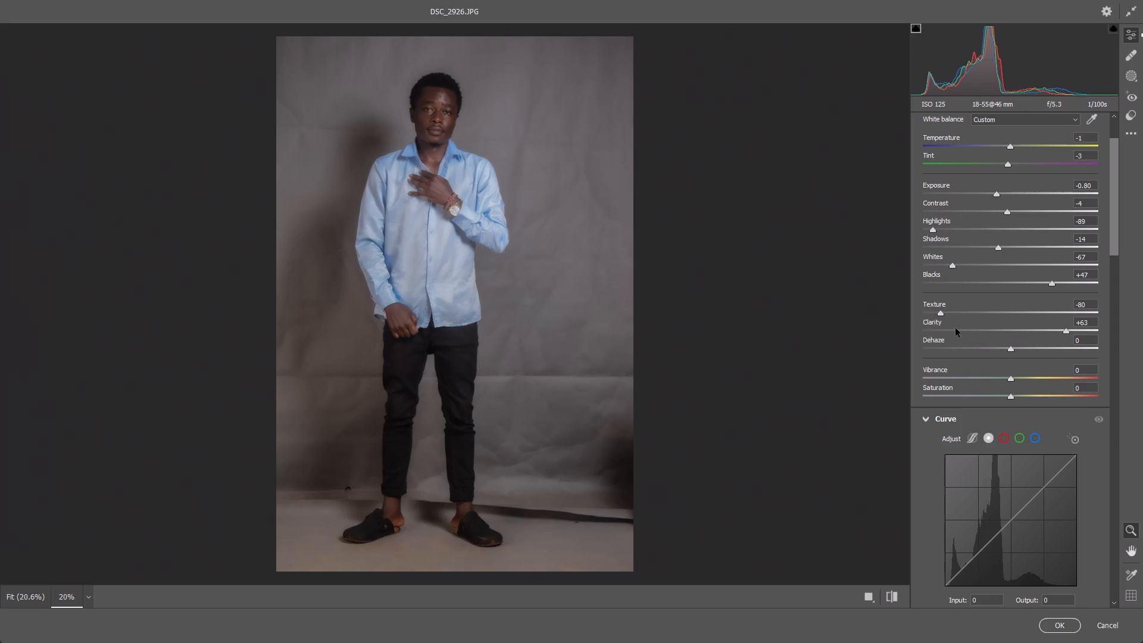
click(958, 332)
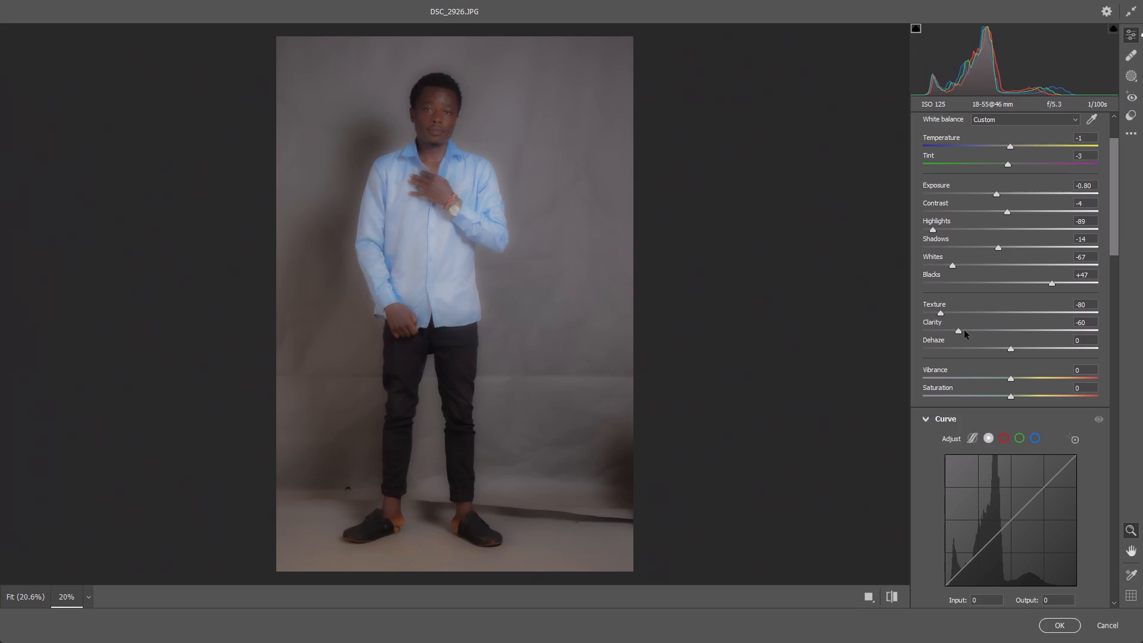
click(972, 329)
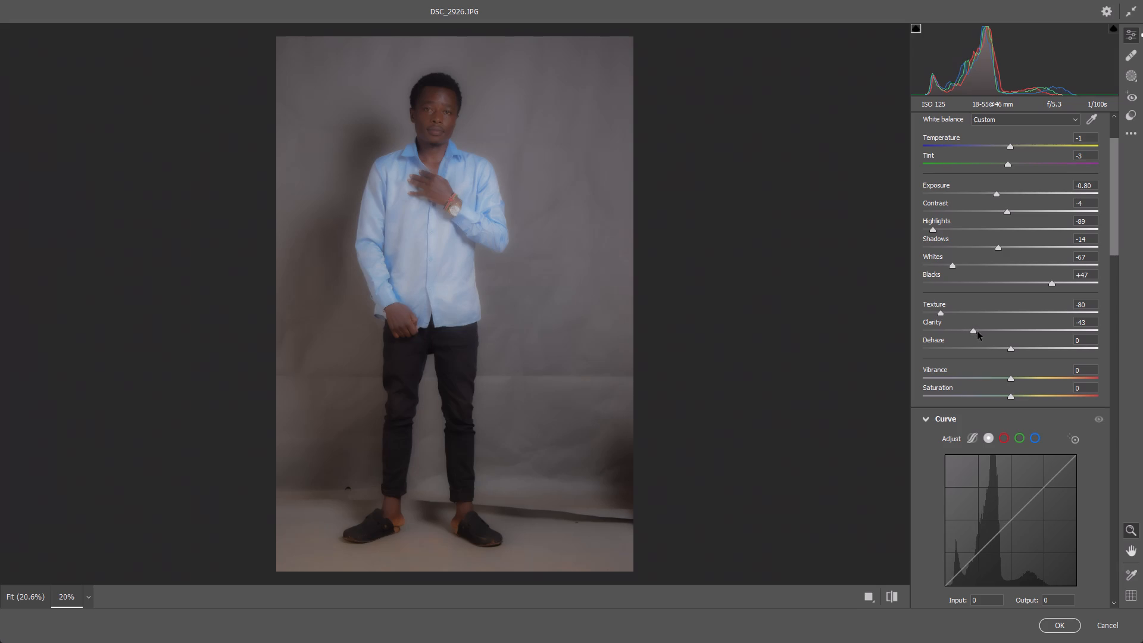
click(984, 332)
Try muted colours on the portrait, then raise the Vibrance in stages to +56.
scroll(992, 328, down, 1)
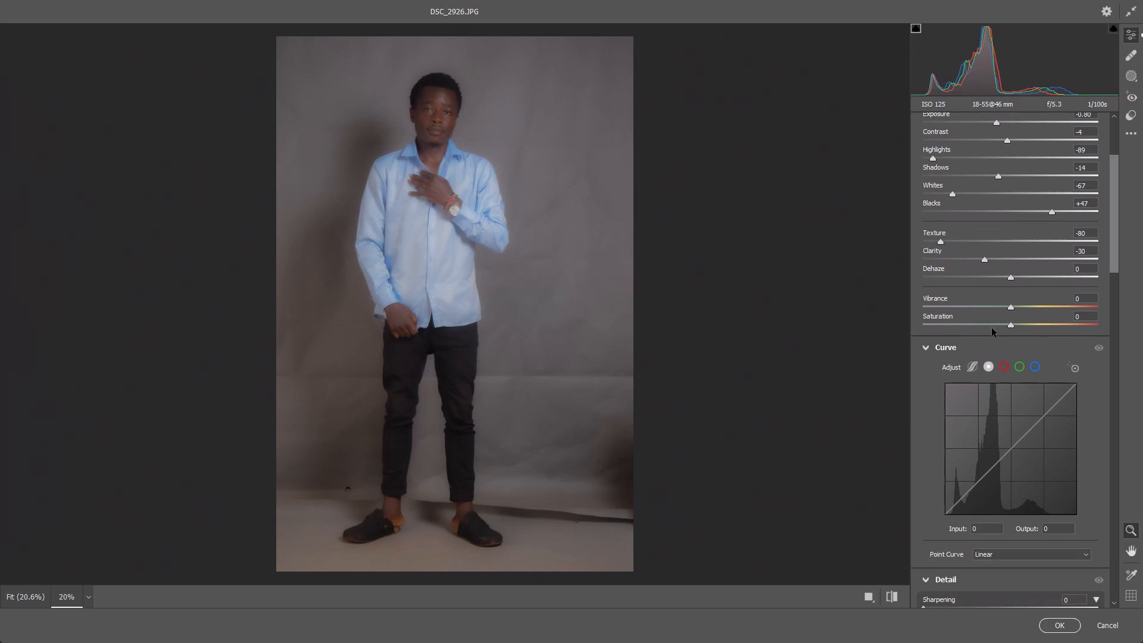
click(979, 307)
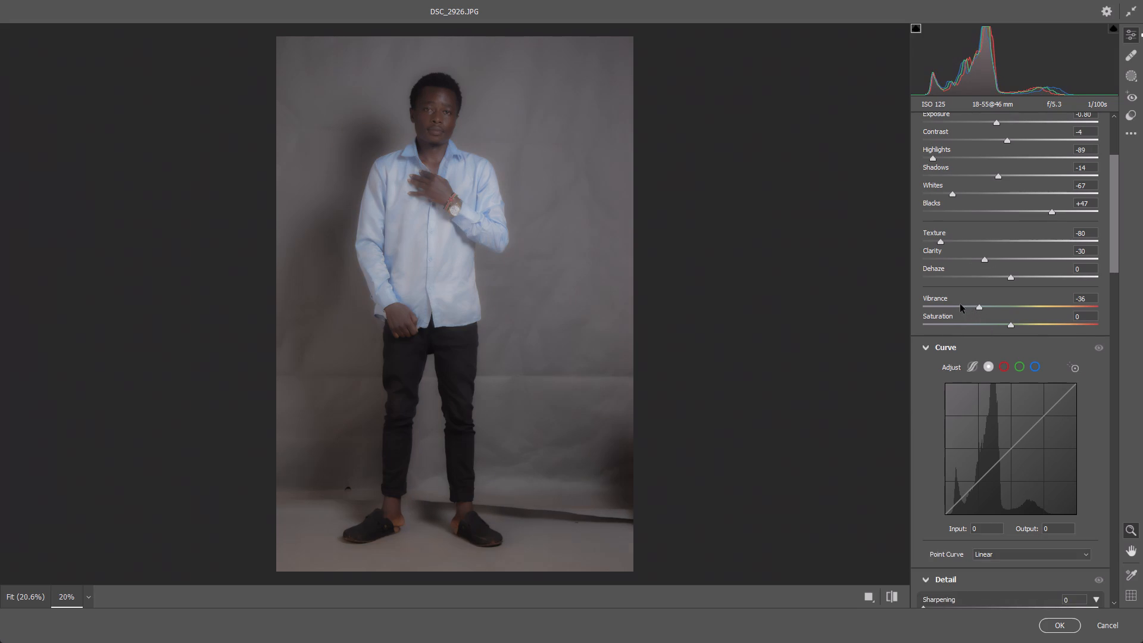
click(960, 304)
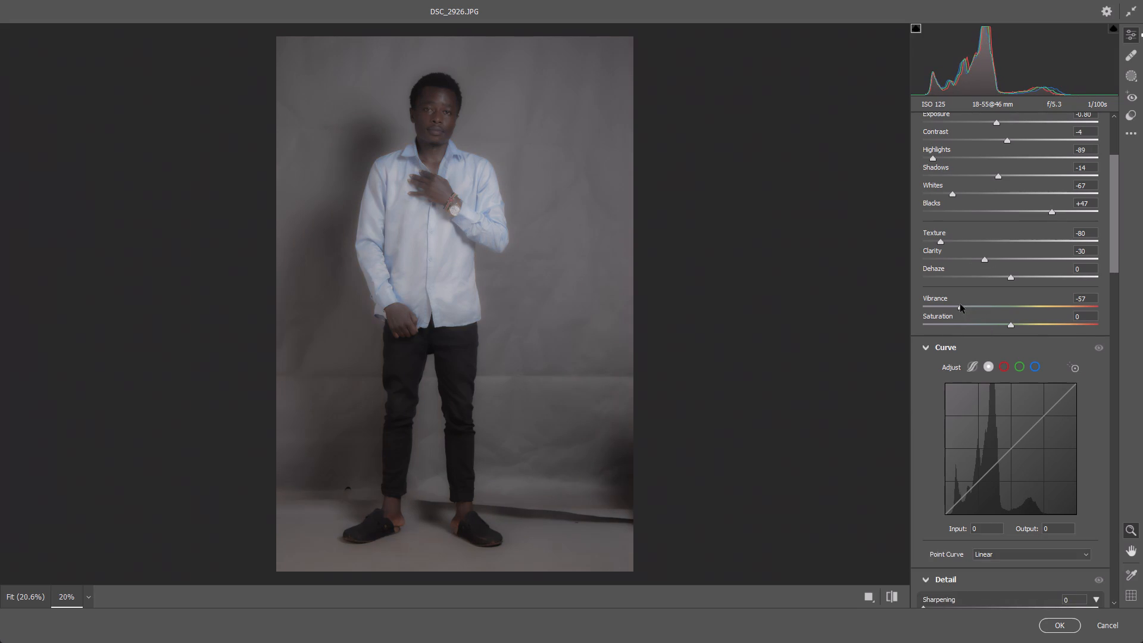
click(1014, 306)
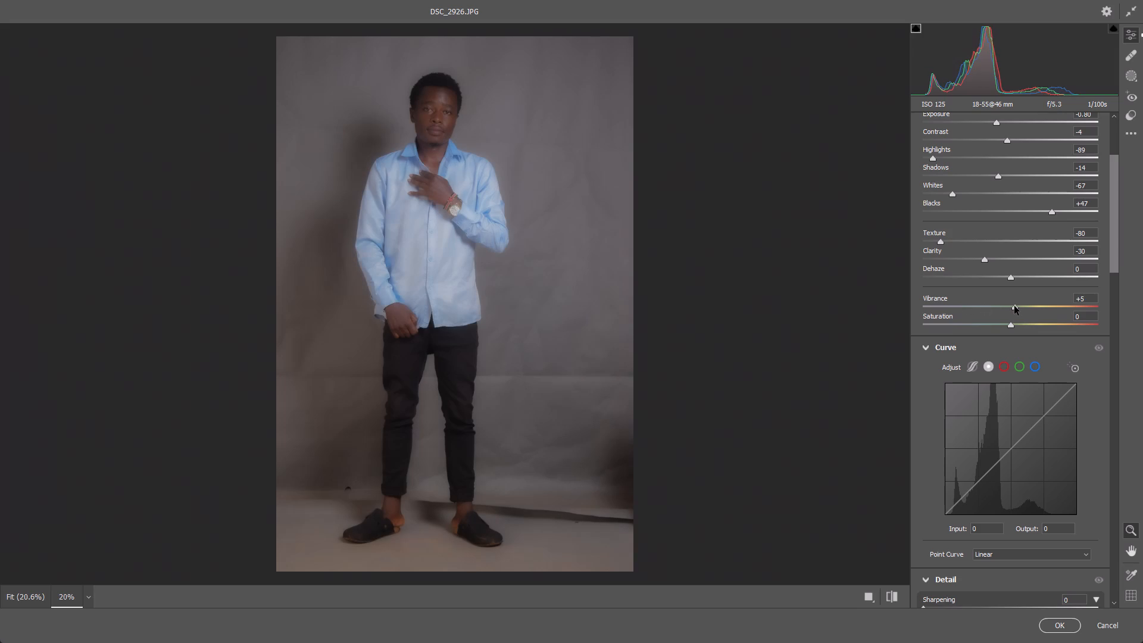
click(1027, 305)
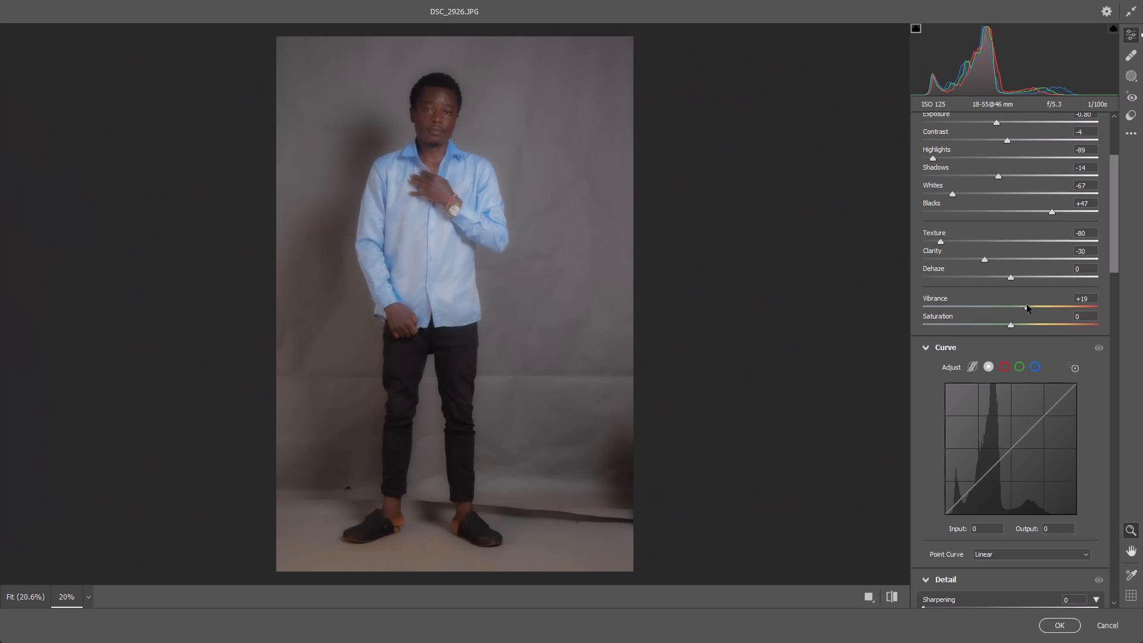
click(1038, 308)
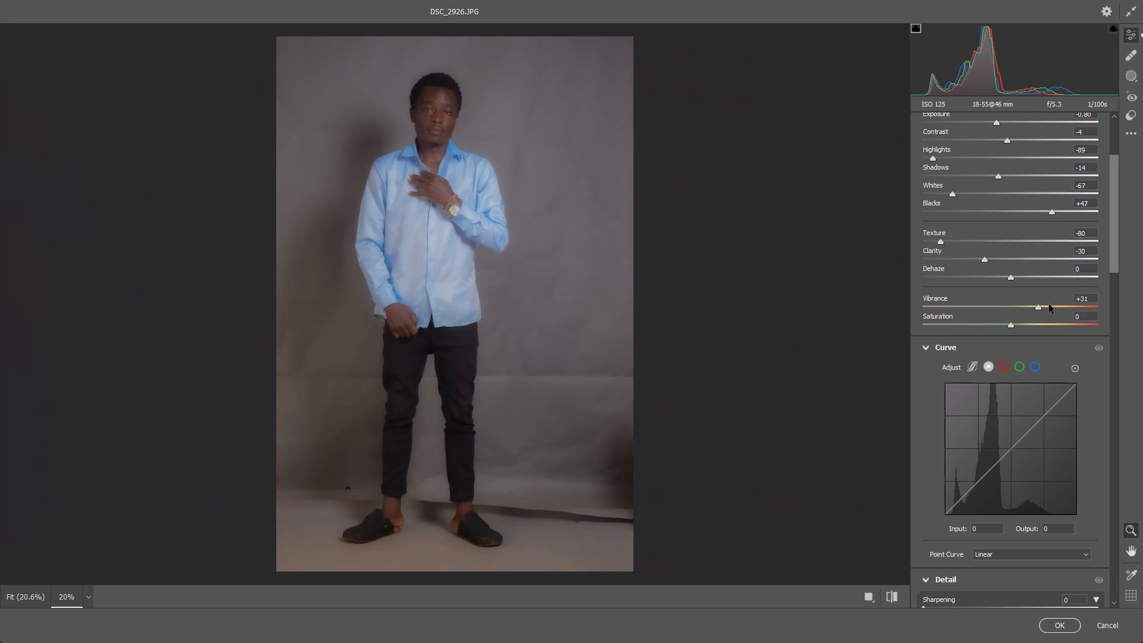
click(1049, 304)
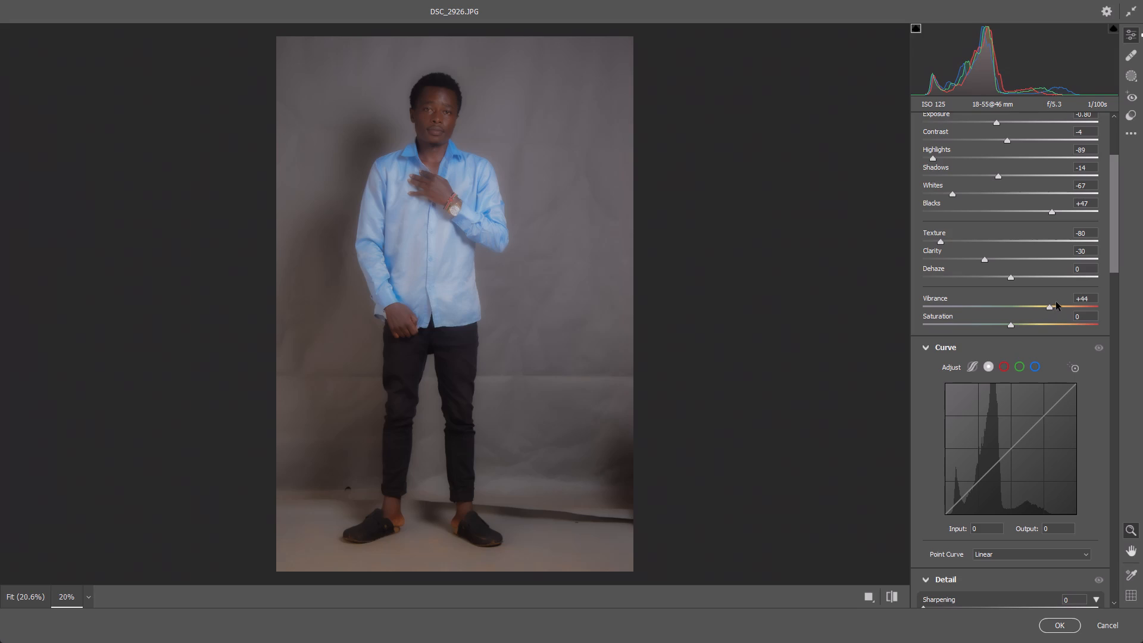
click(1060, 305)
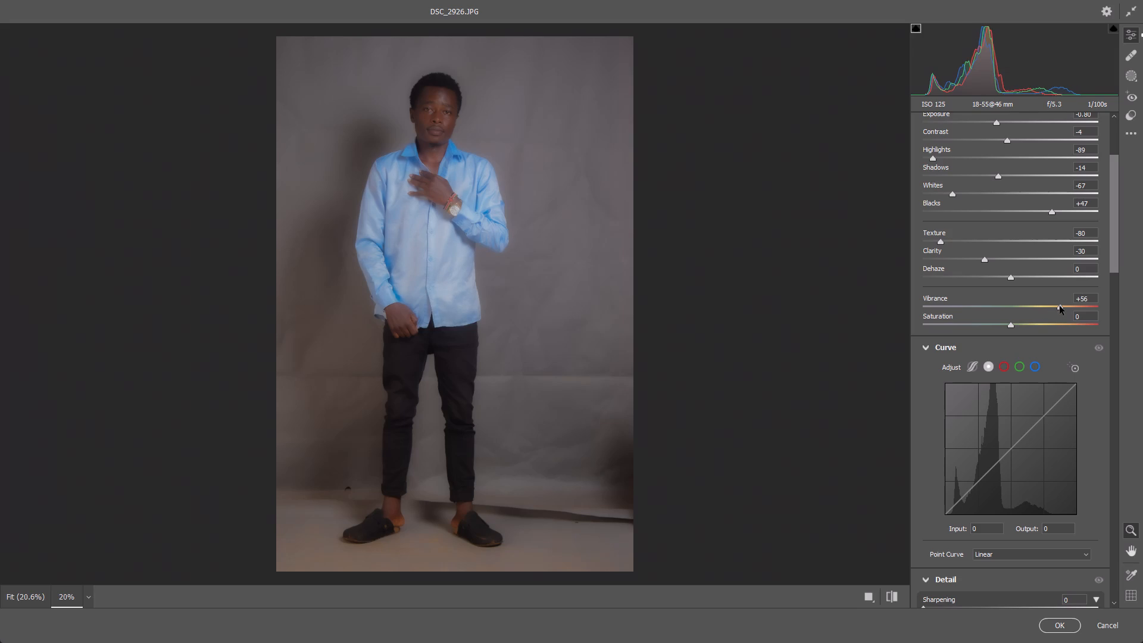
Raise the portrait's Saturation in stages to +35.
click(1025, 324)
click(1041, 323)
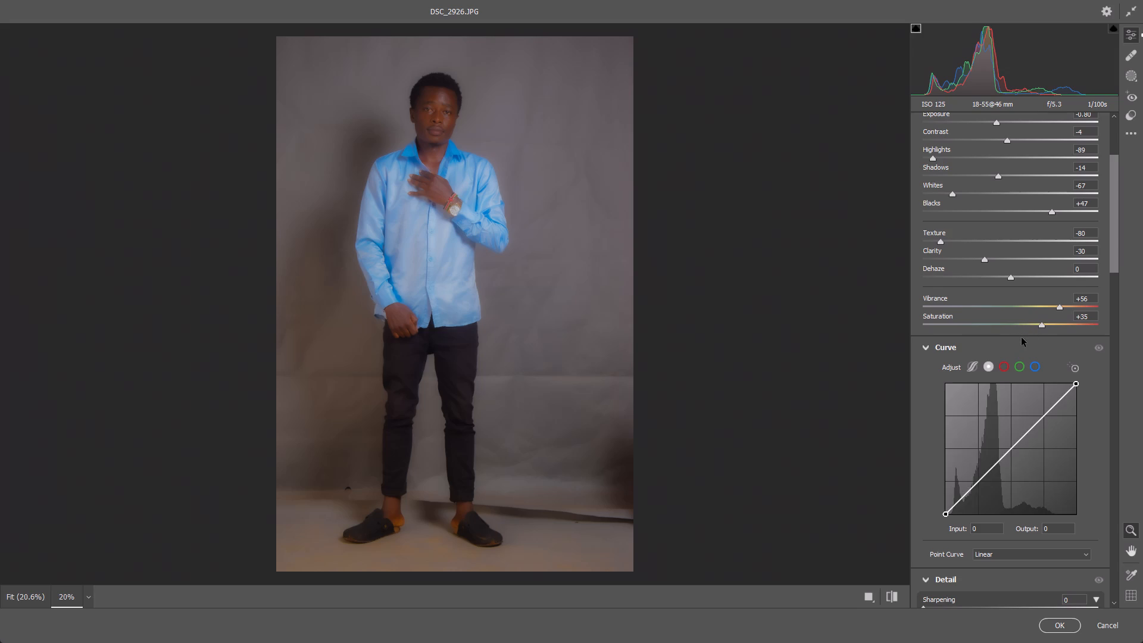
Try strong sharpening up to 76 on the portrait, raise the sharpening Radius to 2.0 and settle the Sharpening at 34.
scroll(1022, 338, down, 2)
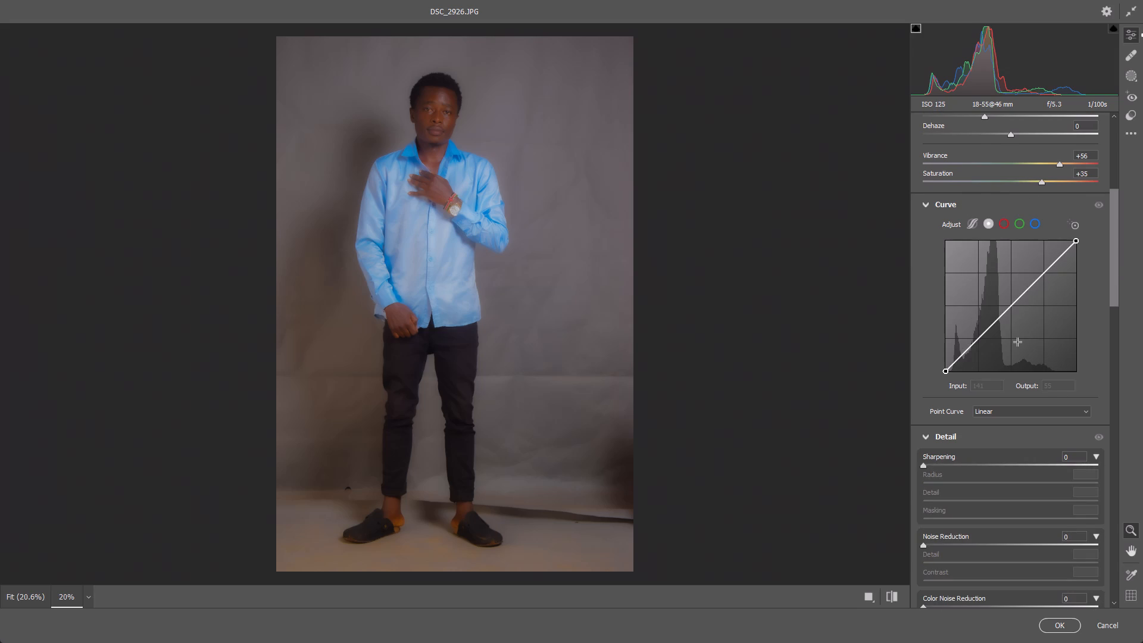
scroll(1017, 343, down, 2)
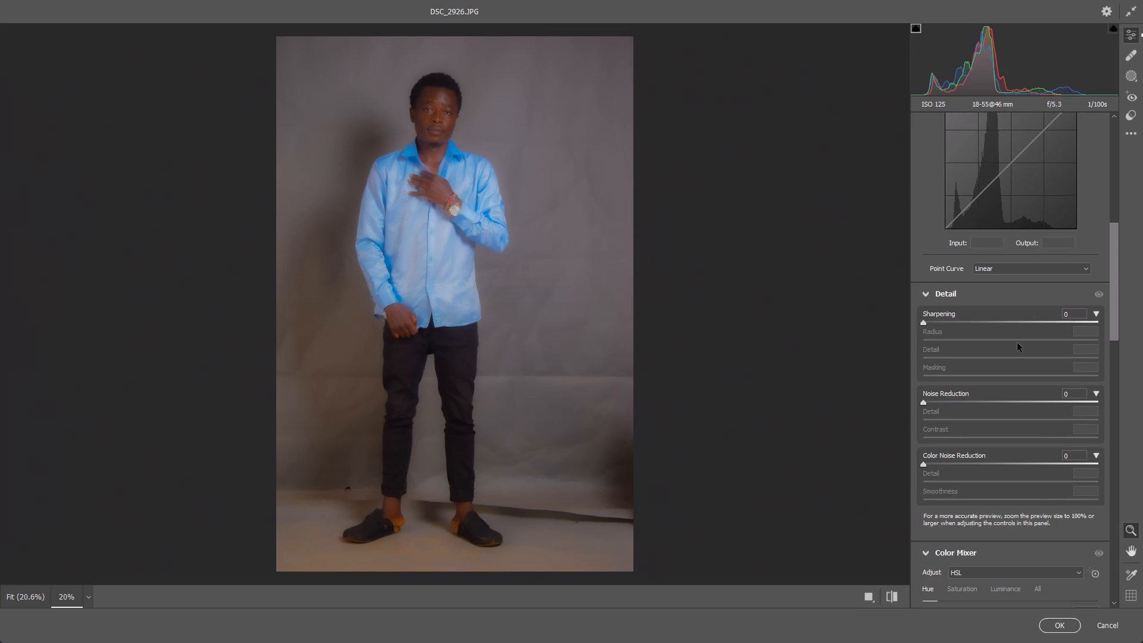
click(961, 323)
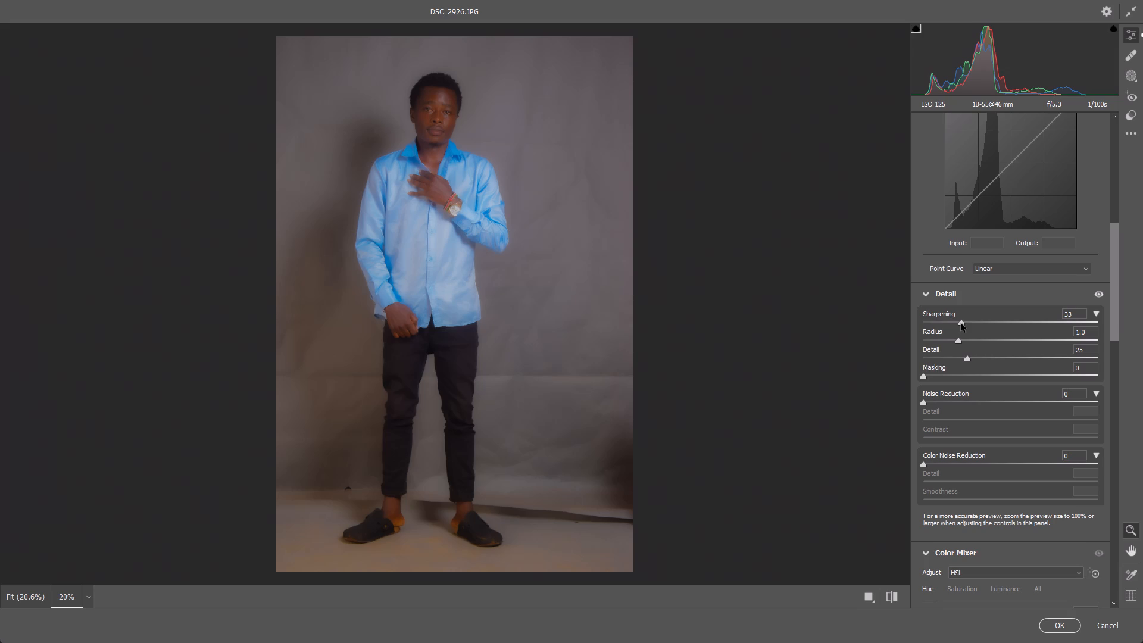
click(982, 323)
click(1011, 322)
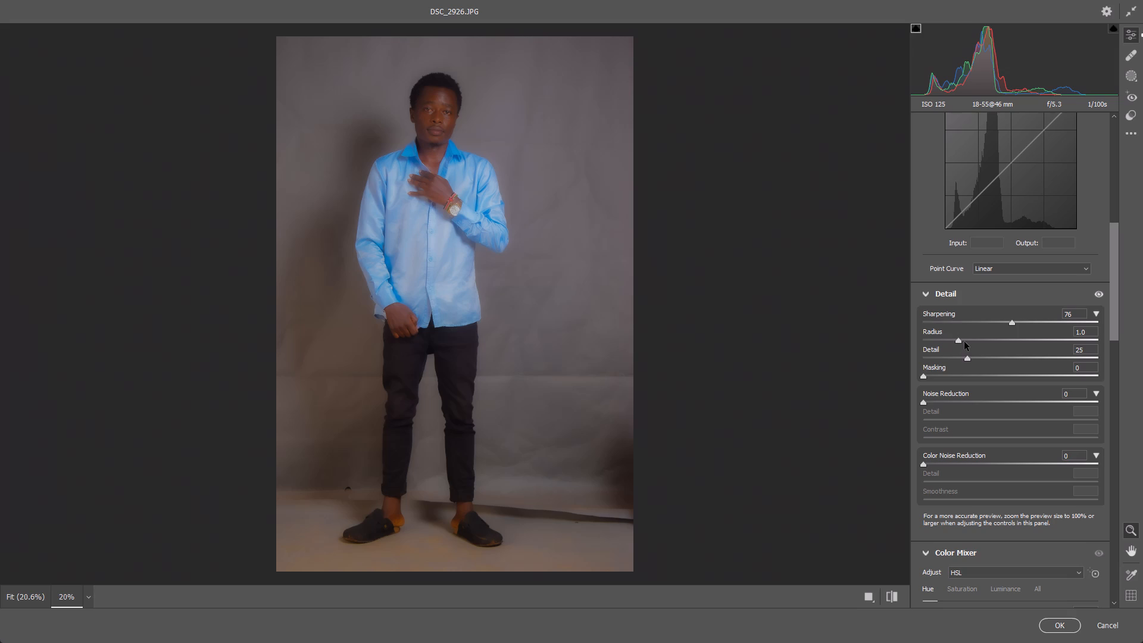
click(973, 341)
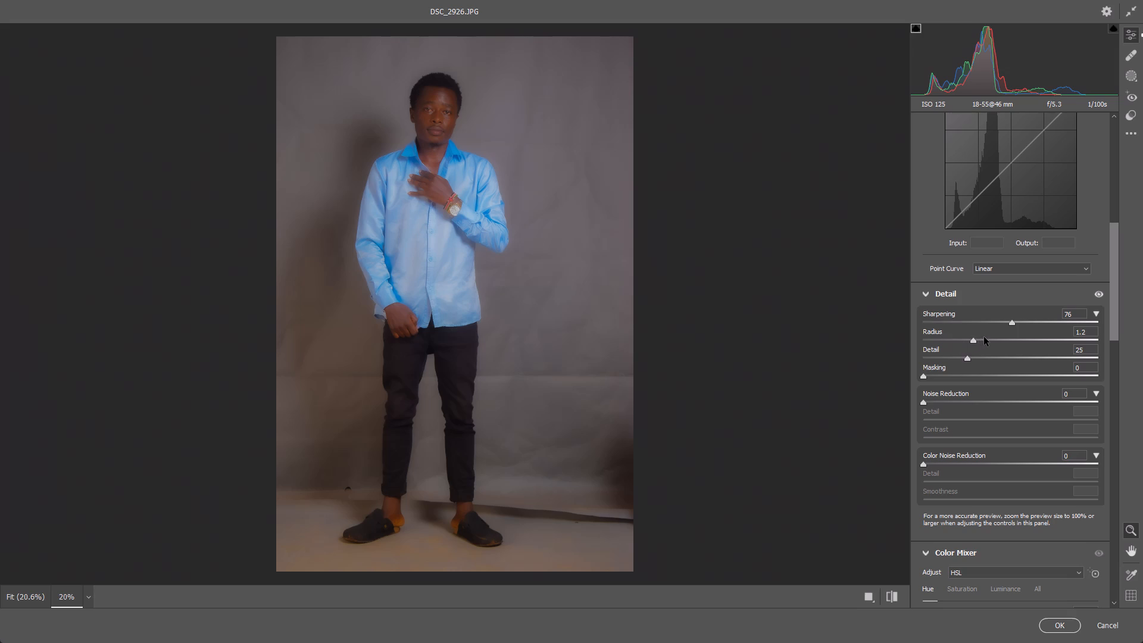
click(984, 337)
click(1029, 341)
click(951, 321)
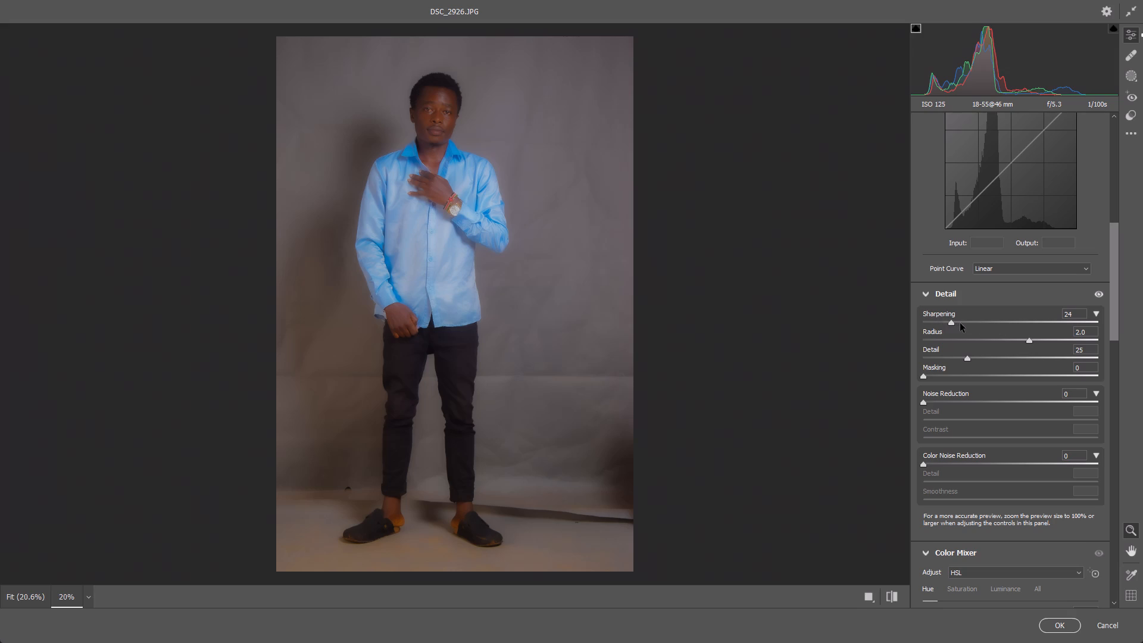
click(962, 322)
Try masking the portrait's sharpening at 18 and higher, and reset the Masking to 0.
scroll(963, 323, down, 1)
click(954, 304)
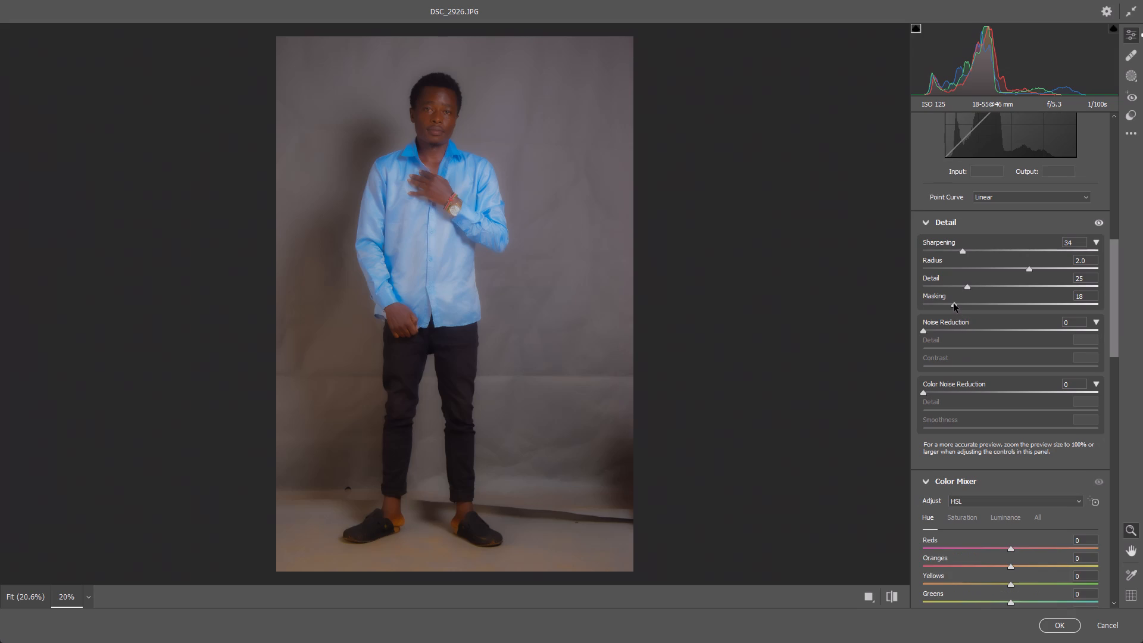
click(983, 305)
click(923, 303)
Set the portrait's Noise Reduction to 11, test higher noise Detail values and settle that Detail at 4.
click(942, 330)
scroll(942, 333, down, 1)
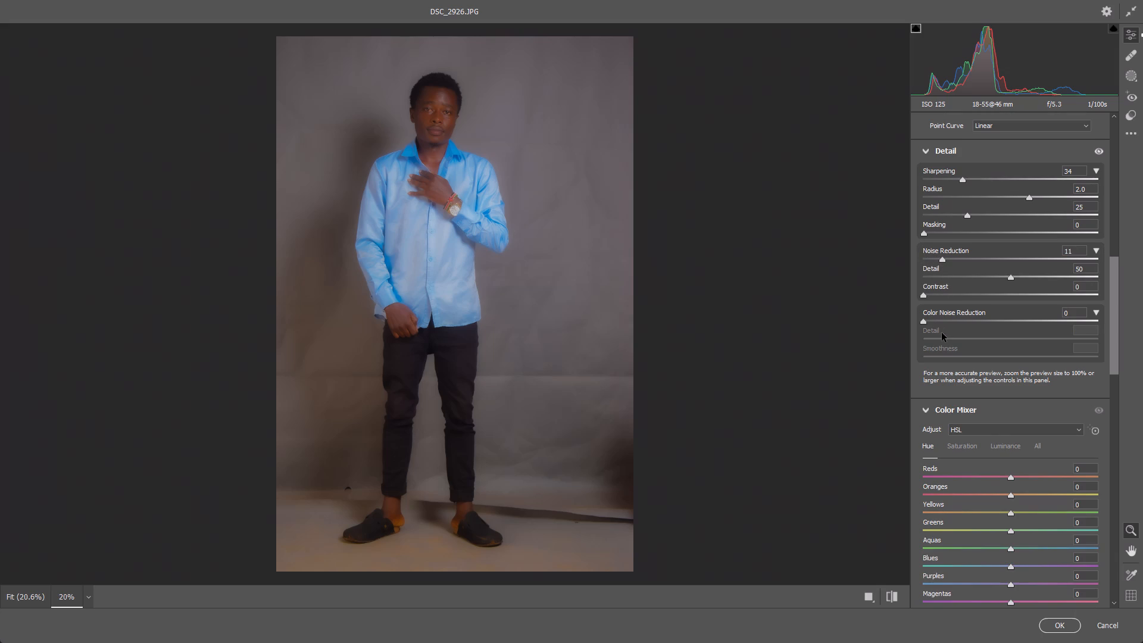
click(1049, 276)
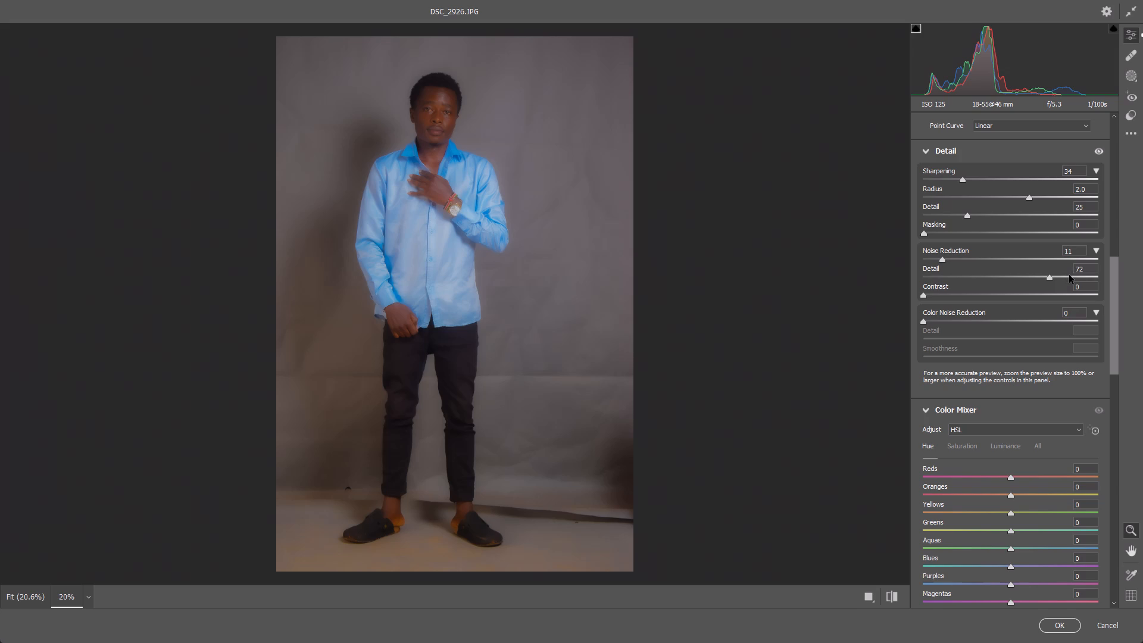
click(1069, 275)
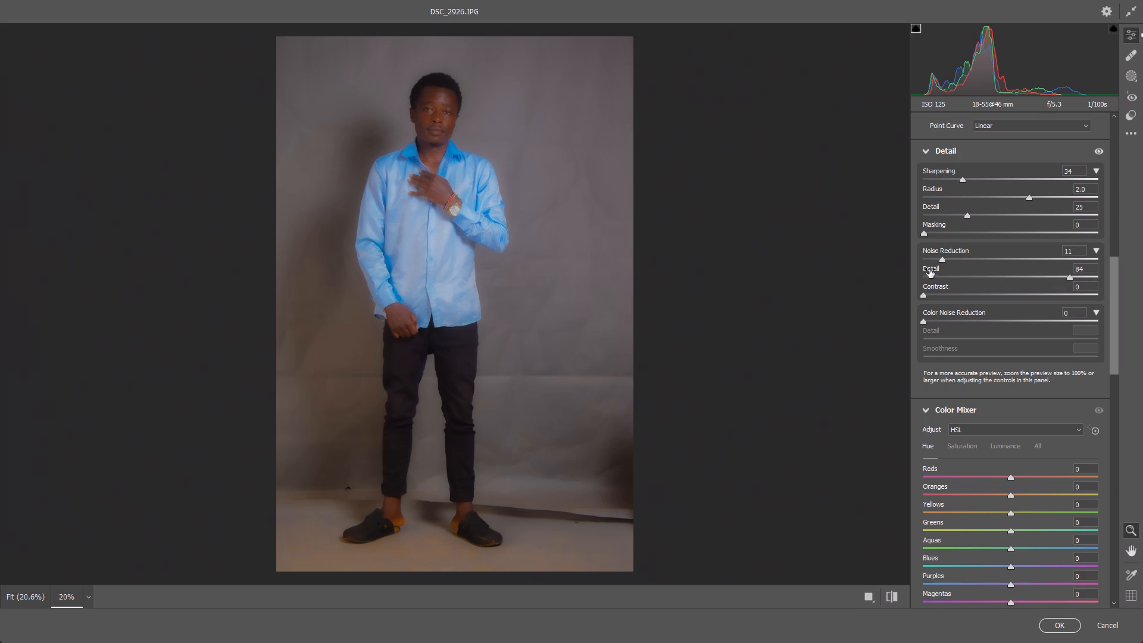
click(930, 276)
Test the Reds hue in the Color Mixer between -50 and +86 and settle it at -1.
scroll(930, 277, up, 1)
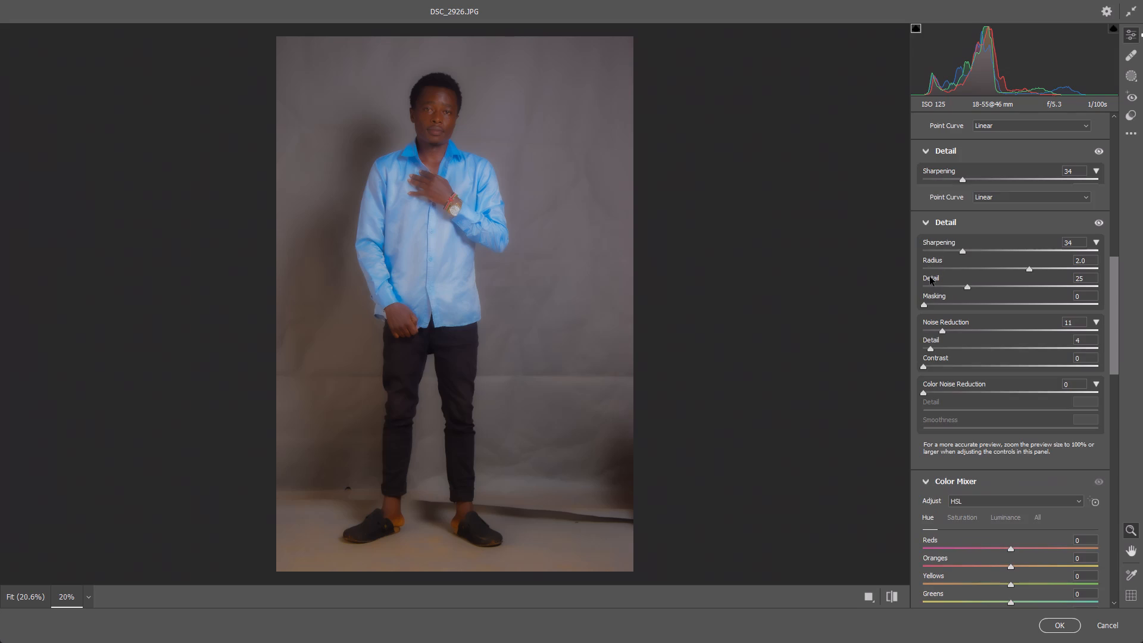
scroll(954, 398, up, 2)
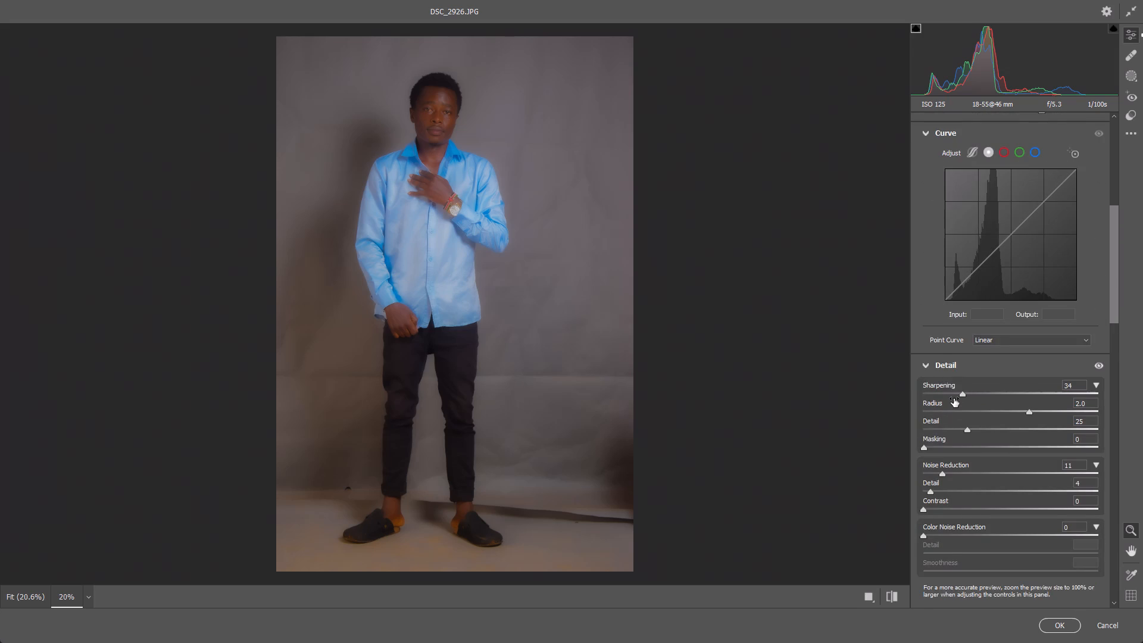
scroll(954, 398, up, 2)
scroll(954, 398, down, 7)
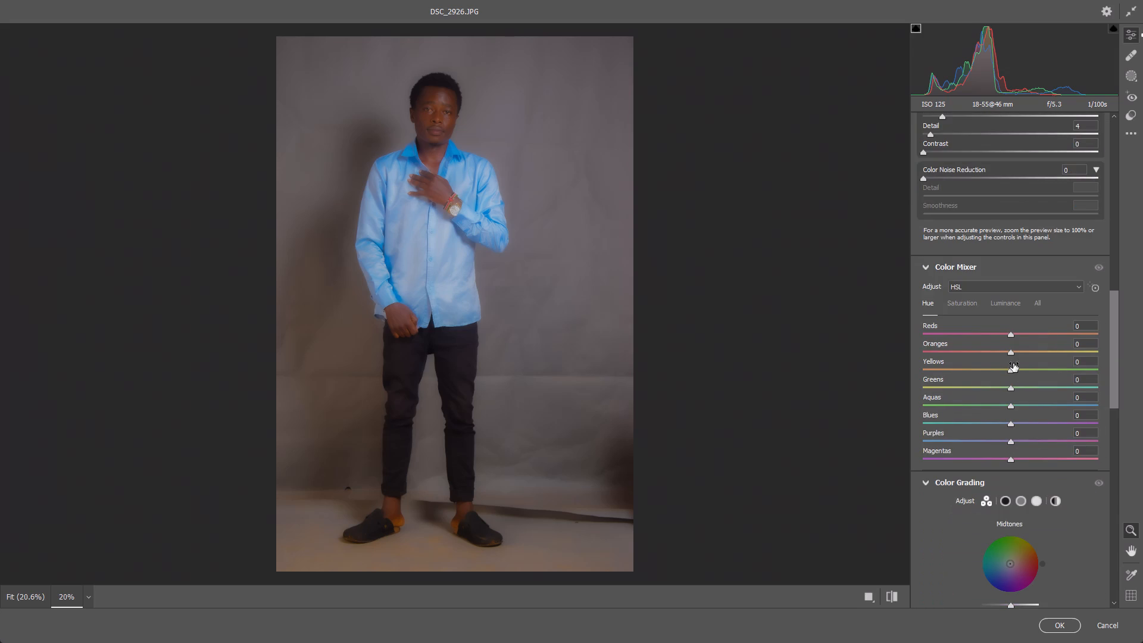
click(982, 335)
click(966, 334)
double_click(1085, 335)
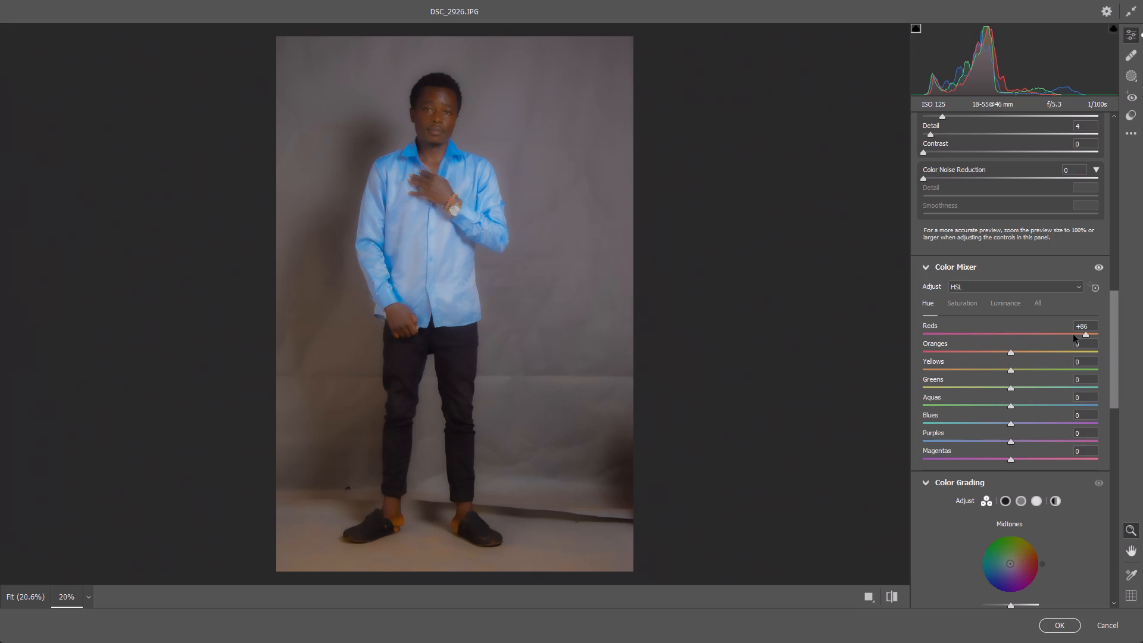
click(1069, 335)
click(1054, 333)
click(1038, 333)
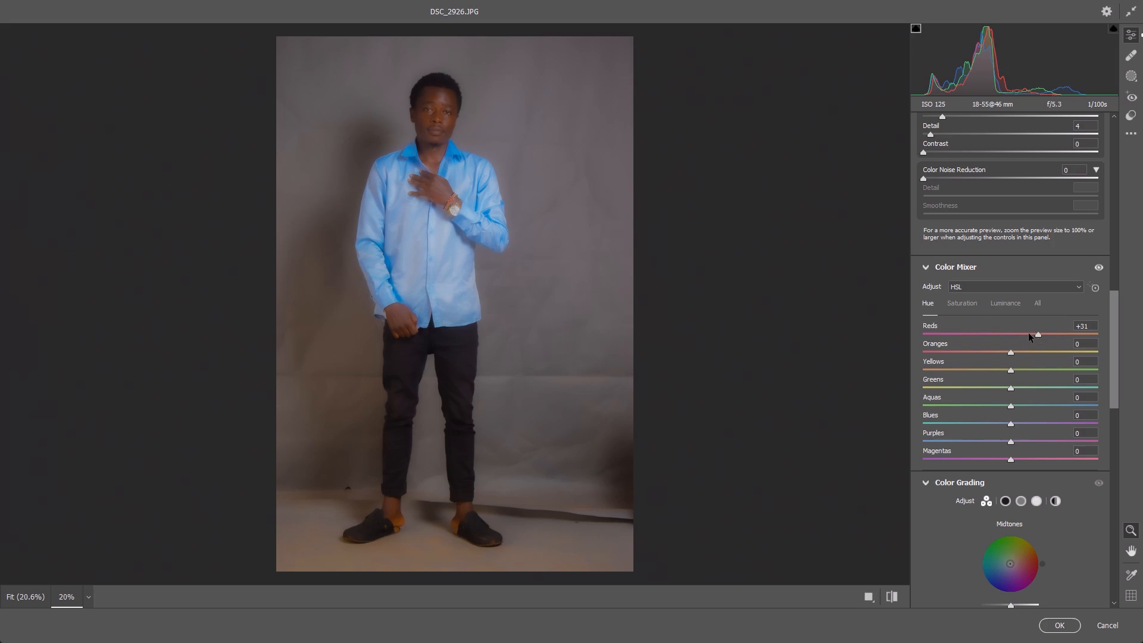
click(1026, 333)
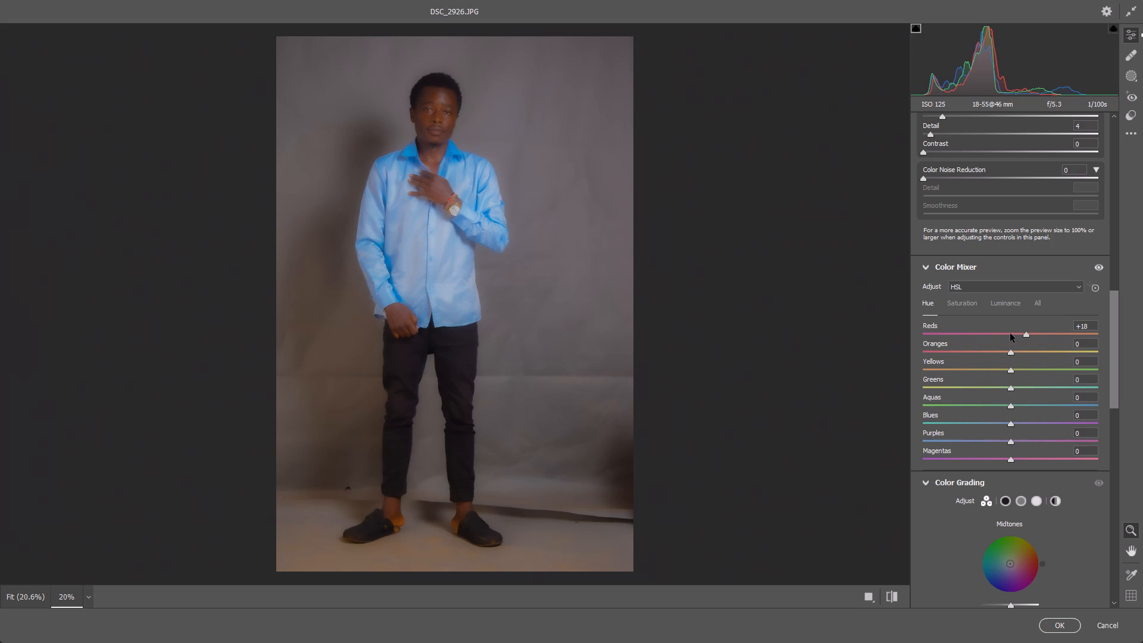
click(1009, 333)
Try the Oranges hue at -23, then raise it in stages to +54.
click(990, 352)
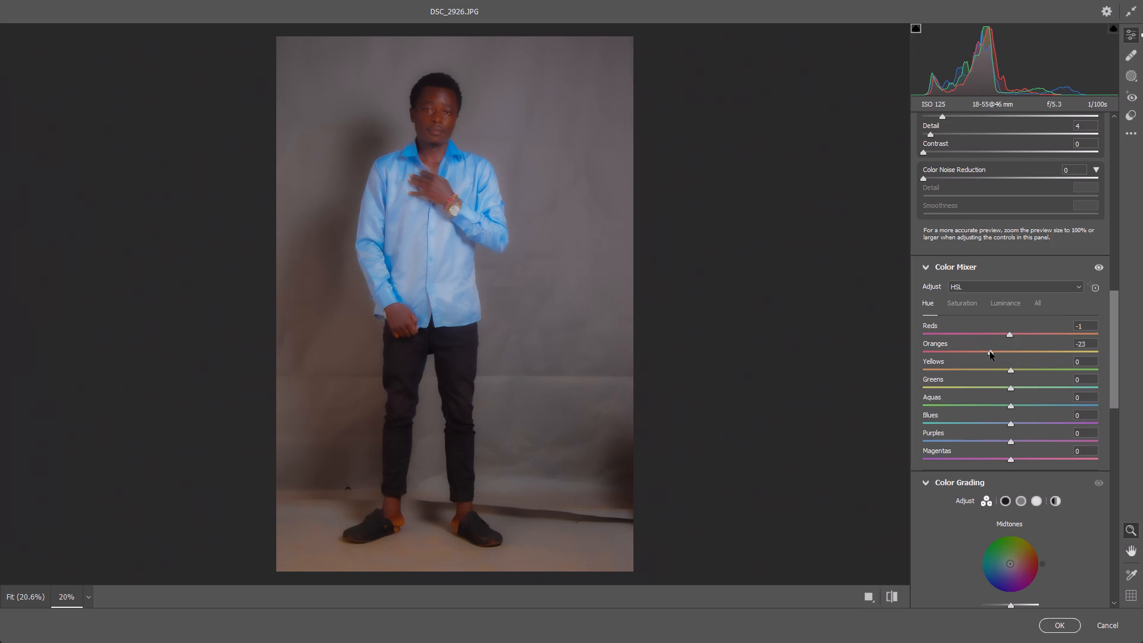
click(1029, 352)
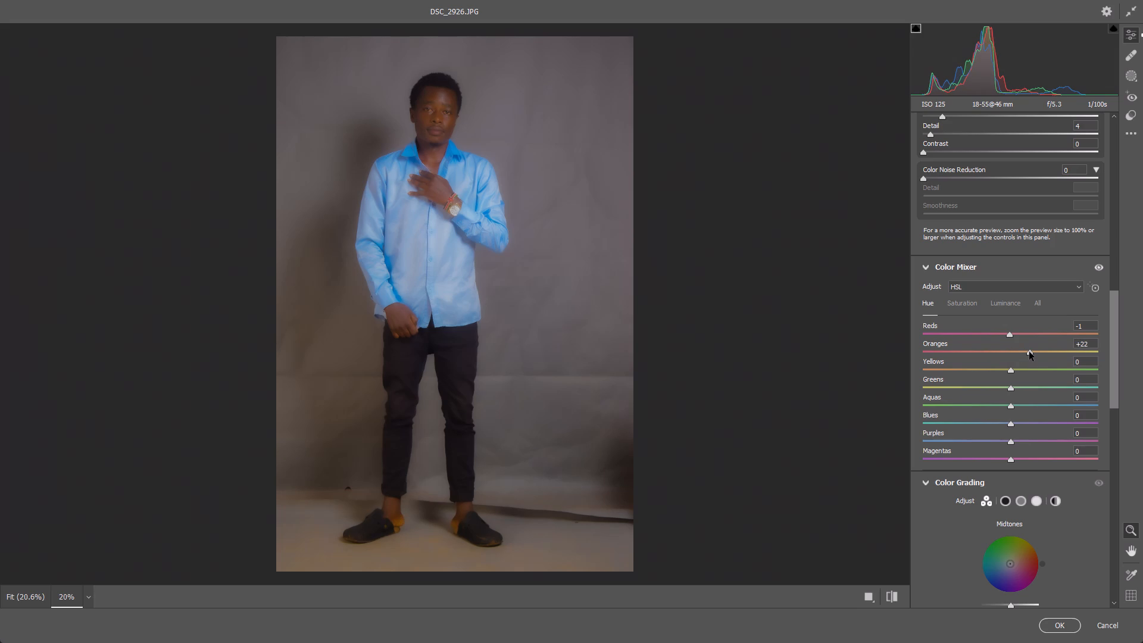
click(1045, 352)
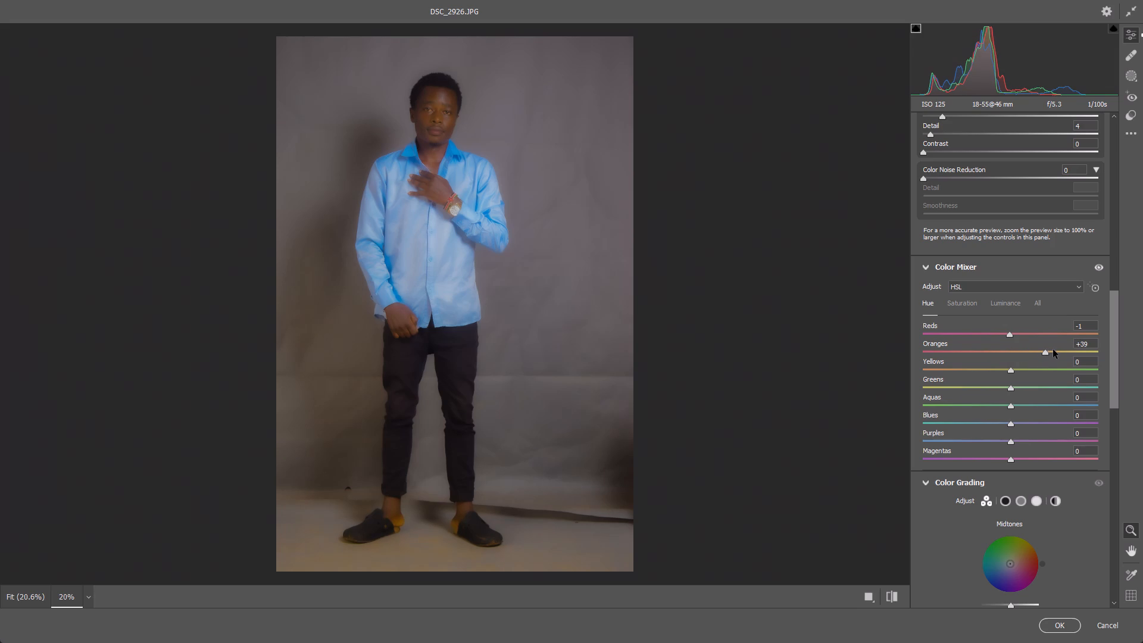
double_click(1057, 353)
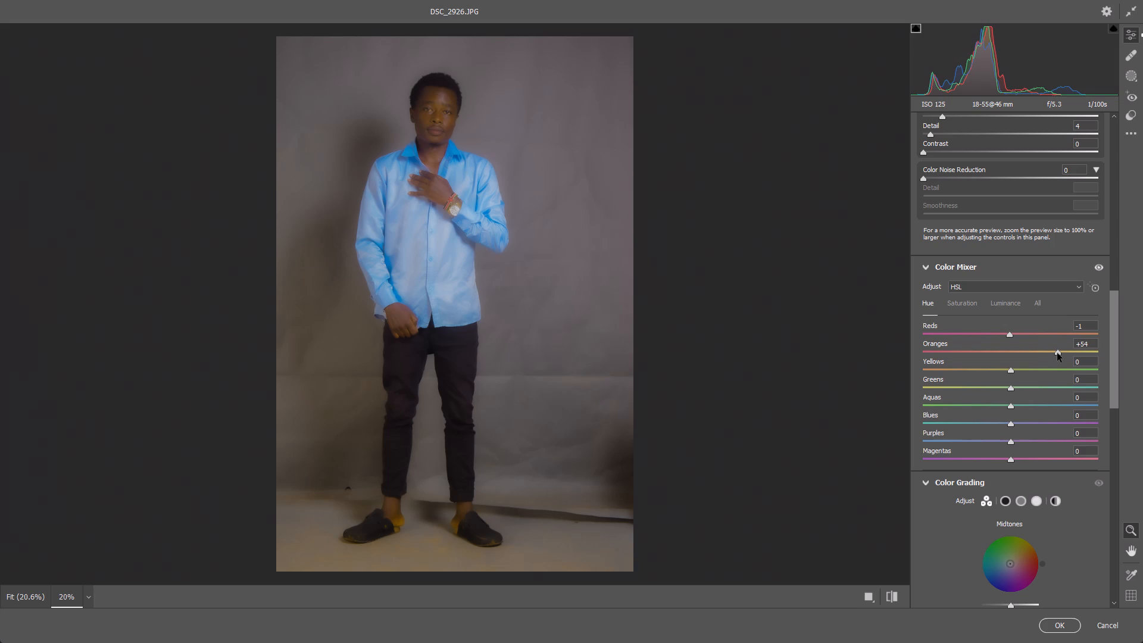
Test the Yellows hue at +24, +38 and +84, then shift it to -92.
click(1031, 368)
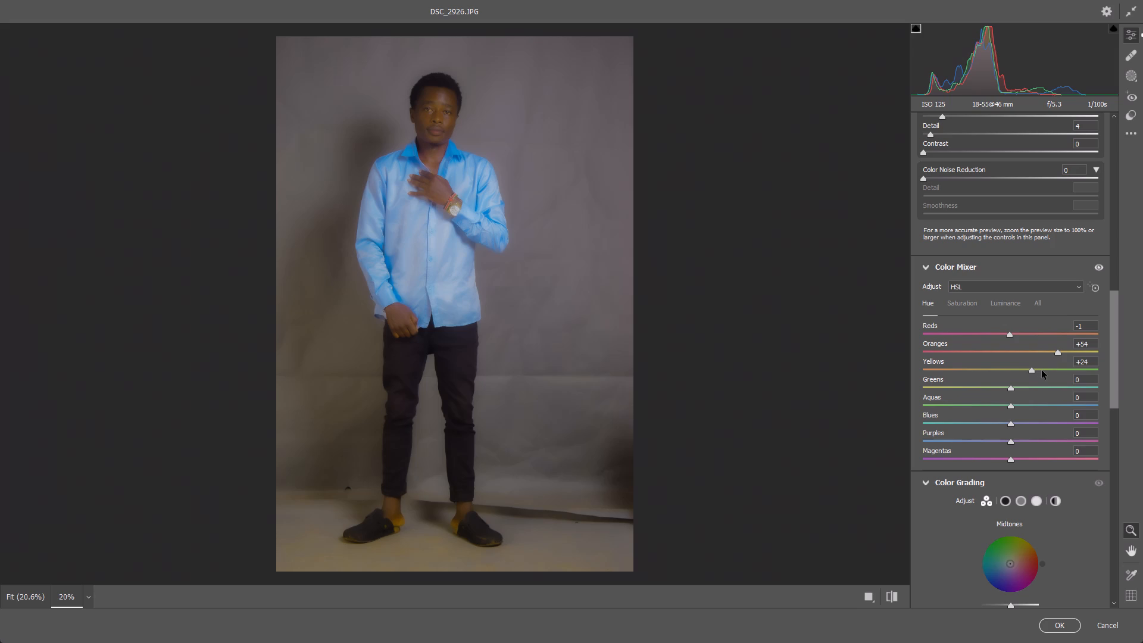
click(1044, 370)
click(1084, 369)
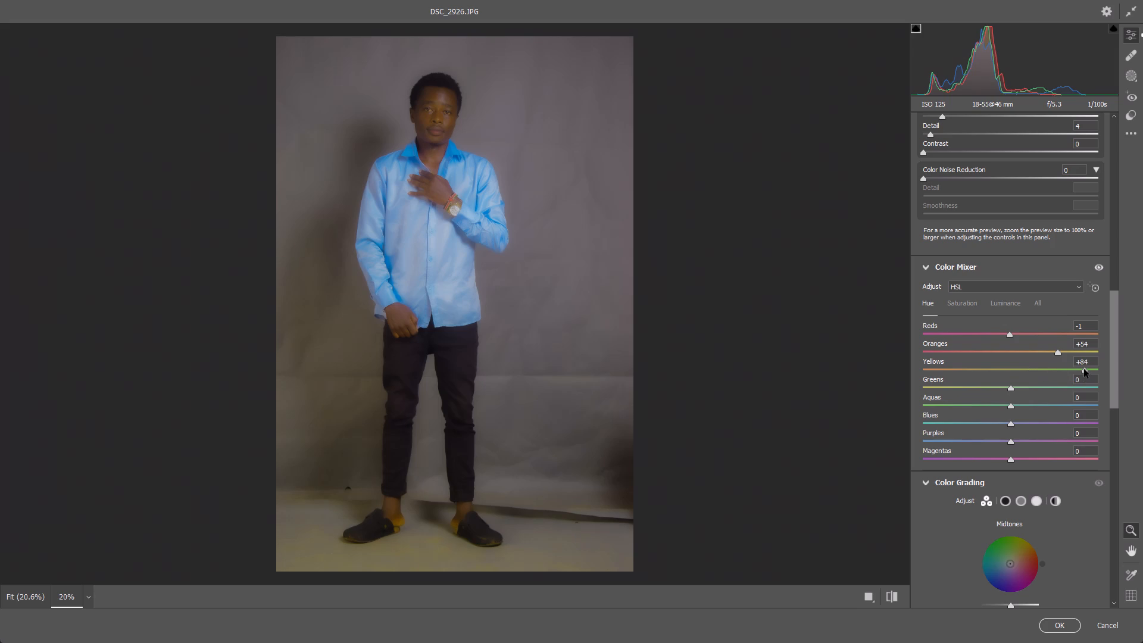
click(930, 370)
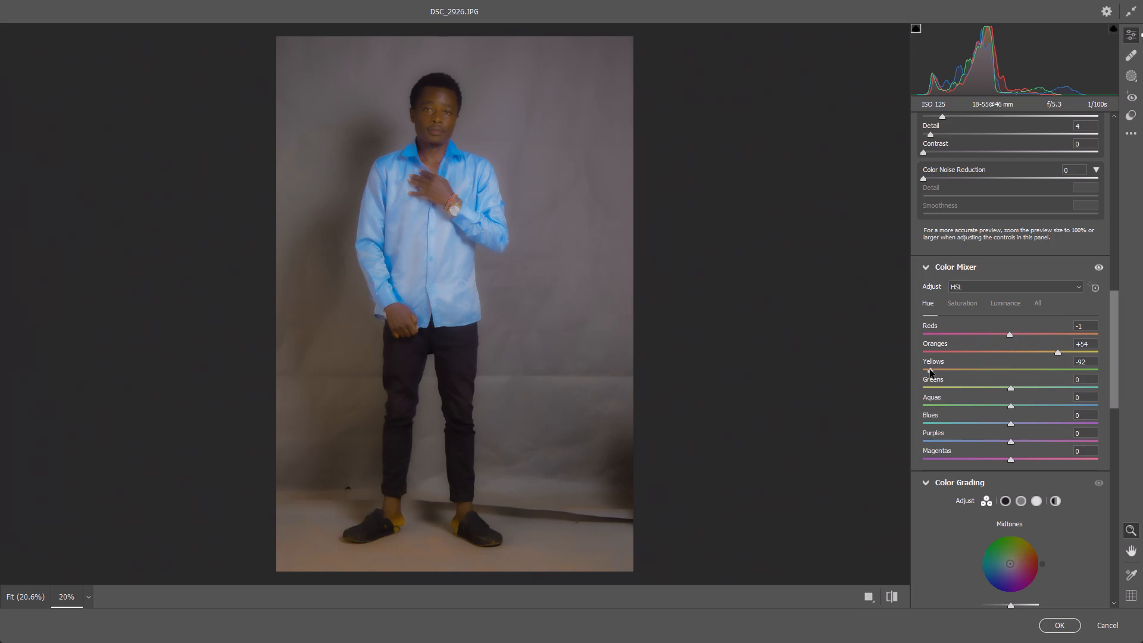
Raise the Yellows hue in stages from -57 through -12 and +12 to settle it at +54.
click(960, 370)
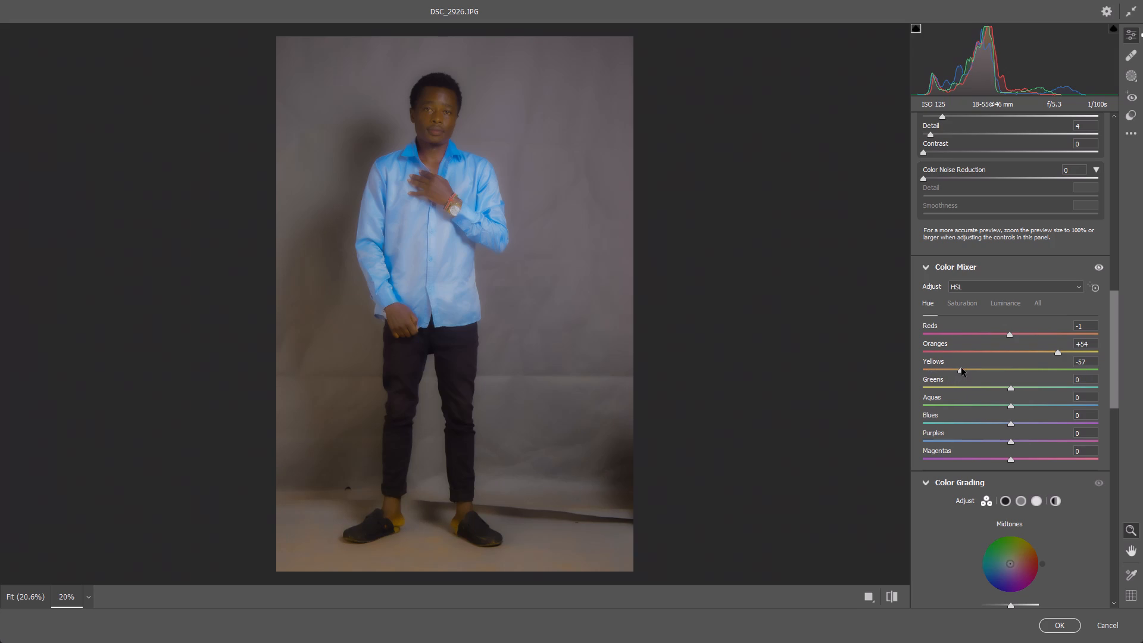
click(975, 369)
click(1000, 367)
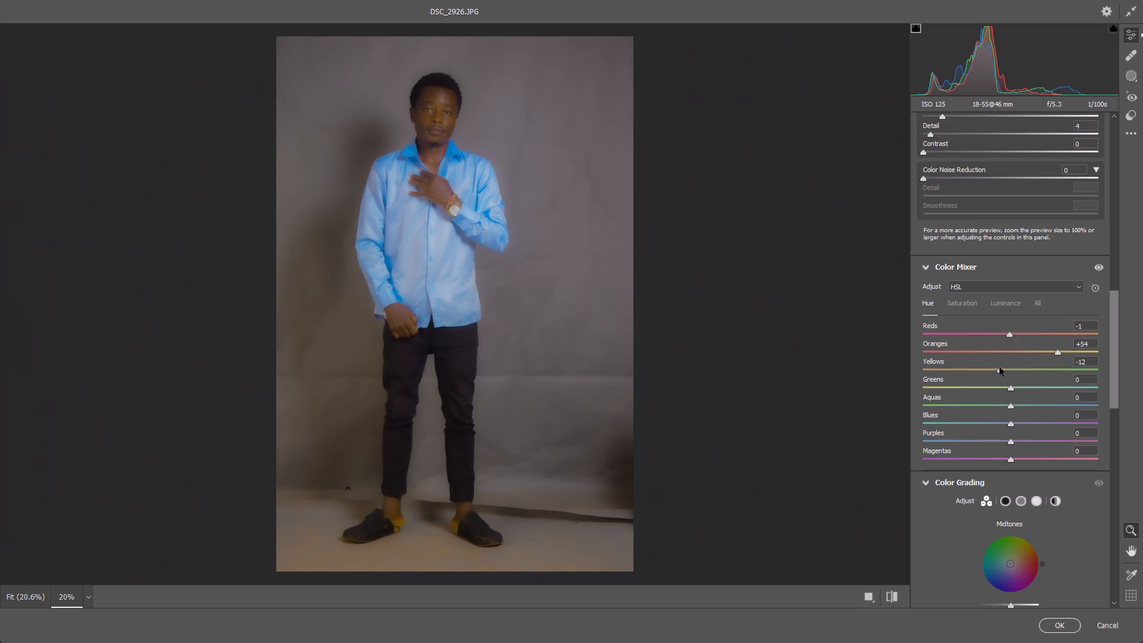
click(1013, 368)
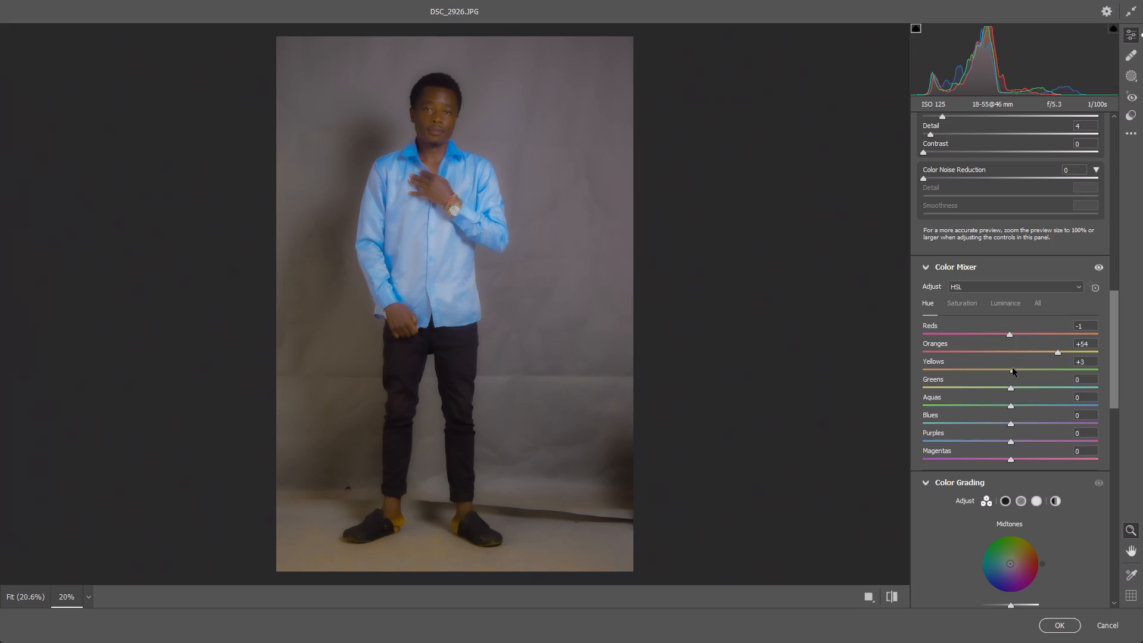
click(1021, 369)
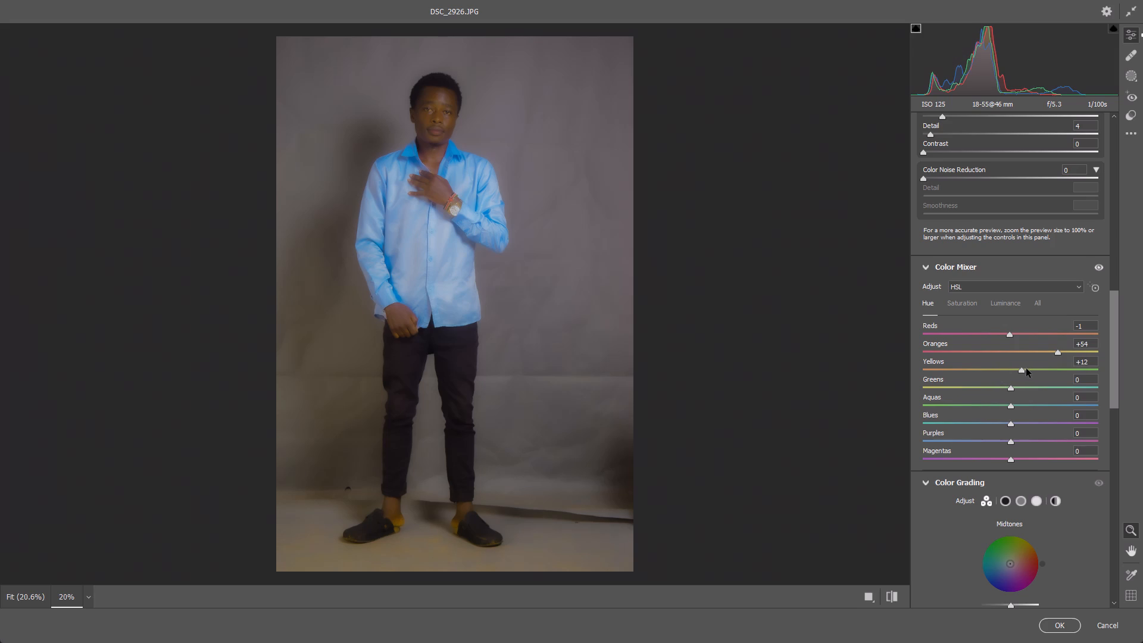
click(1030, 369)
click(1043, 373)
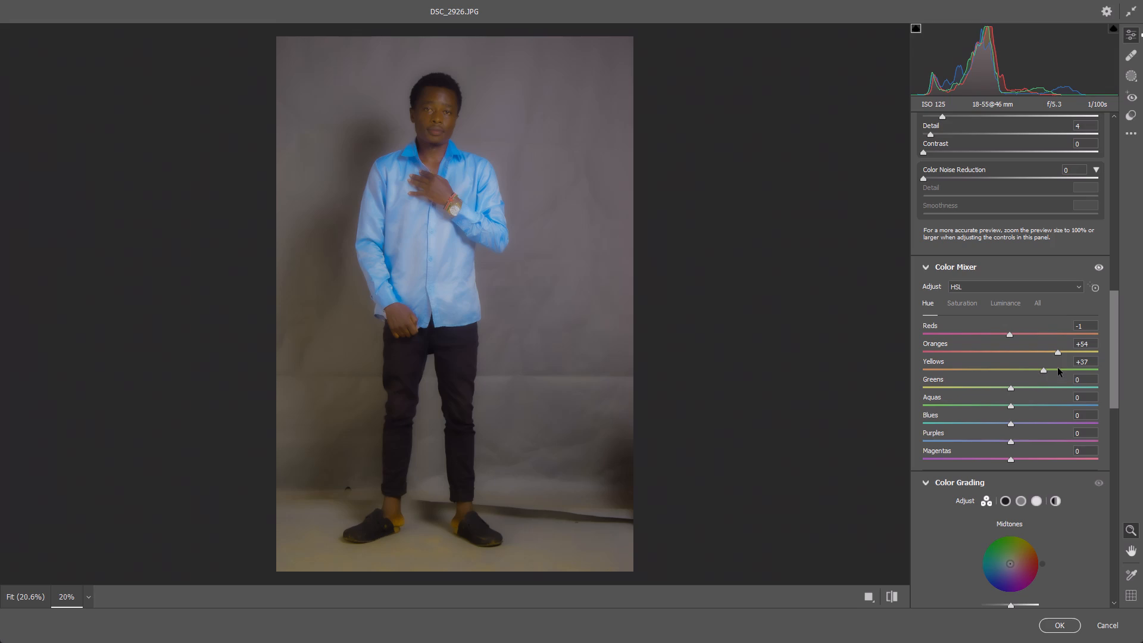
click(1058, 368)
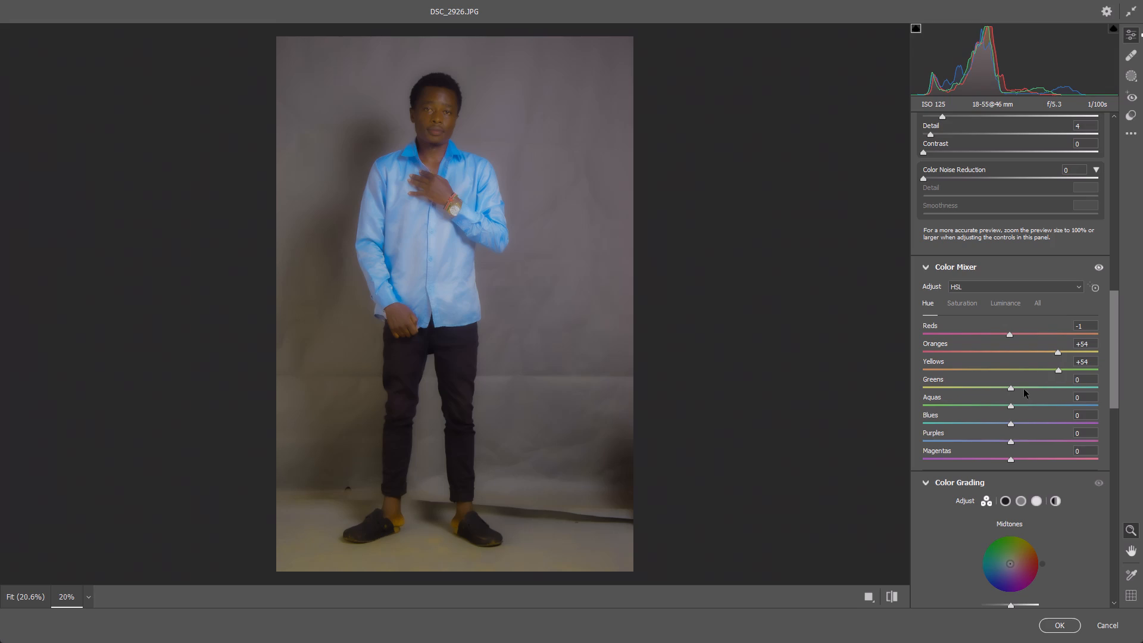
Shift the Greens hue to +32 and raise the Aquas hue through +19 and +36 to +59.
click(1024, 386)
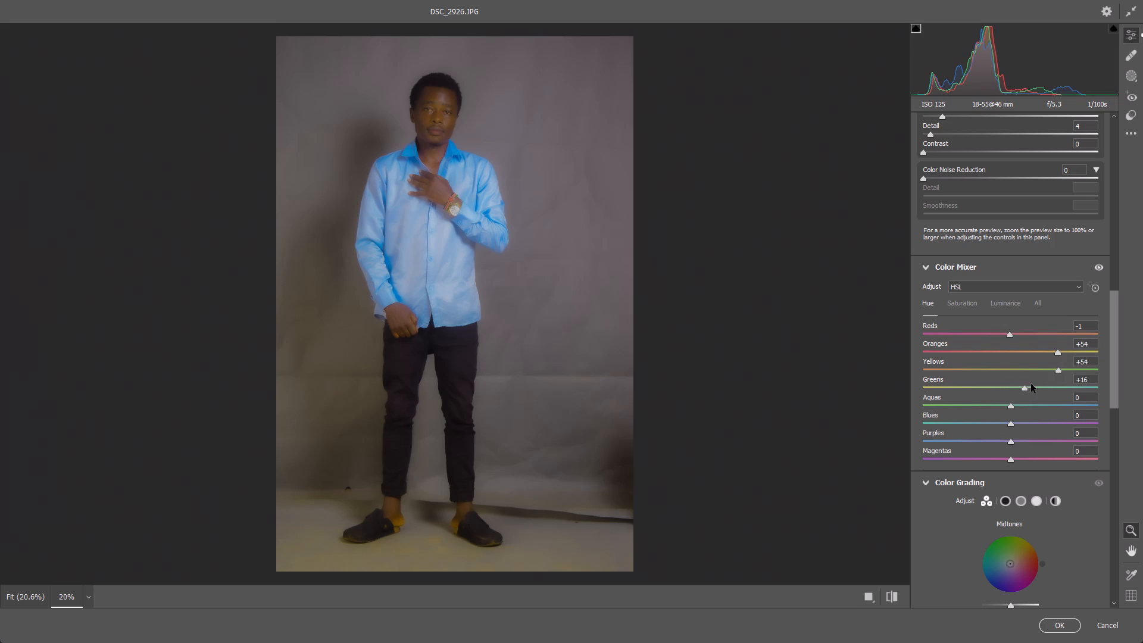
click(1038, 385)
scroll(1038, 386, down, 1)
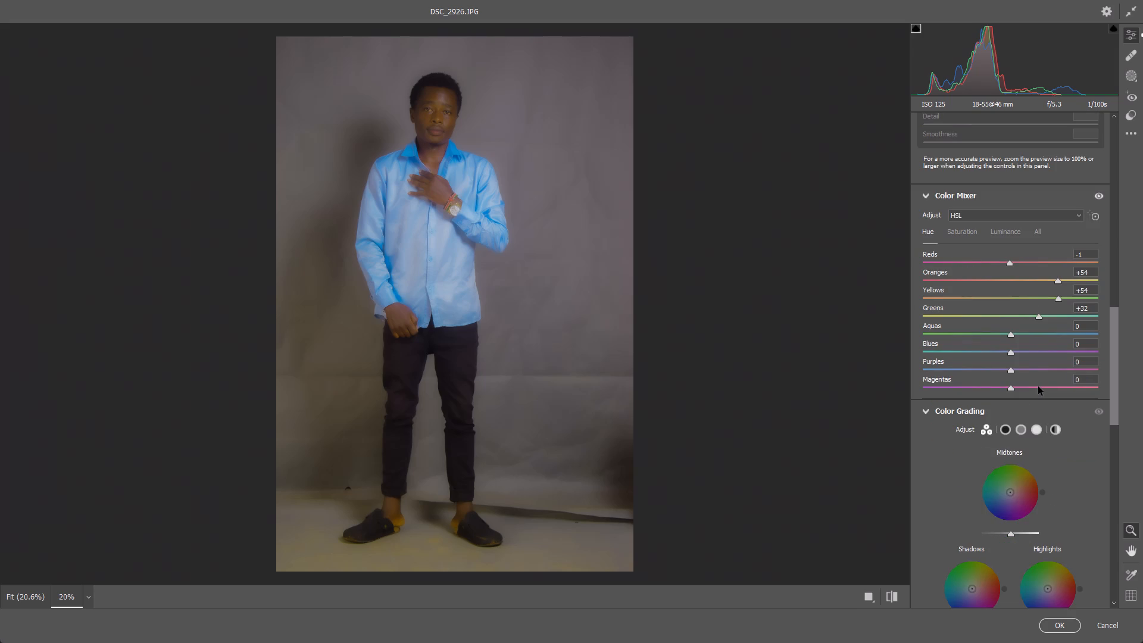
click(1027, 332)
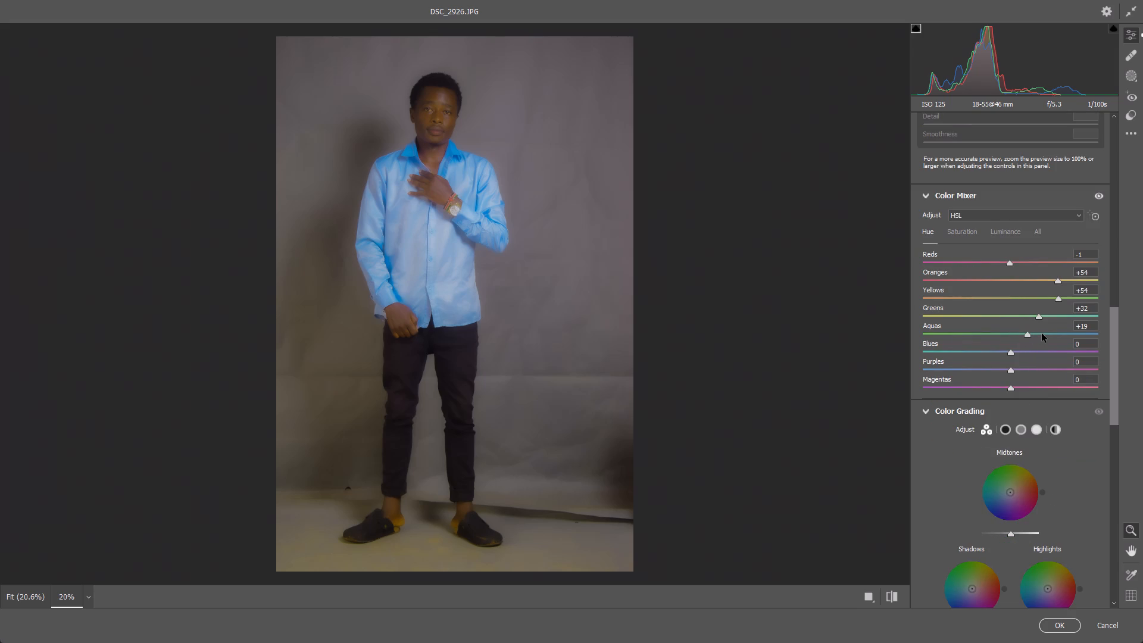
click(1042, 333)
click(1062, 333)
Raise the Blues hue in stages through +16, +34 and +50 to +63, turning the shirt purple.
scroll(1062, 334, down, 1)
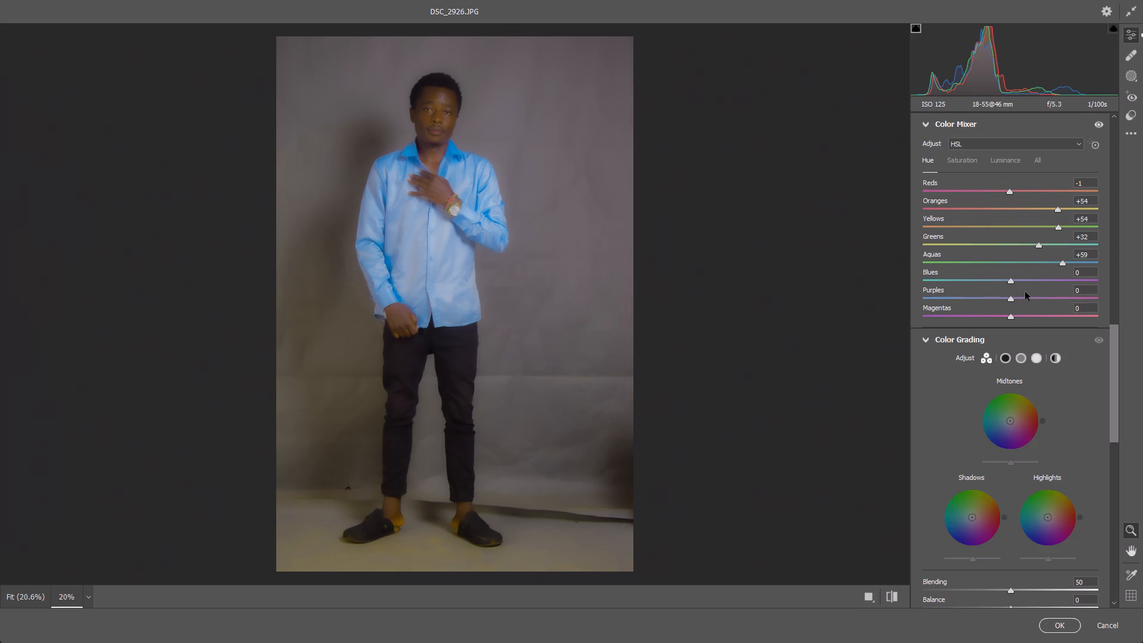
click(1024, 278)
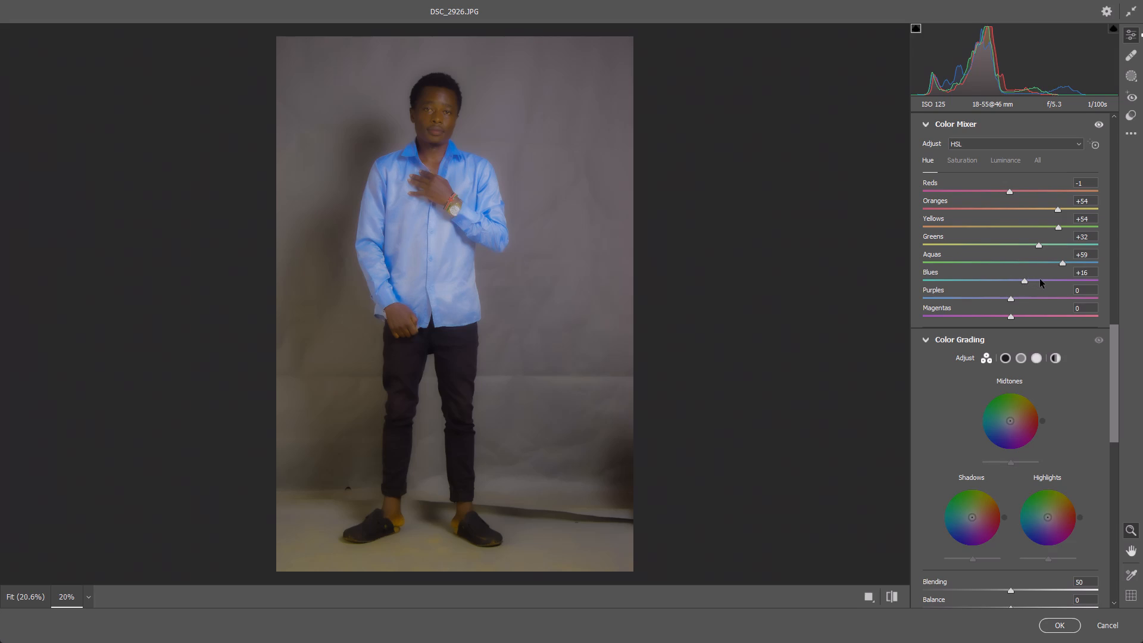
click(1040, 279)
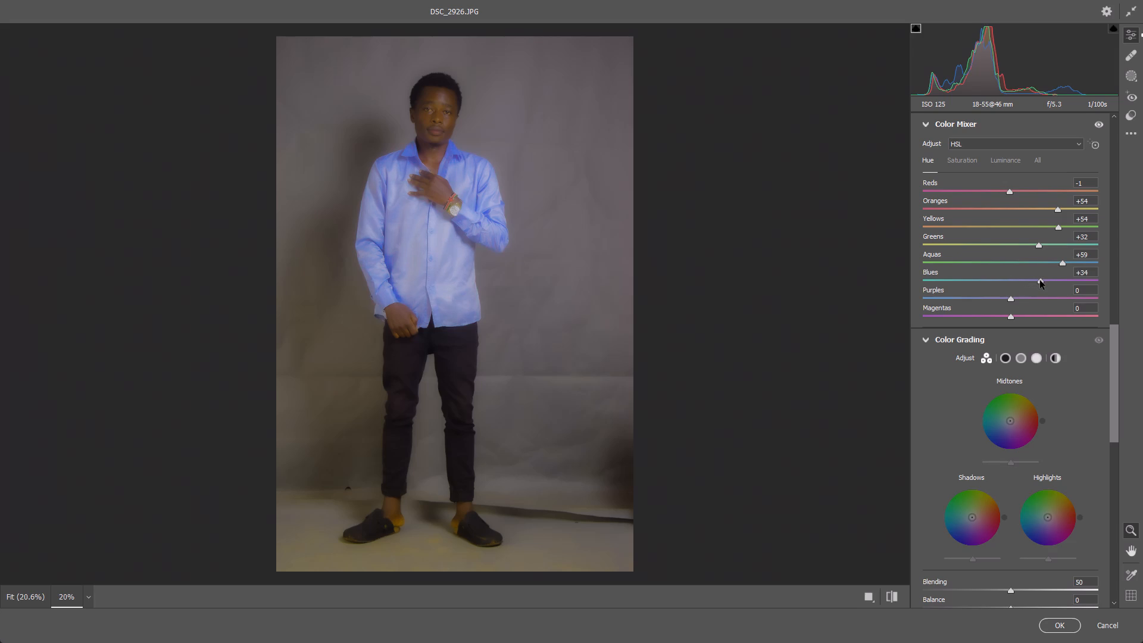
click(1054, 280)
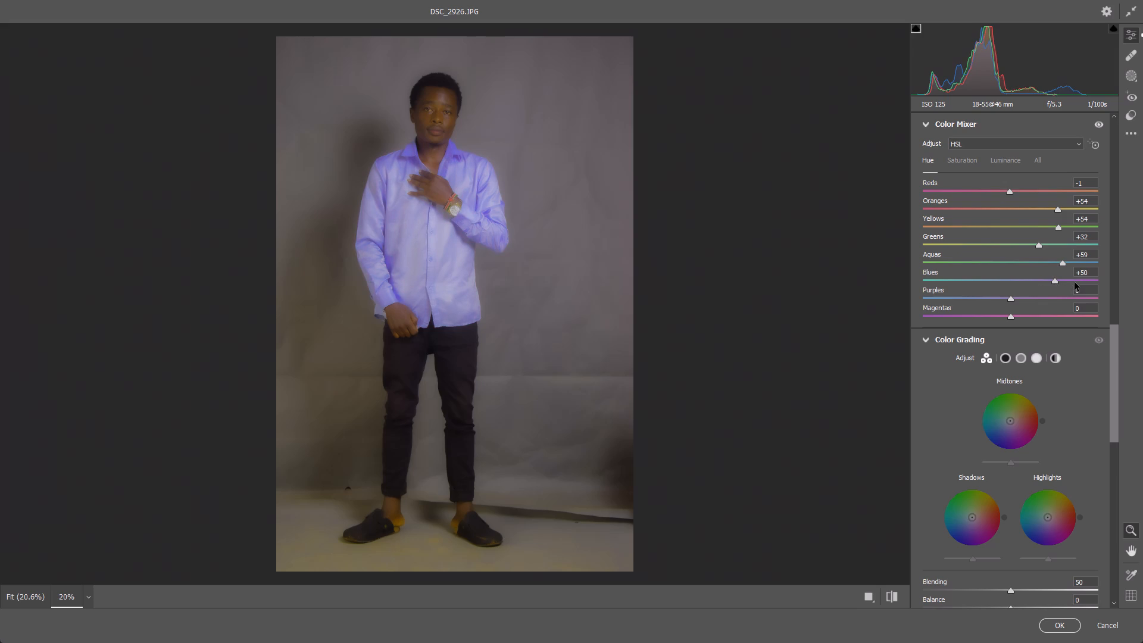
click(1065, 280)
Set the Purples hue to +31, then try the Magentas hue at -62 and -82 before setting it to +99.
click(1025, 298)
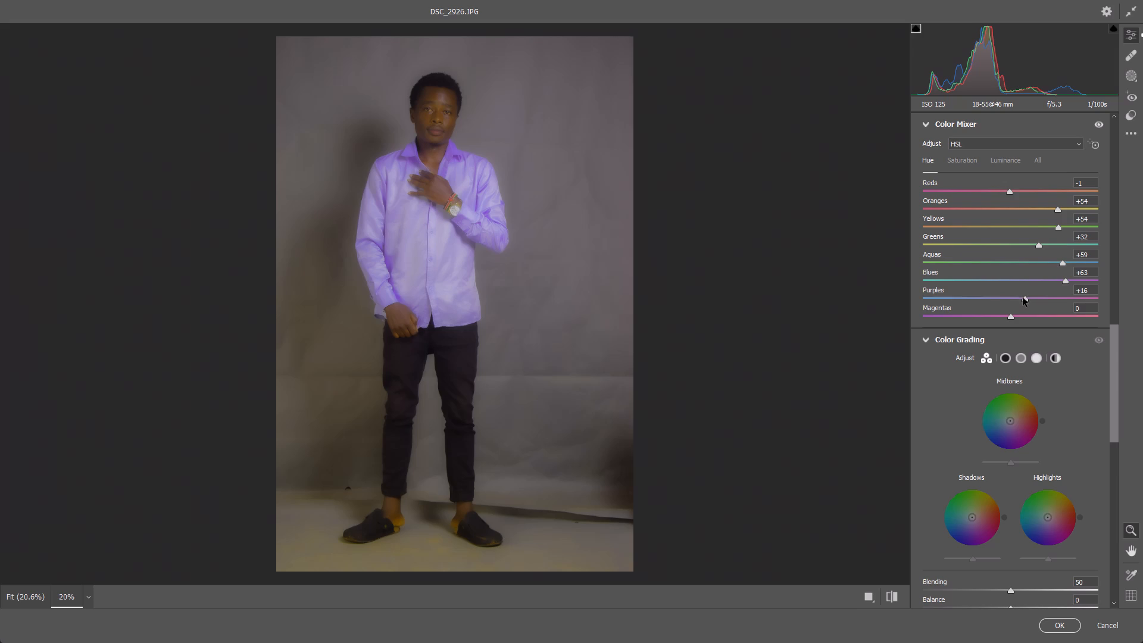
click(1037, 298)
click(956, 314)
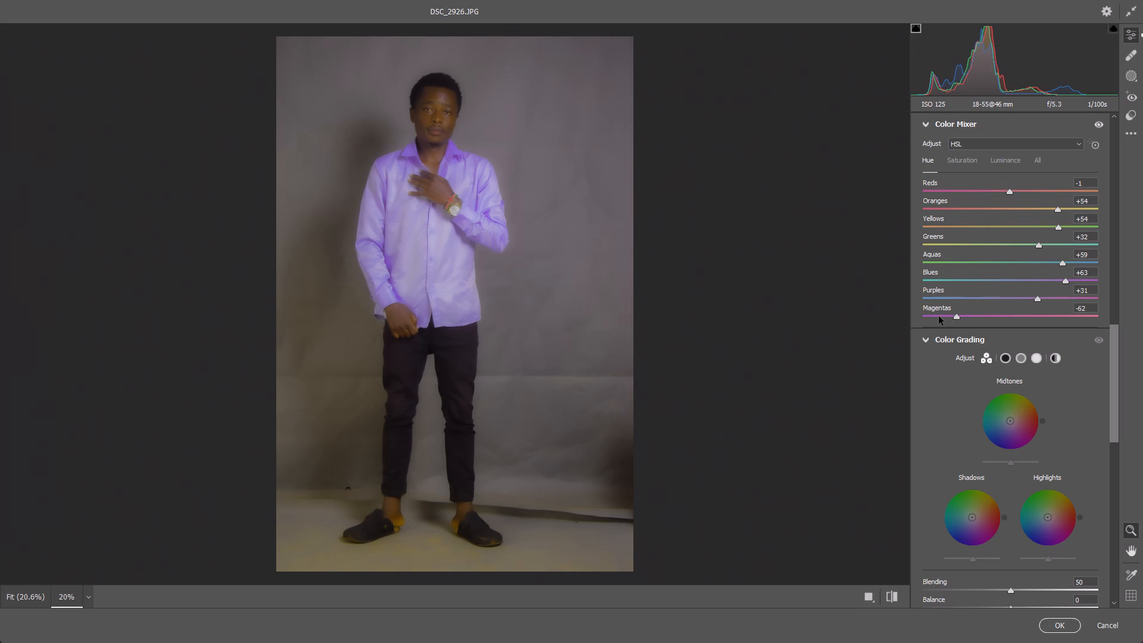
click(939, 316)
click(1097, 316)
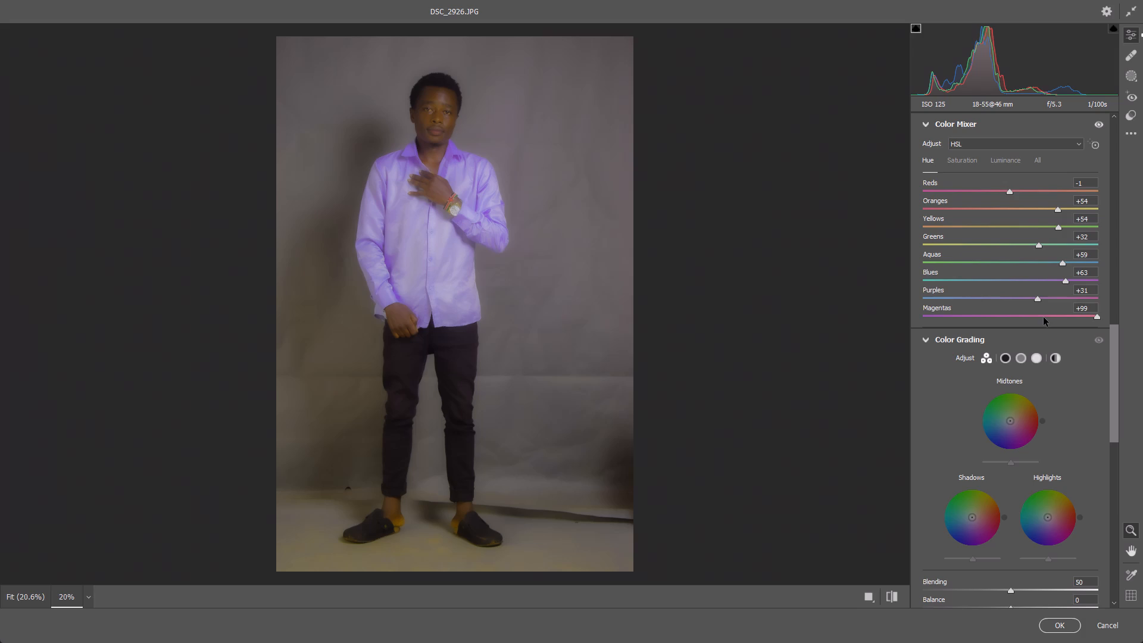
Raise the Midtones luminance in Color Grading to 52, then to 75.
scroll(1041, 321, down, 2)
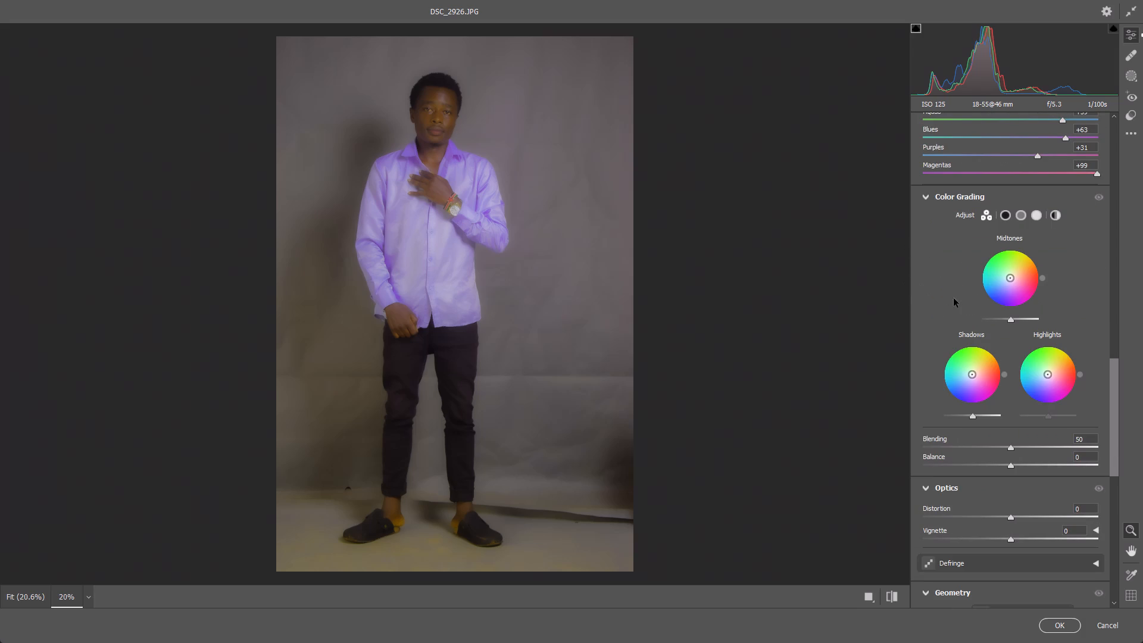
click(1023, 319)
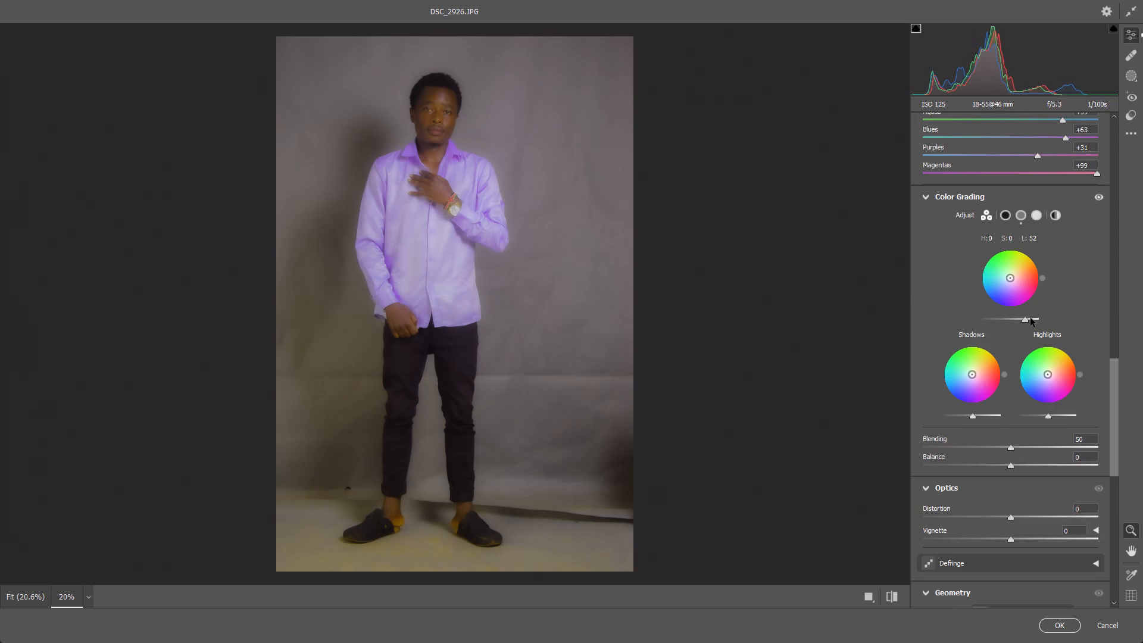
click(1031, 318)
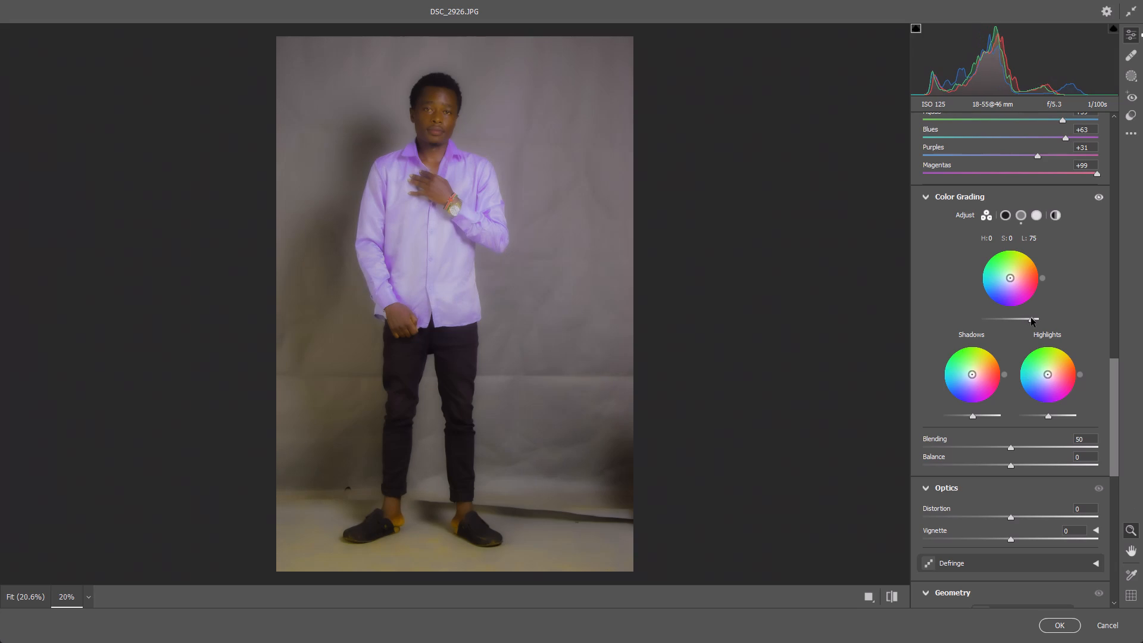
Test the Shadows luminance in Color Grading between -98 and 79 and settle it at -22.
scroll(1030, 326, down, 1)
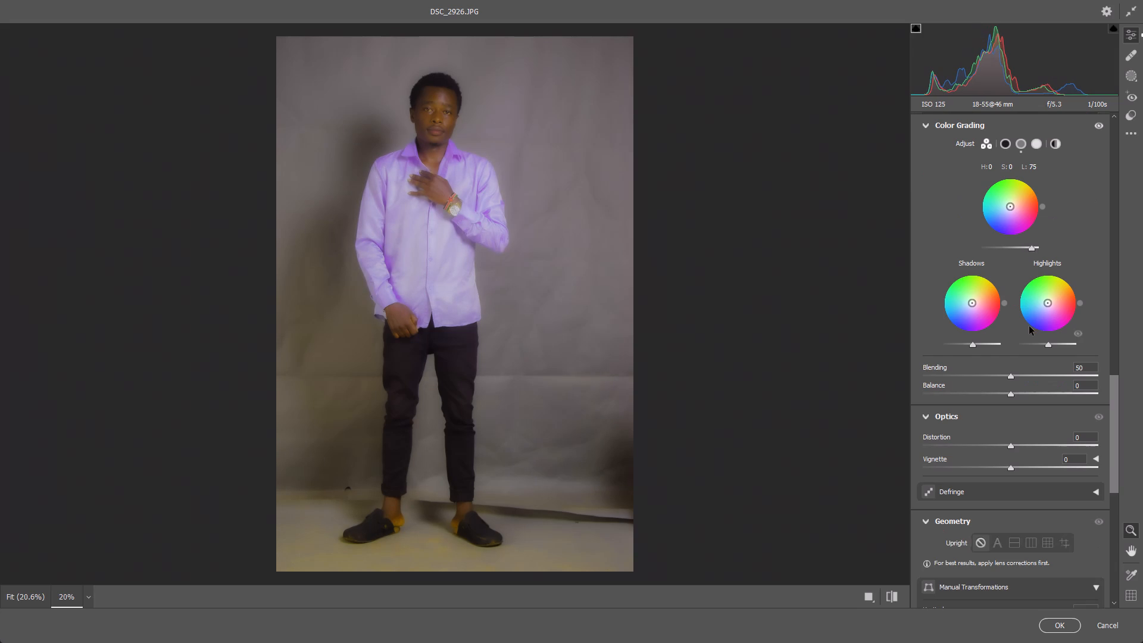
click(956, 344)
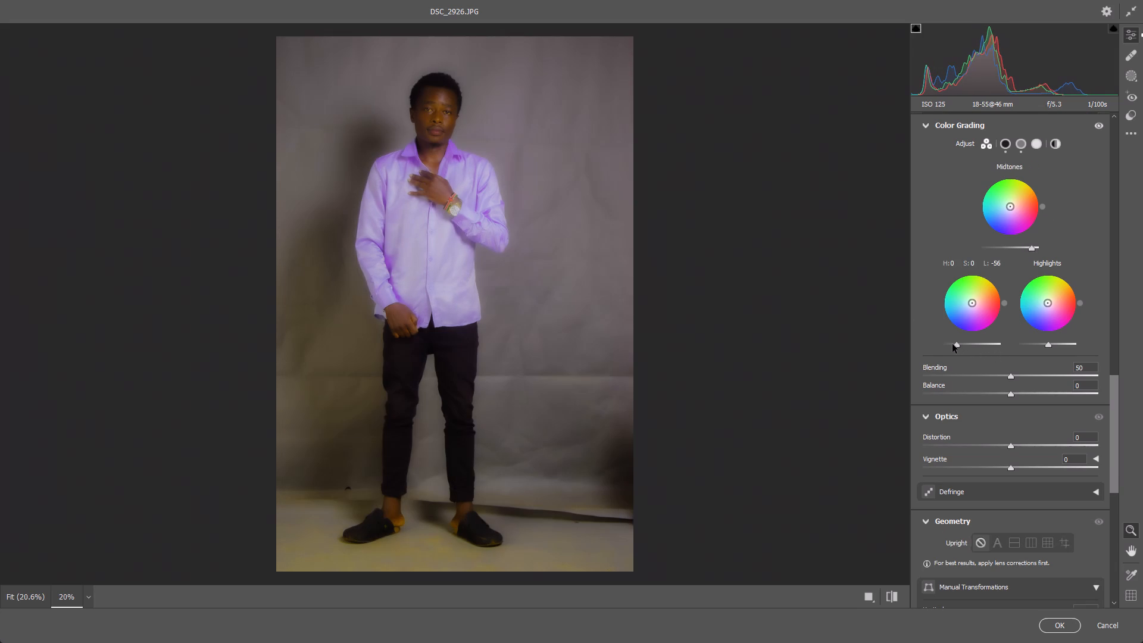
click(944, 344)
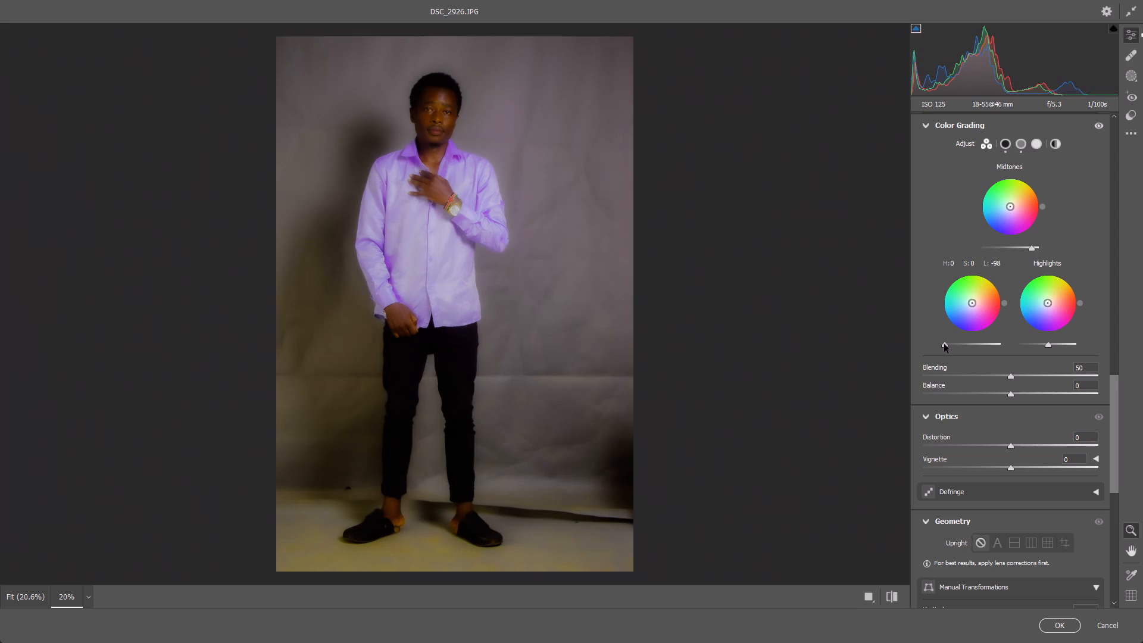
click(994, 343)
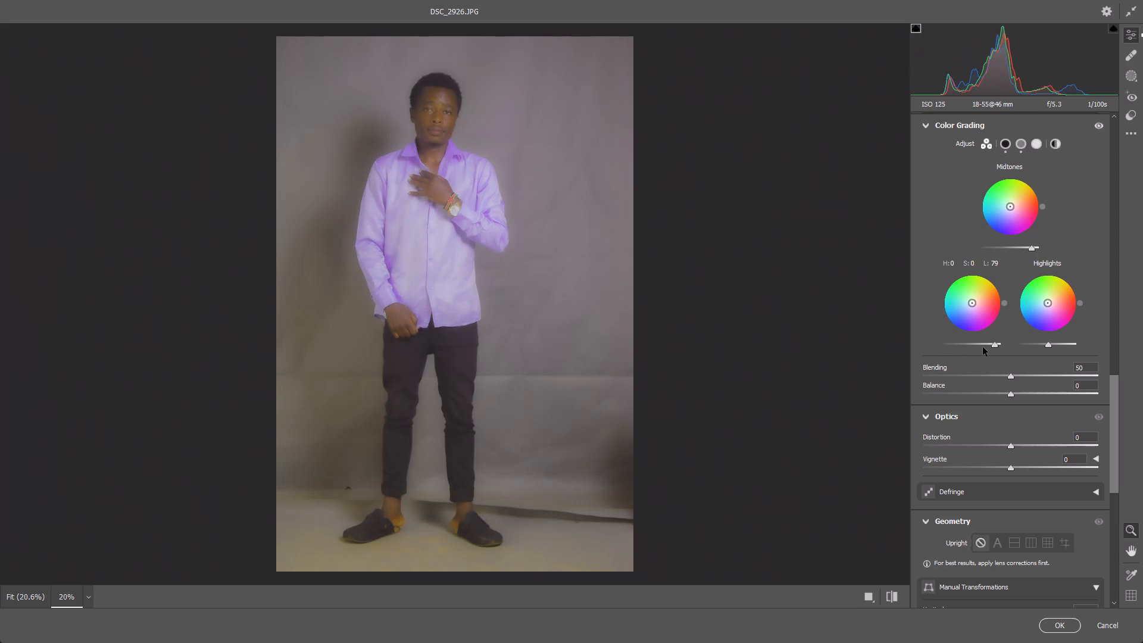
click(983, 344)
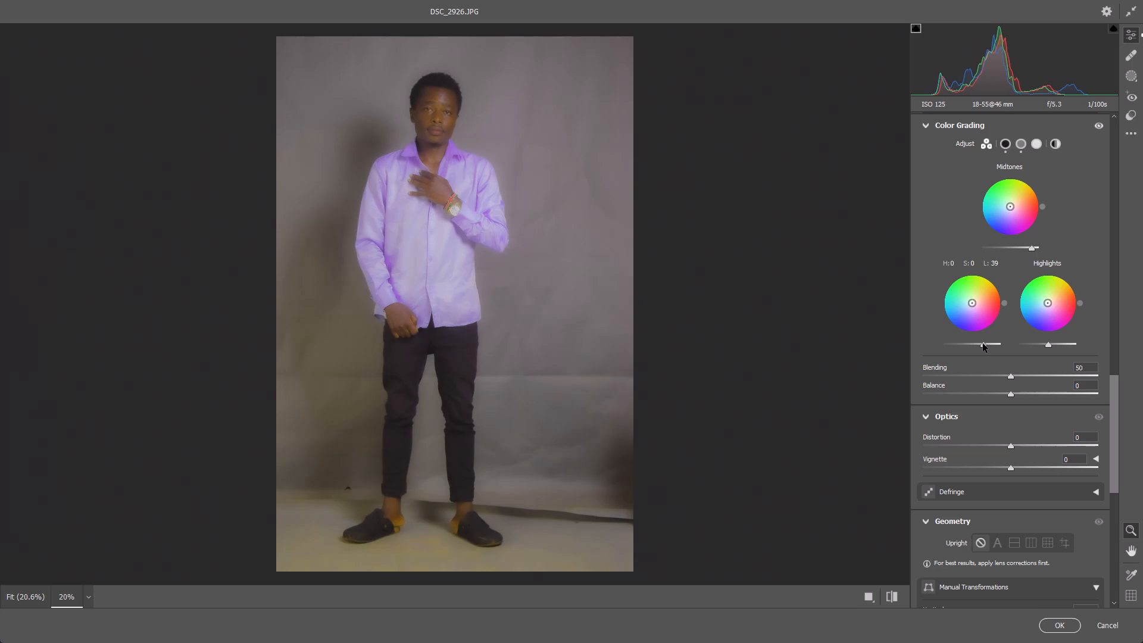
click(973, 342)
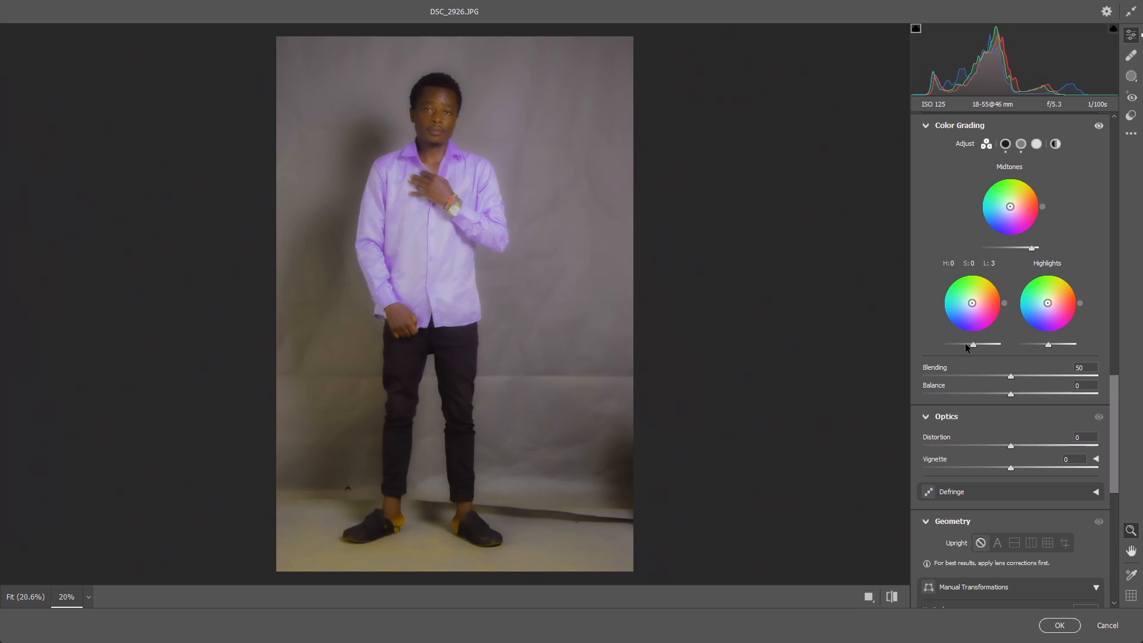
click(966, 344)
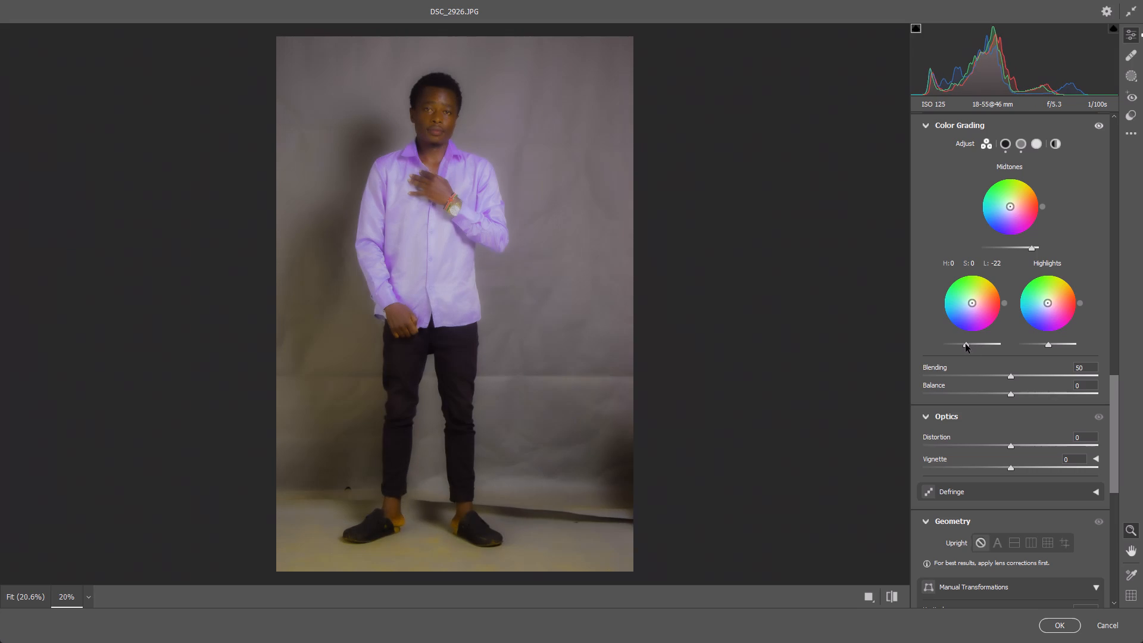
Lower the Highlights luminance in Color Grading to -41, then to -77.
click(1036, 344)
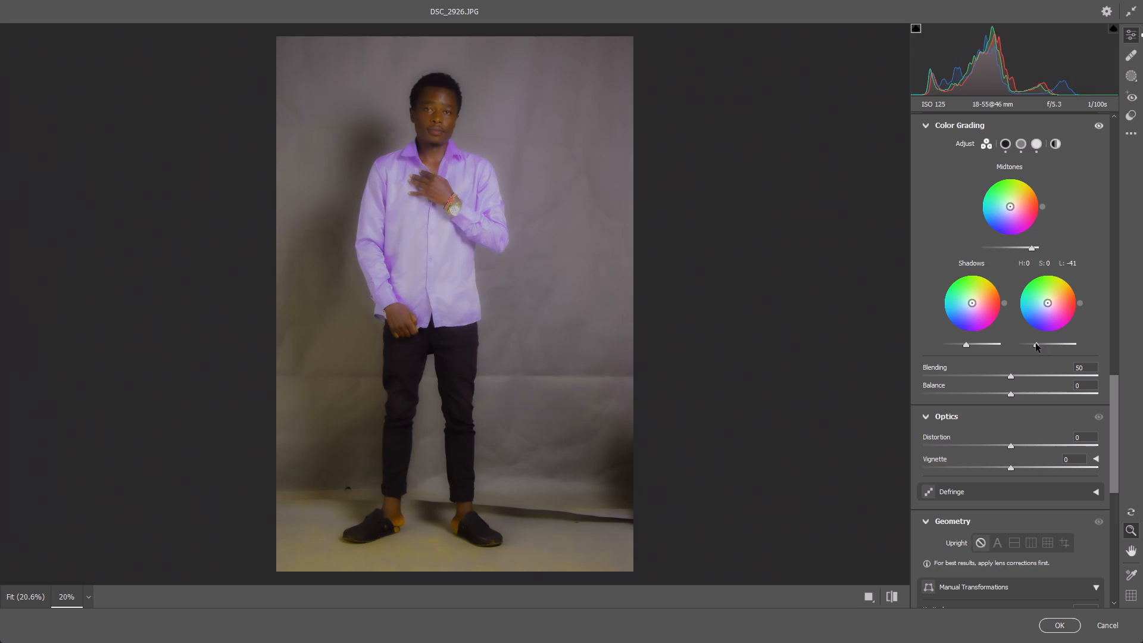
double_click(1026, 344)
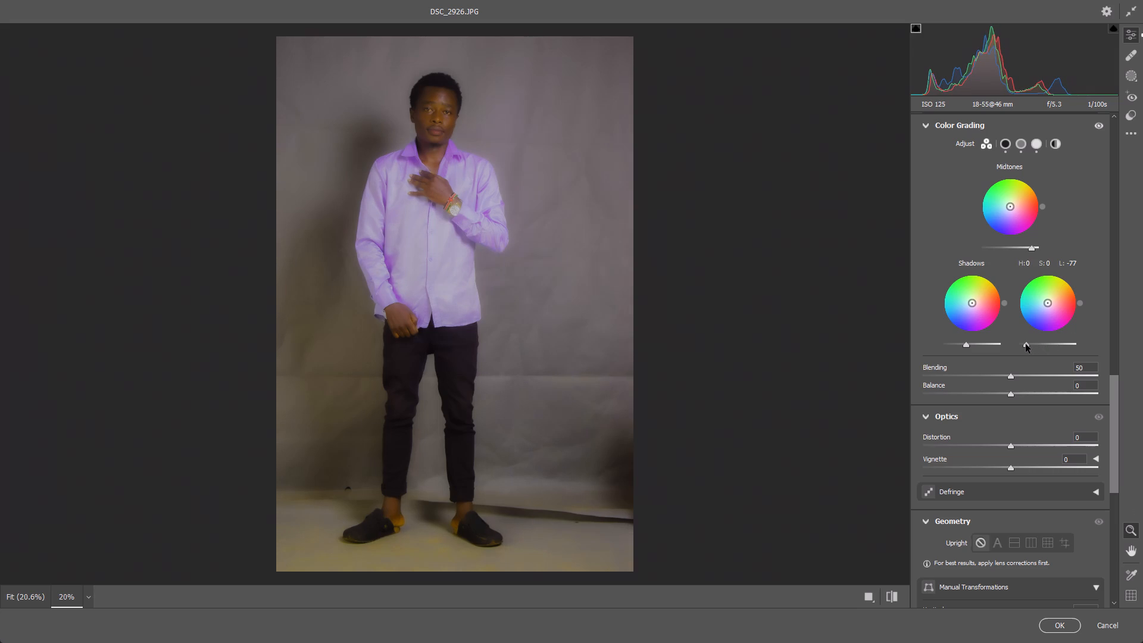
Raise the Highlights luminance in Color Grading to 35, then to 73.
click(1054, 344)
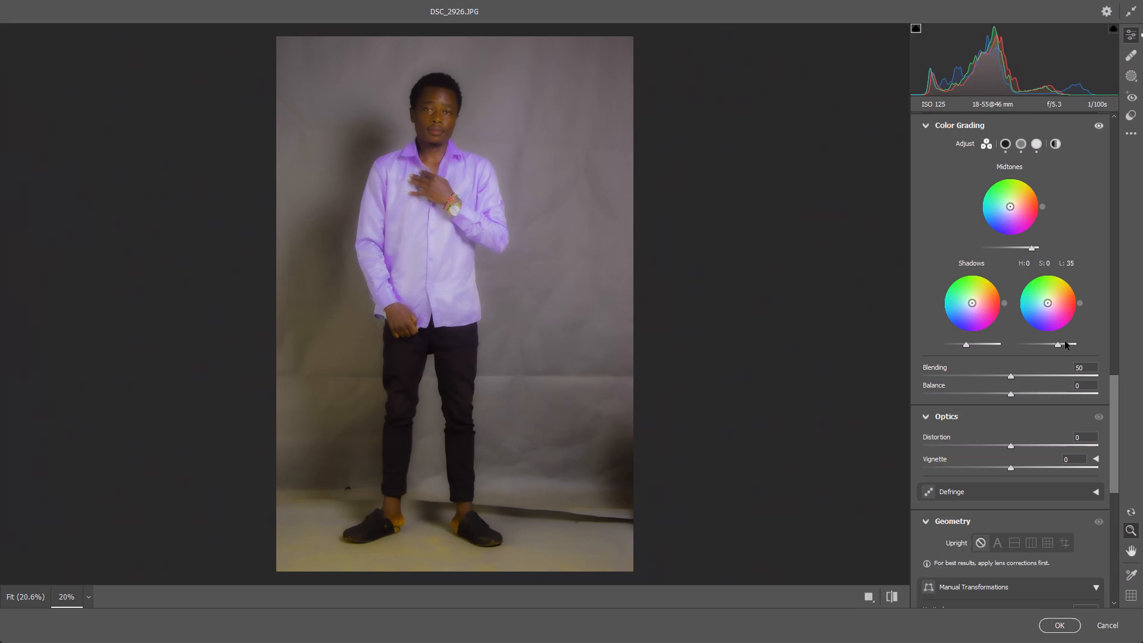
click(1068, 343)
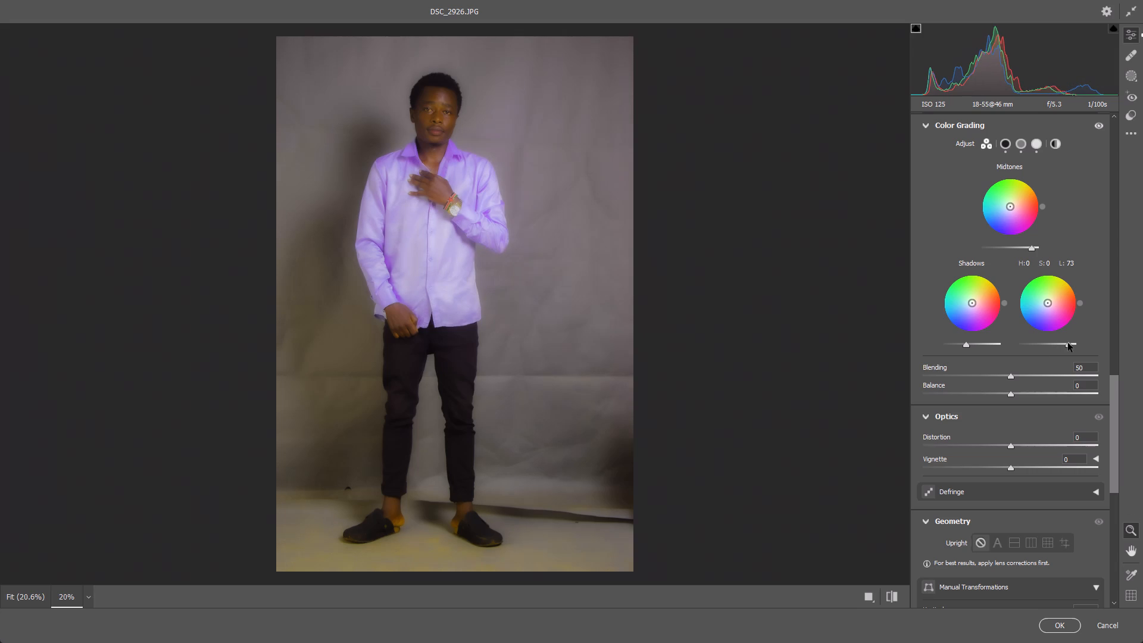
Test the Color Grading Blending at 40, 29, 17 and 75, then settle it at 83.
scroll(1056, 353, down, 1)
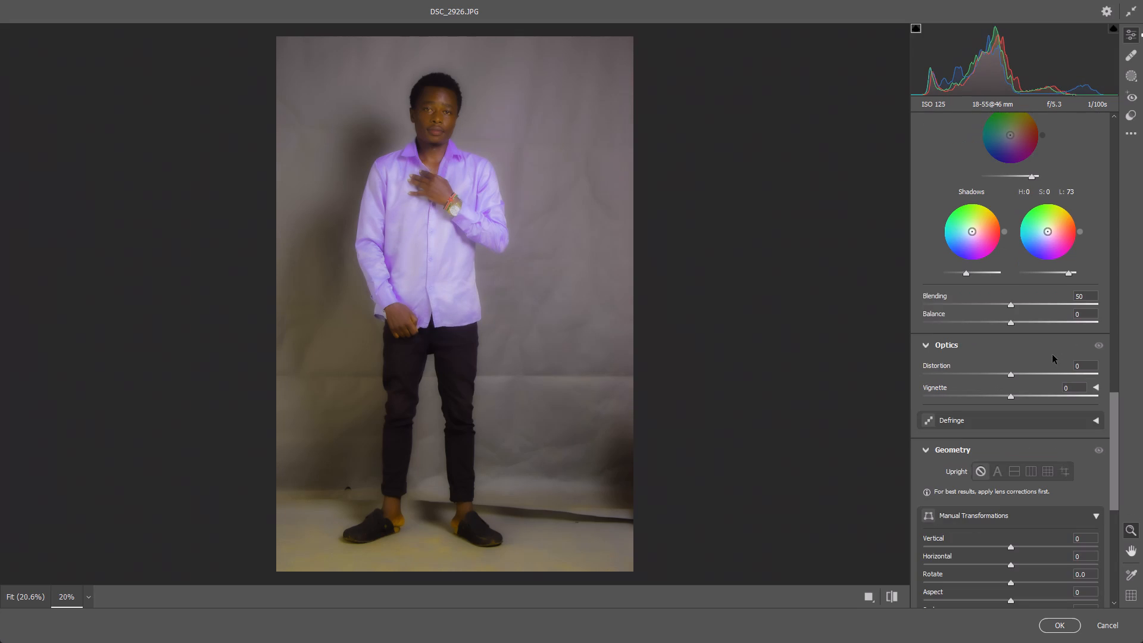
double_click(992, 303)
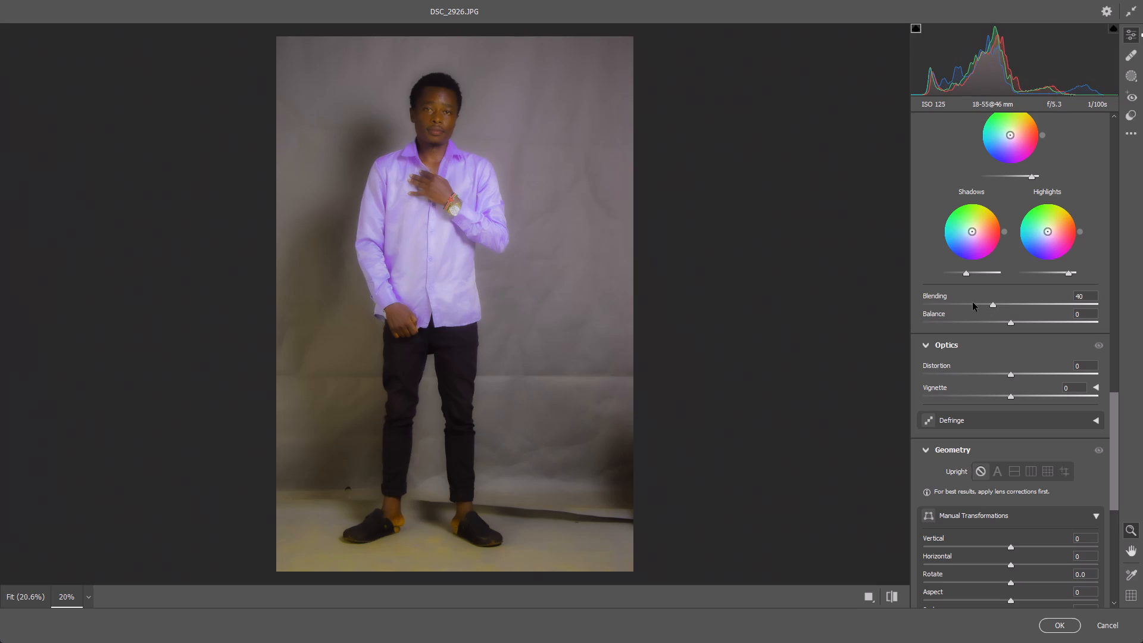
double_click(973, 302)
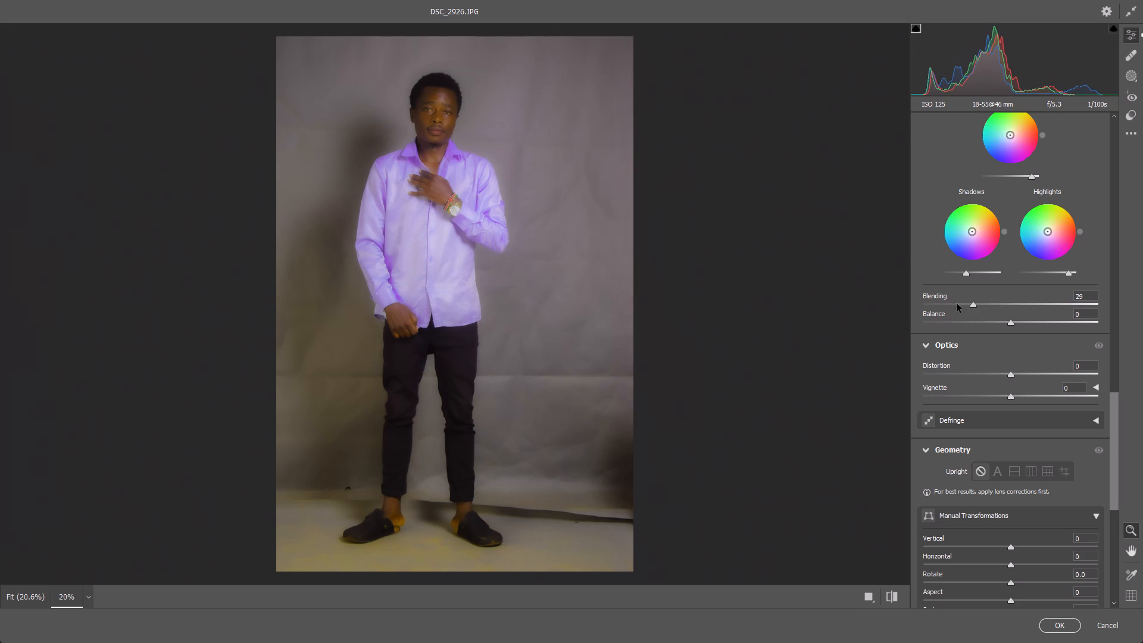
double_click(952, 301)
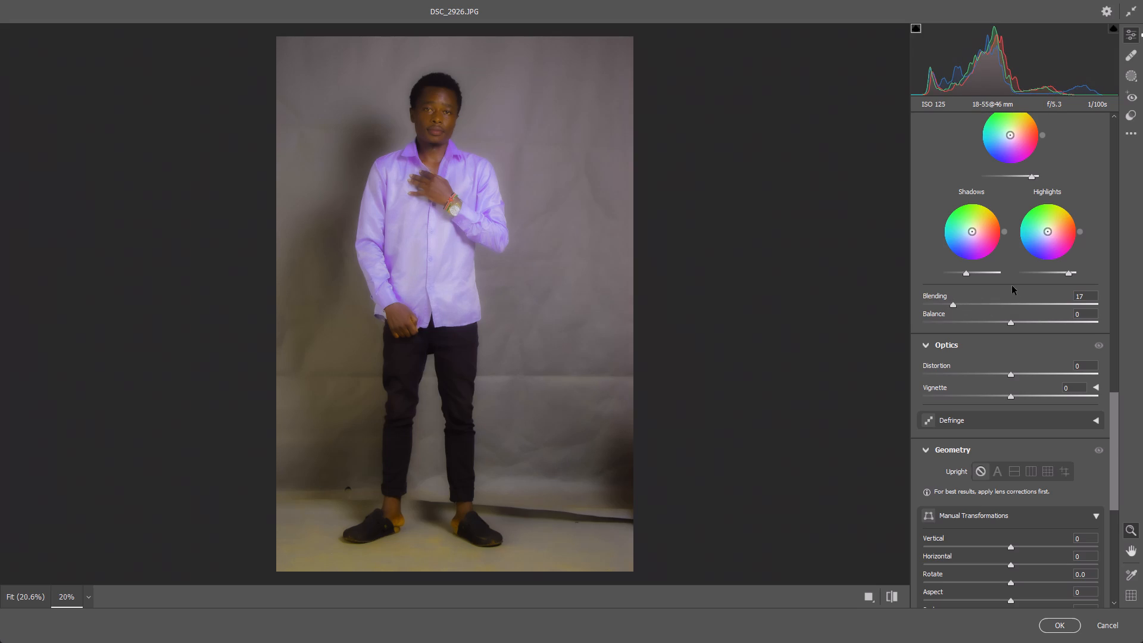
click(1054, 302)
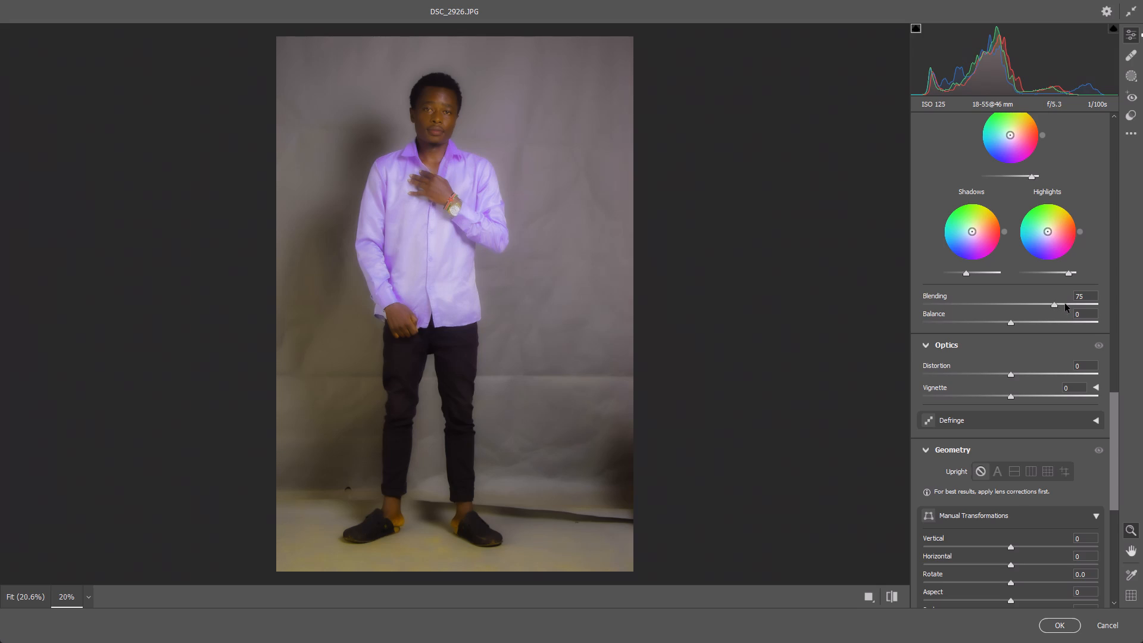
click(1067, 302)
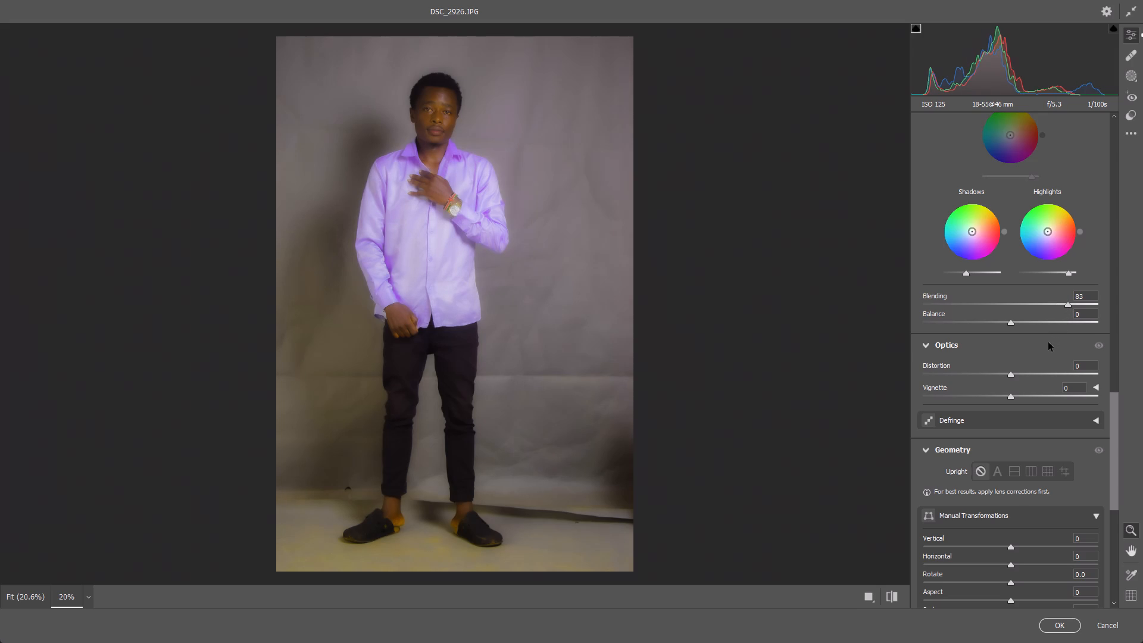
Test the Color Grading Balance between +48 and -48 and settle it at -18.
click(1025, 322)
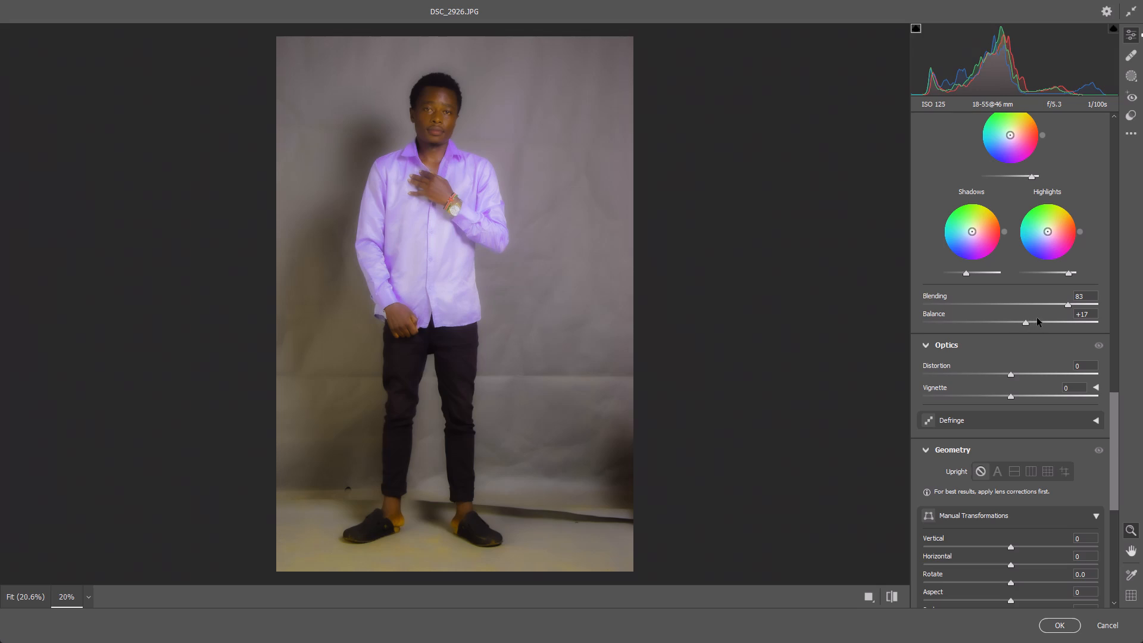
click(1039, 322)
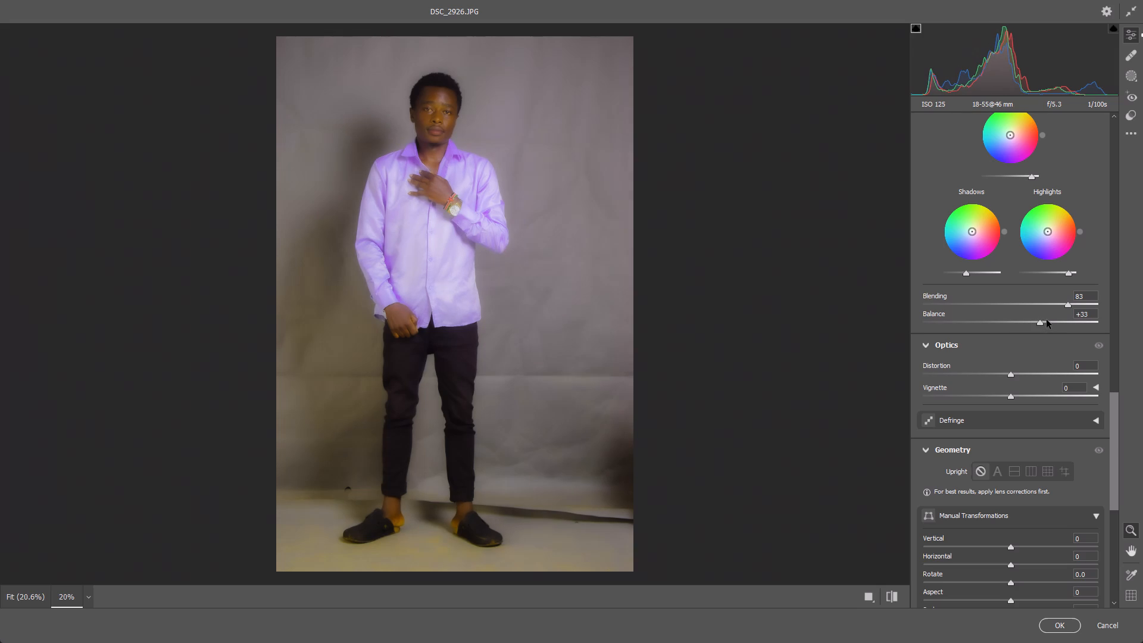
double_click(1053, 321)
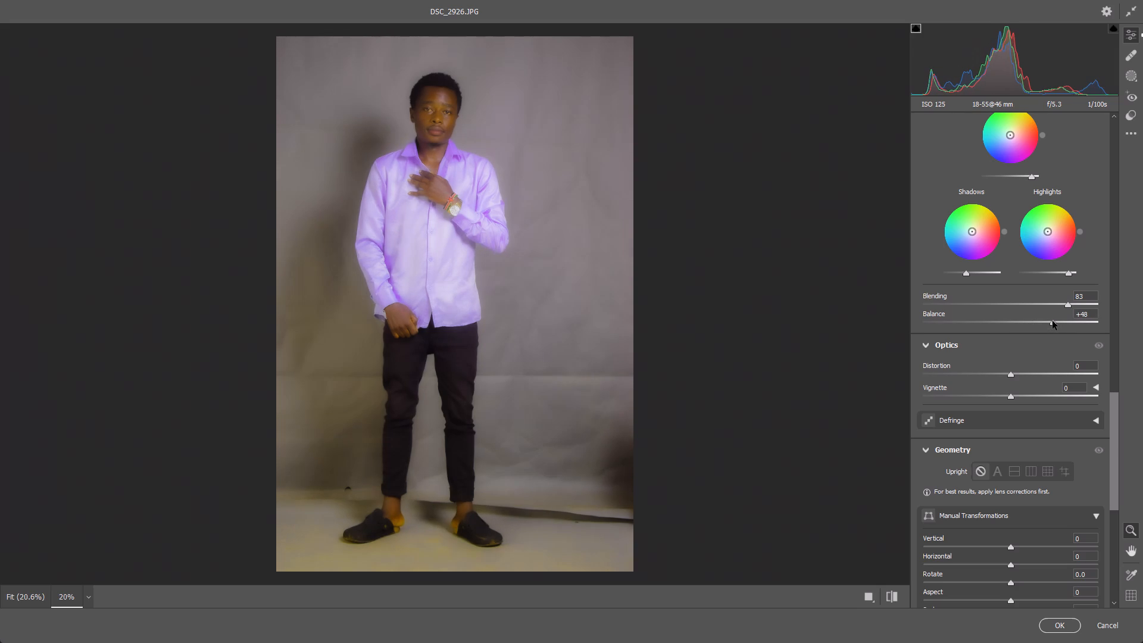
click(983, 321)
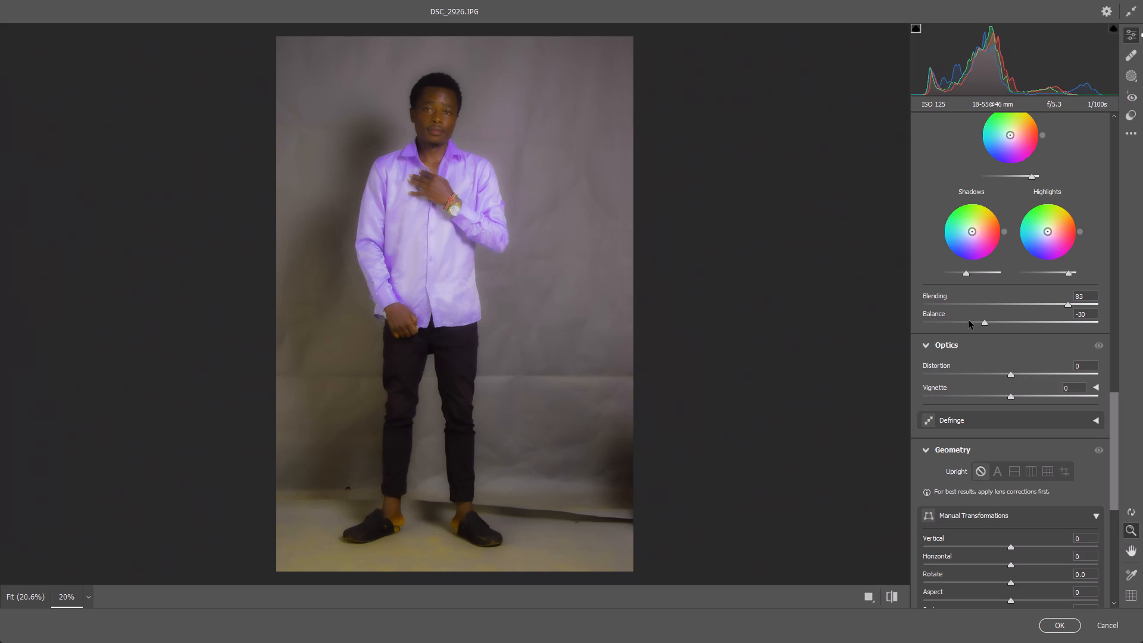
click(969, 320)
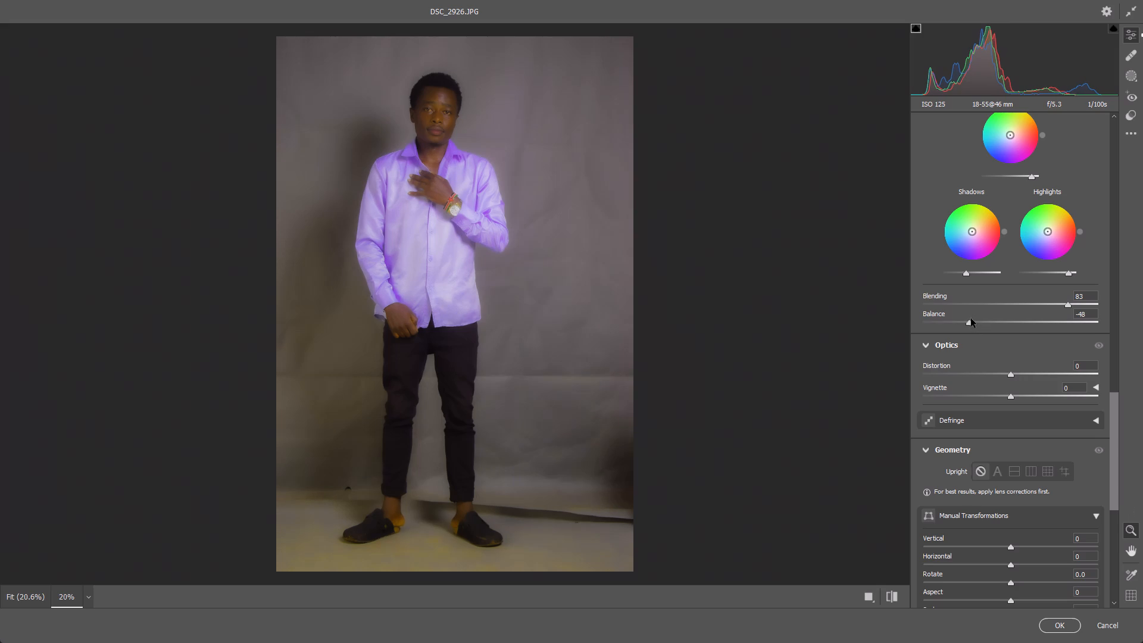
click(983, 321)
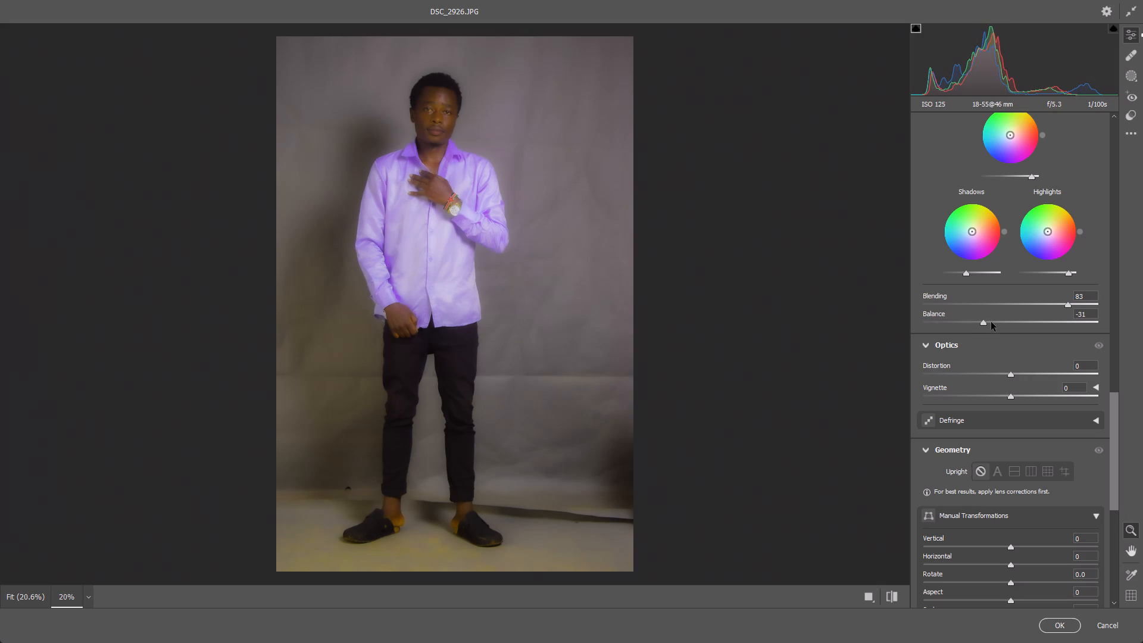
click(994, 320)
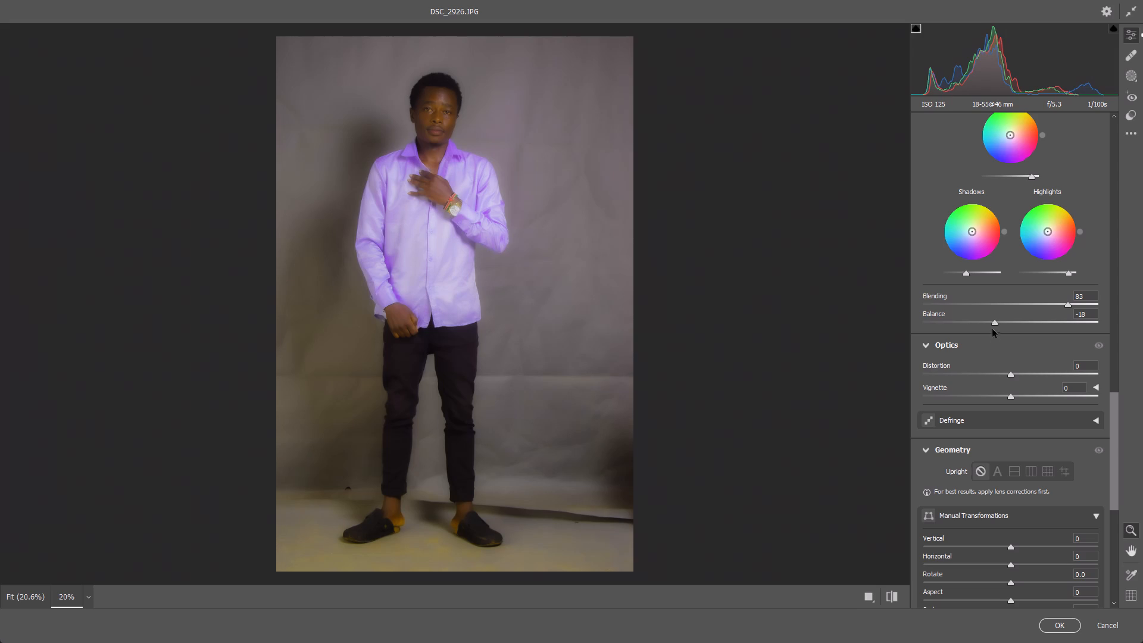
Test the Optics Distortion between -63 and +79 and settle it at +1.
click(975, 373)
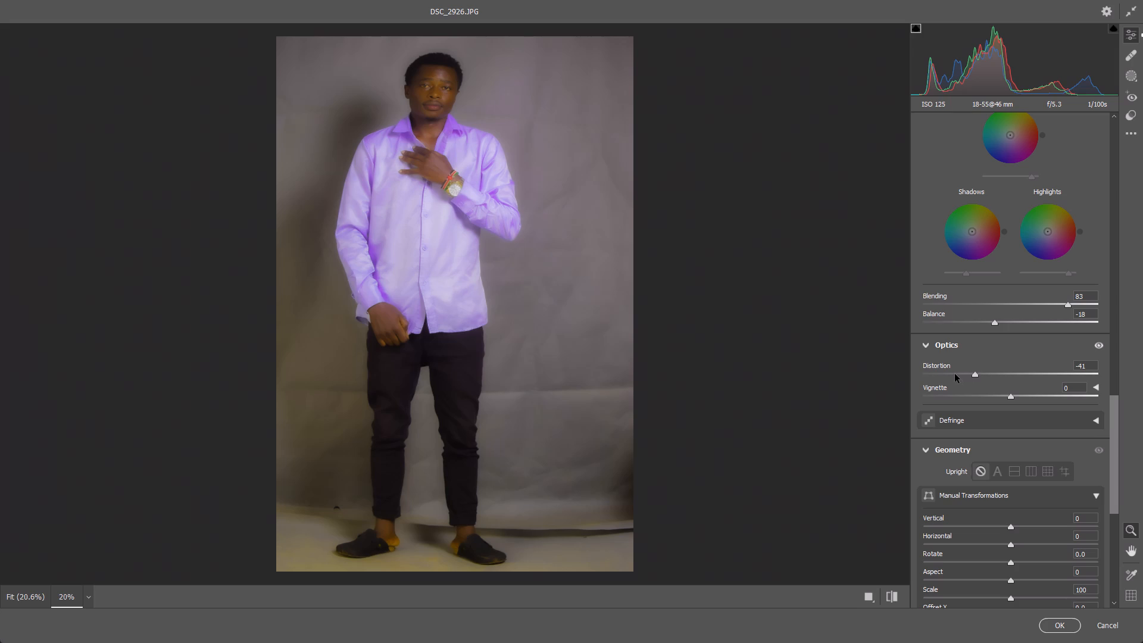
click(955, 374)
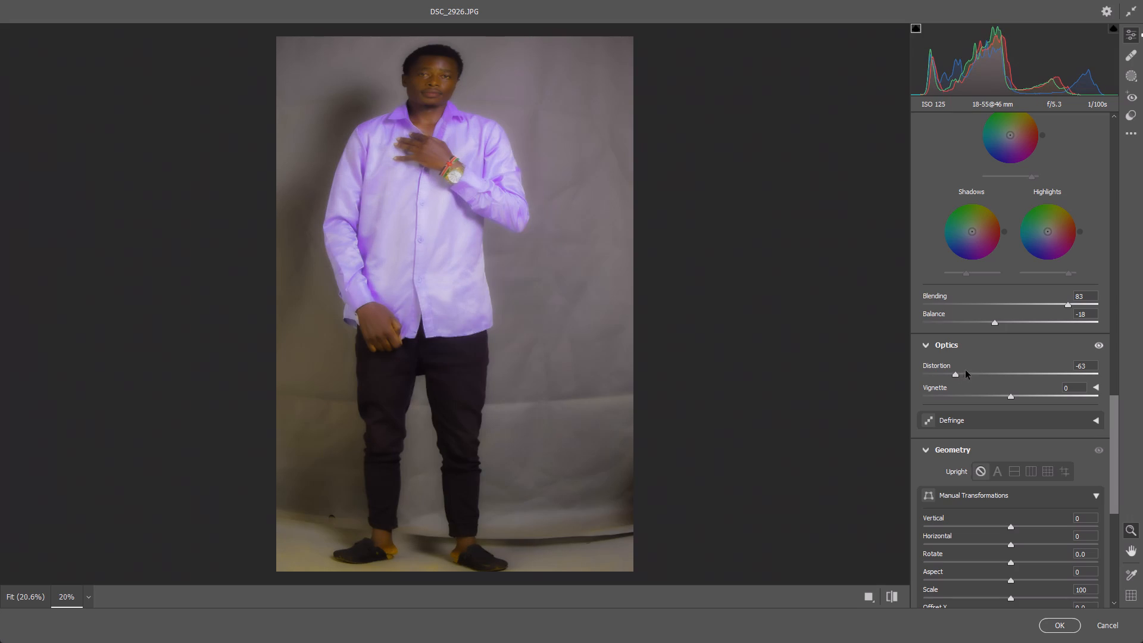
triple_click(989, 373)
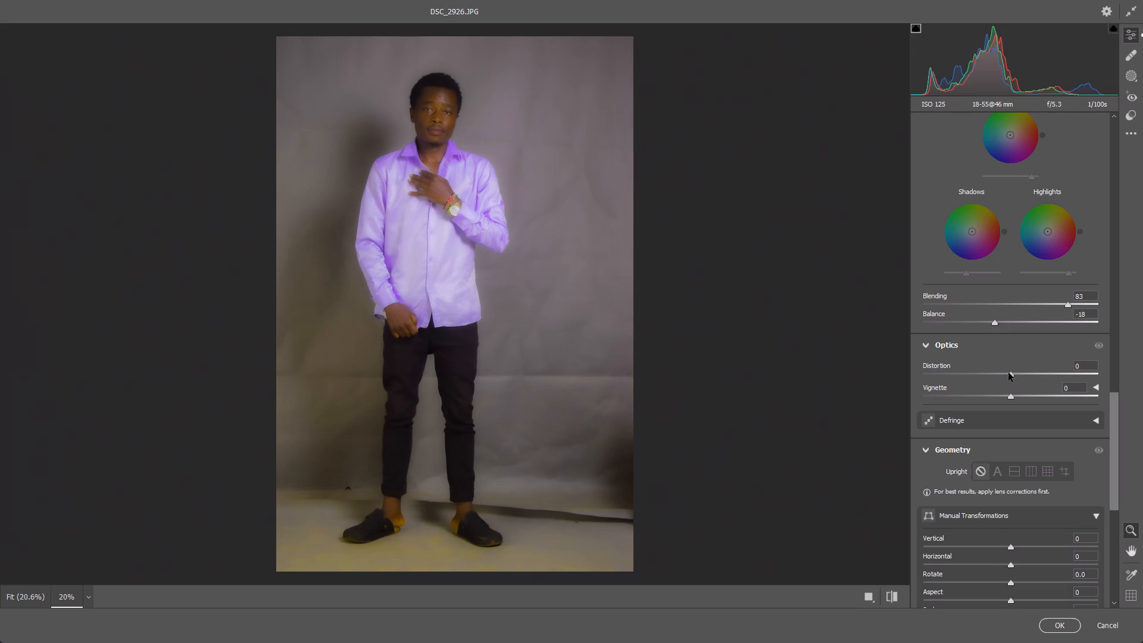
double_click(1025, 372)
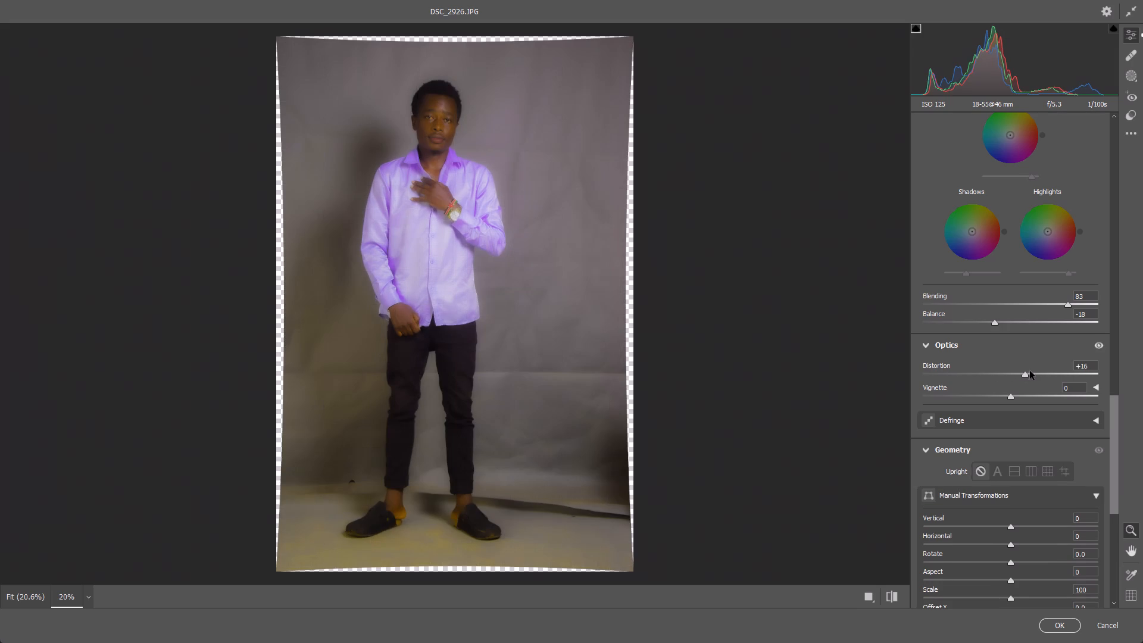
click(1038, 372)
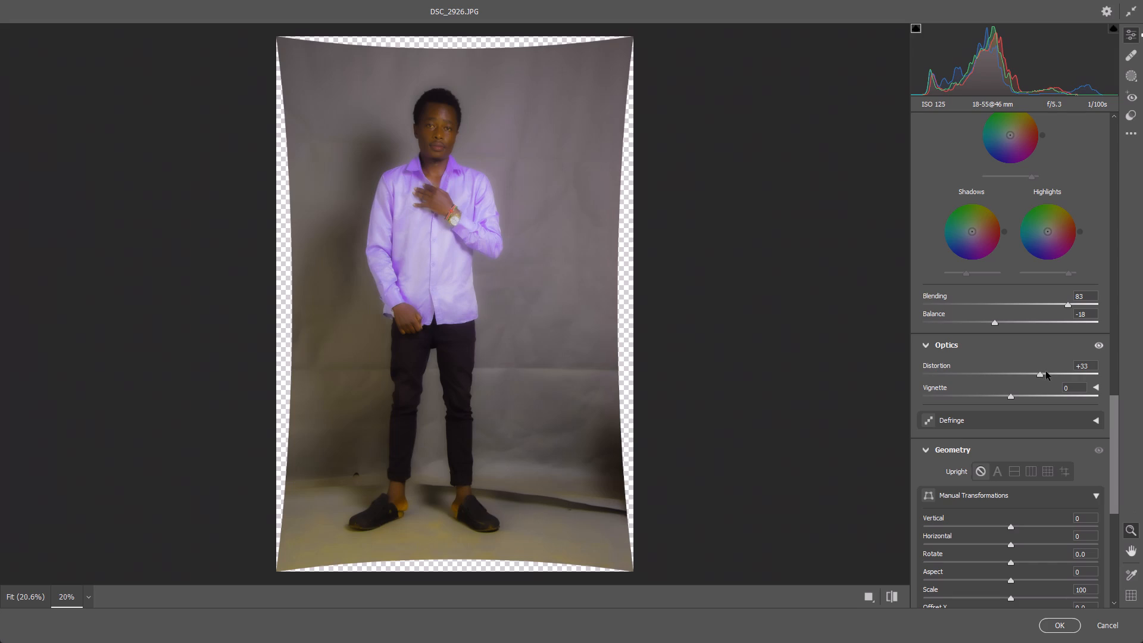
click(1050, 373)
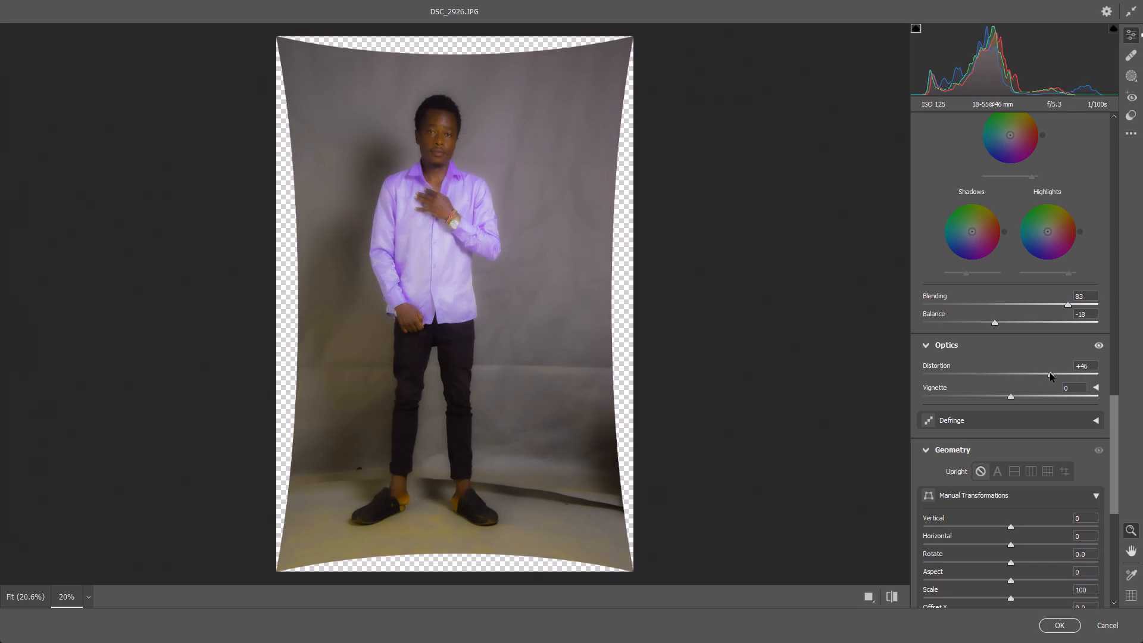
click(1061, 372)
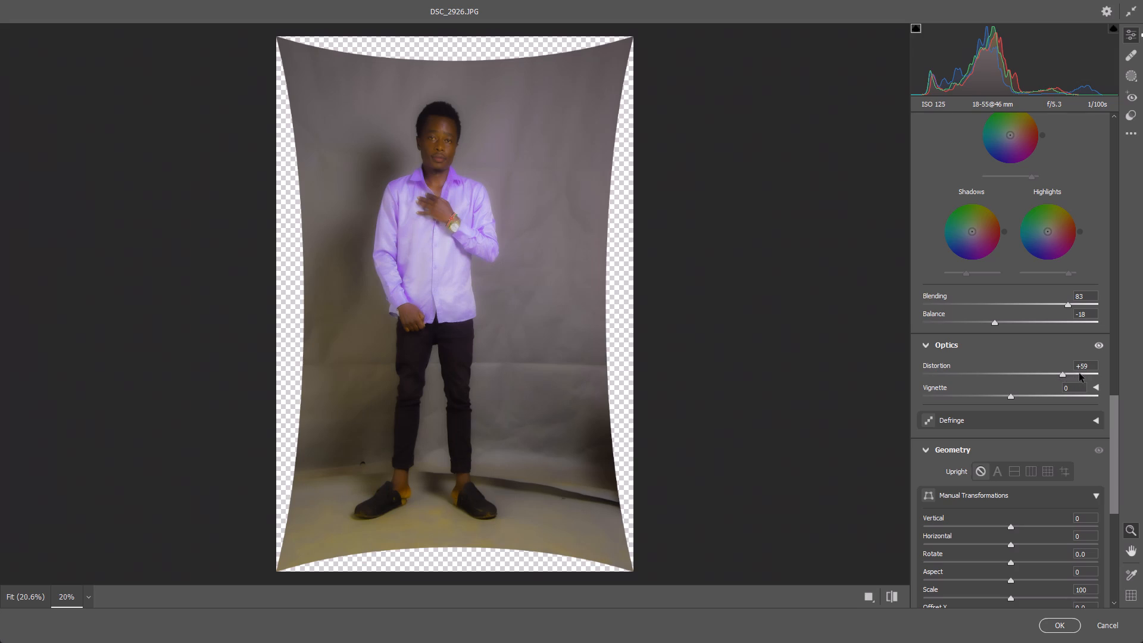
click(1079, 373)
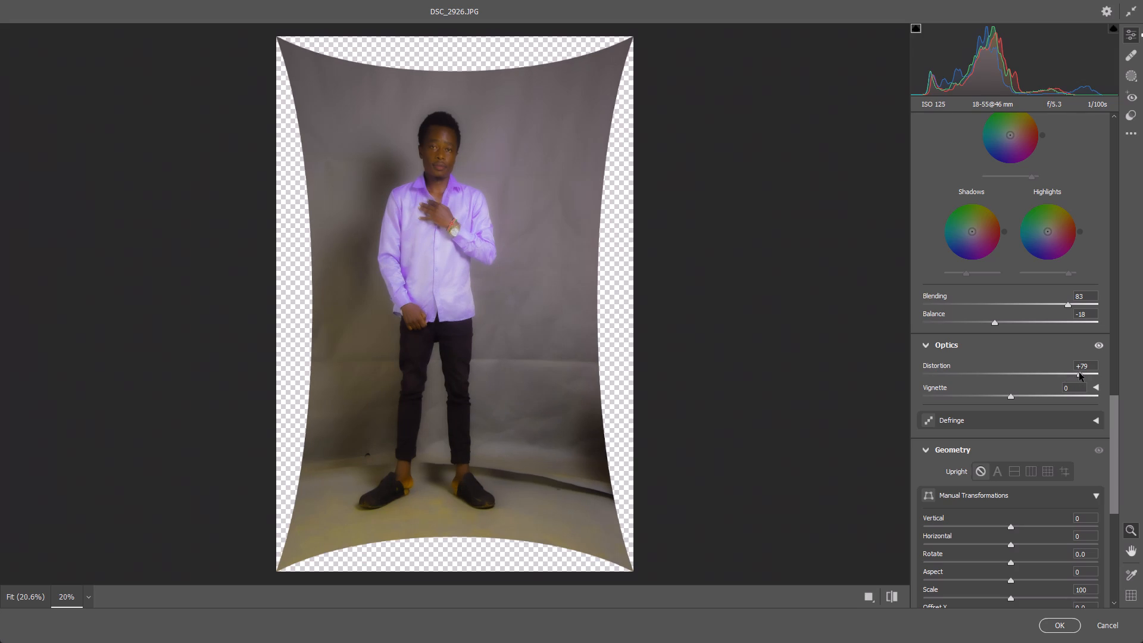
click(1029, 373)
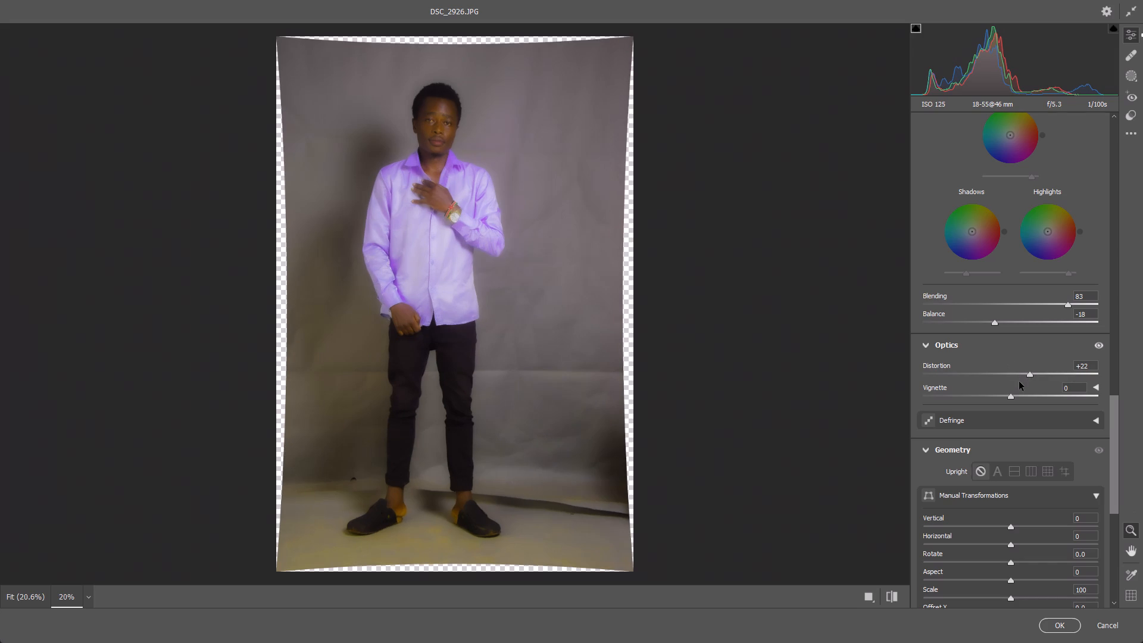
click(1016, 373)
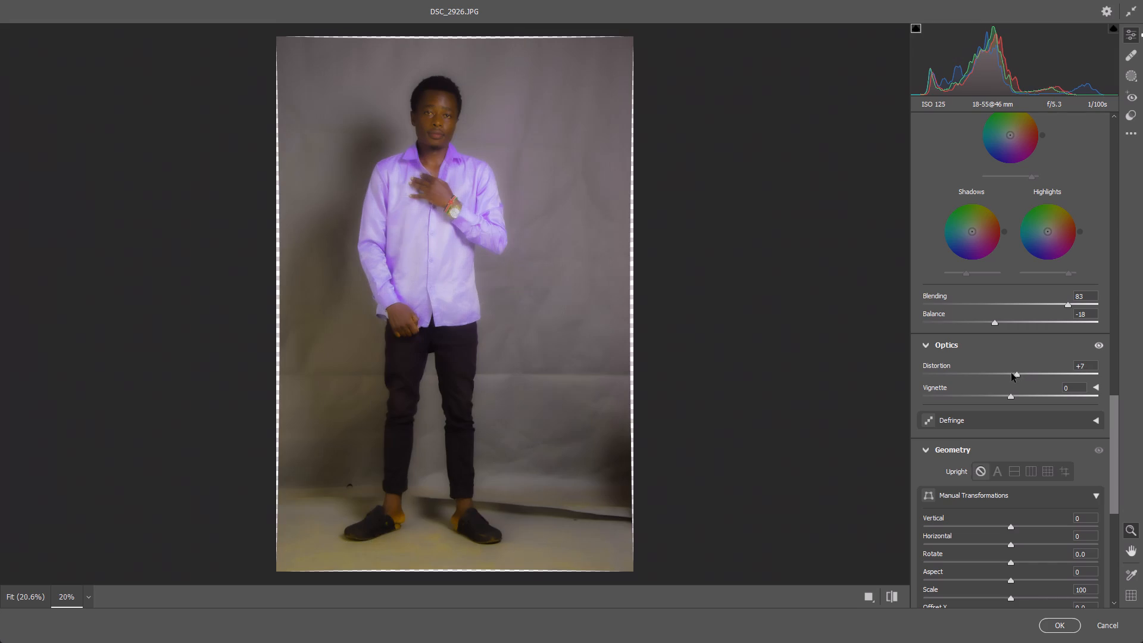
click(1011, 373)
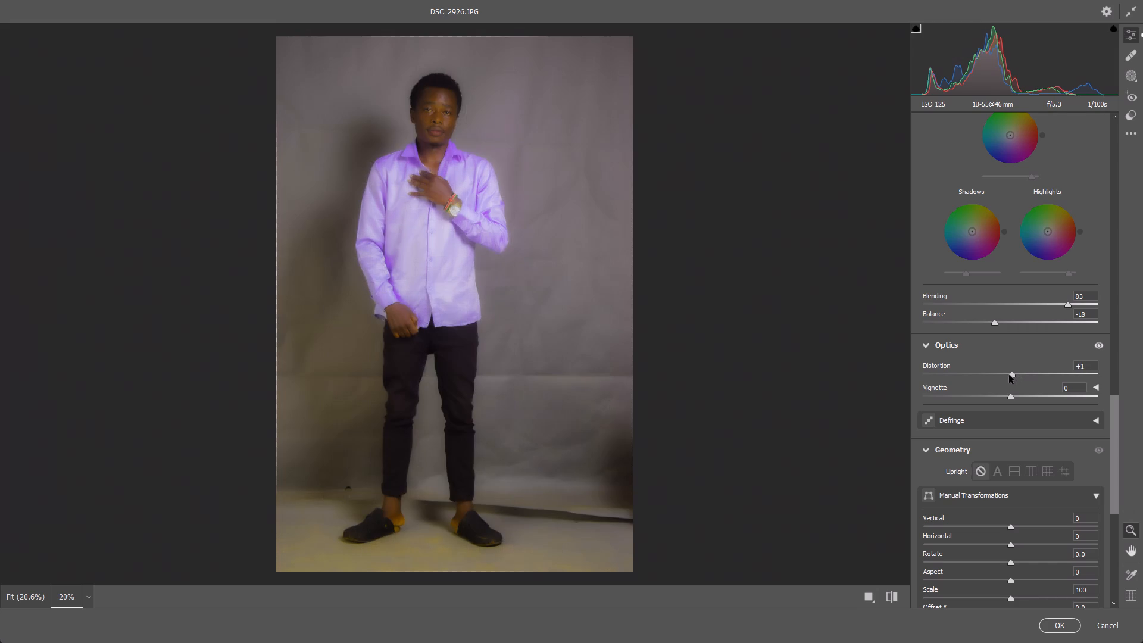
Raise the Optics Vignette in stages through +18, +31 and +42 to +53.
click(1026, 397)
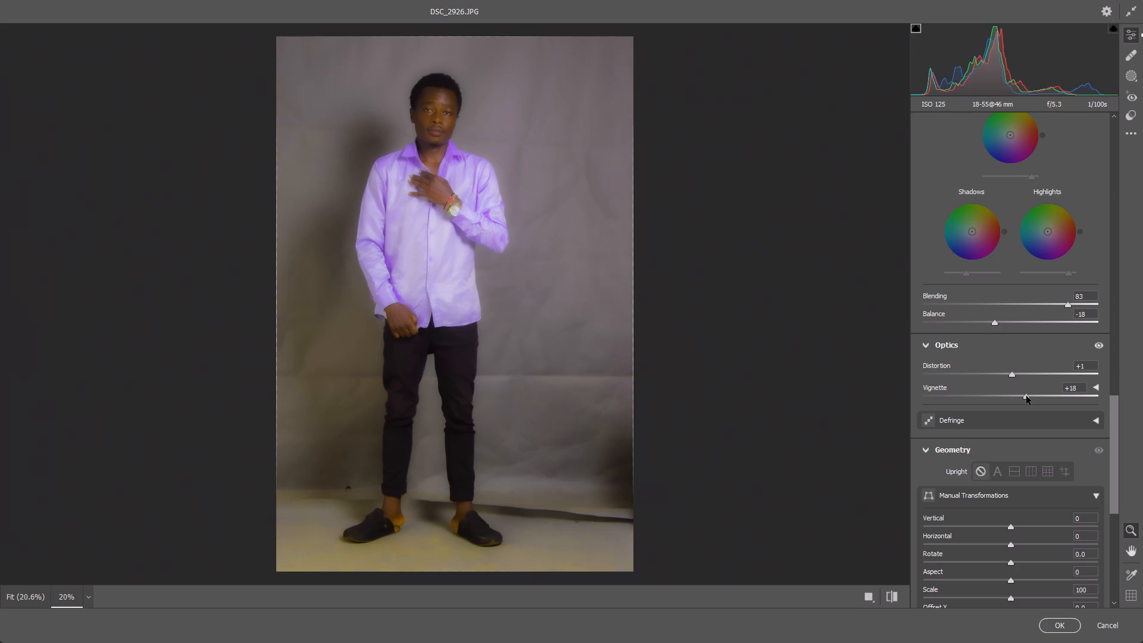
click(1038, 395)
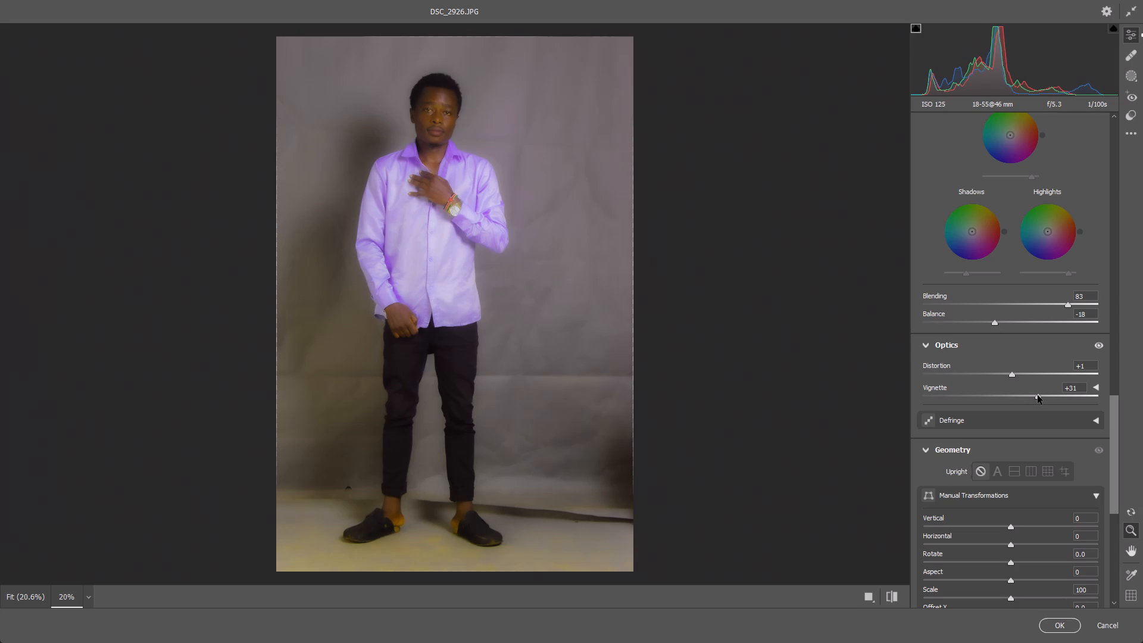
click(1047, 395)
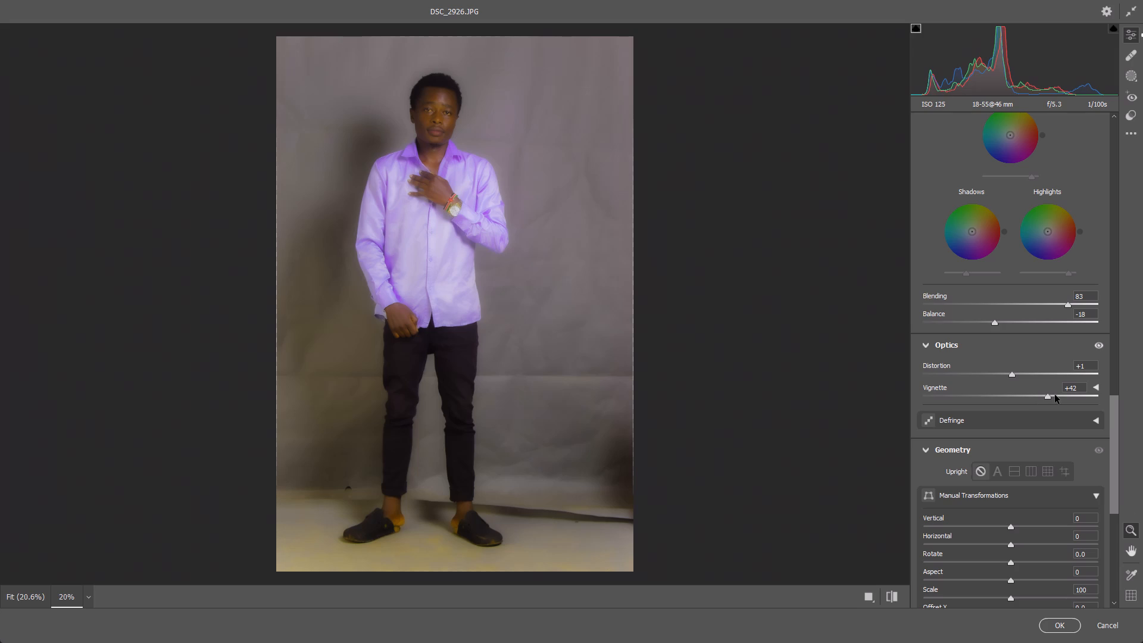
click(1057, 395)
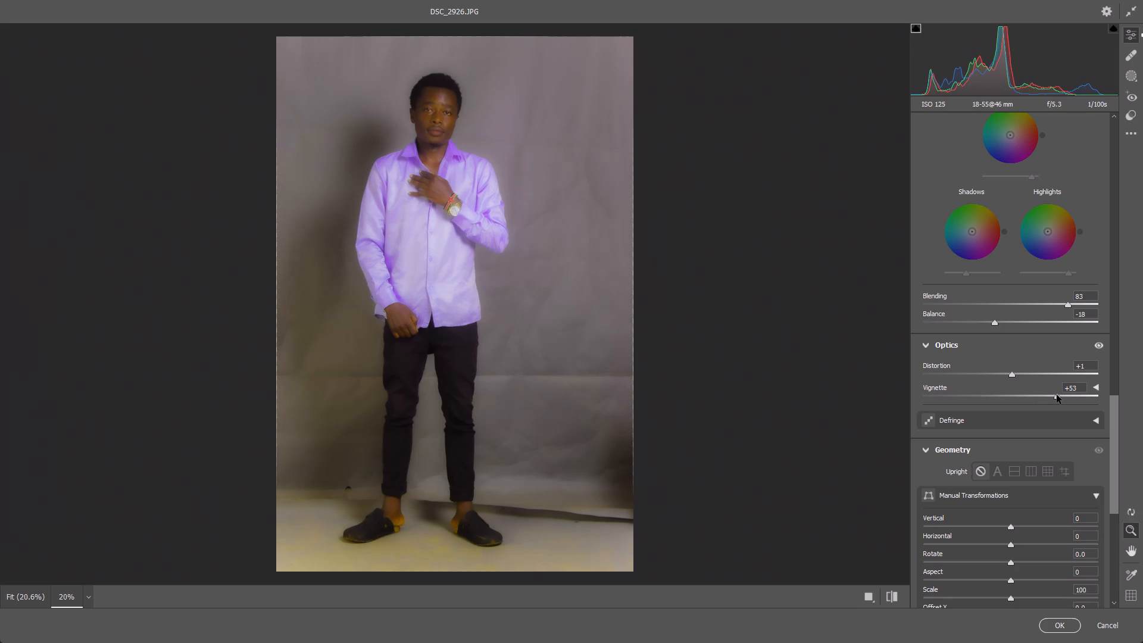
Adjust the Vertical manual transformation in Geometry to -2, then set it to +5.
scroll(1058, 395, down, 1)
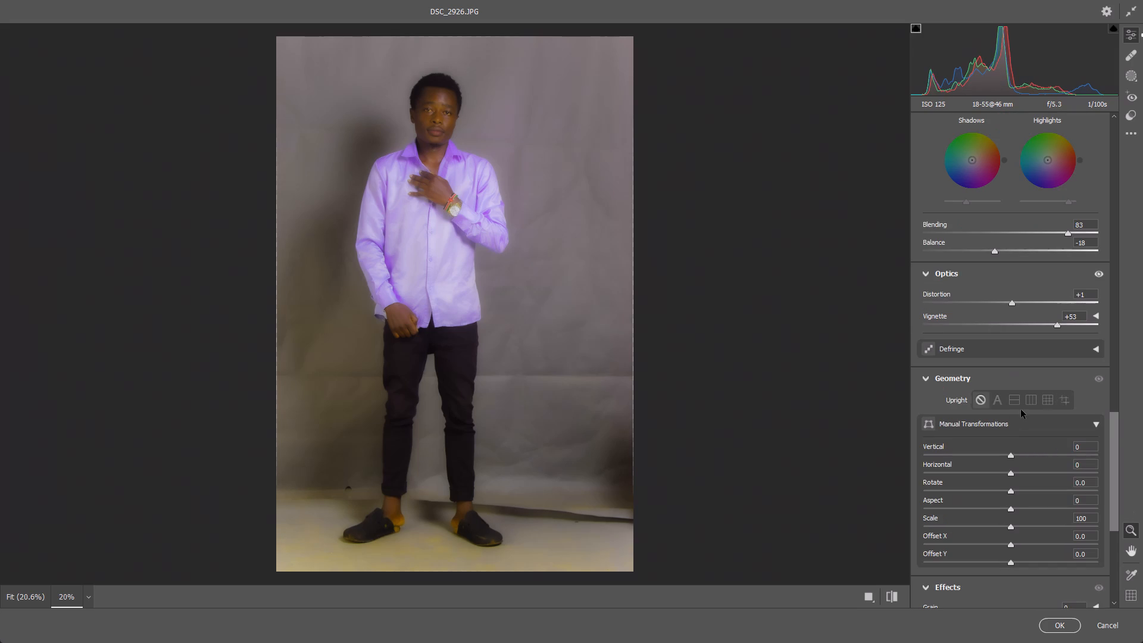
scroll(1021, 403, down, 1)
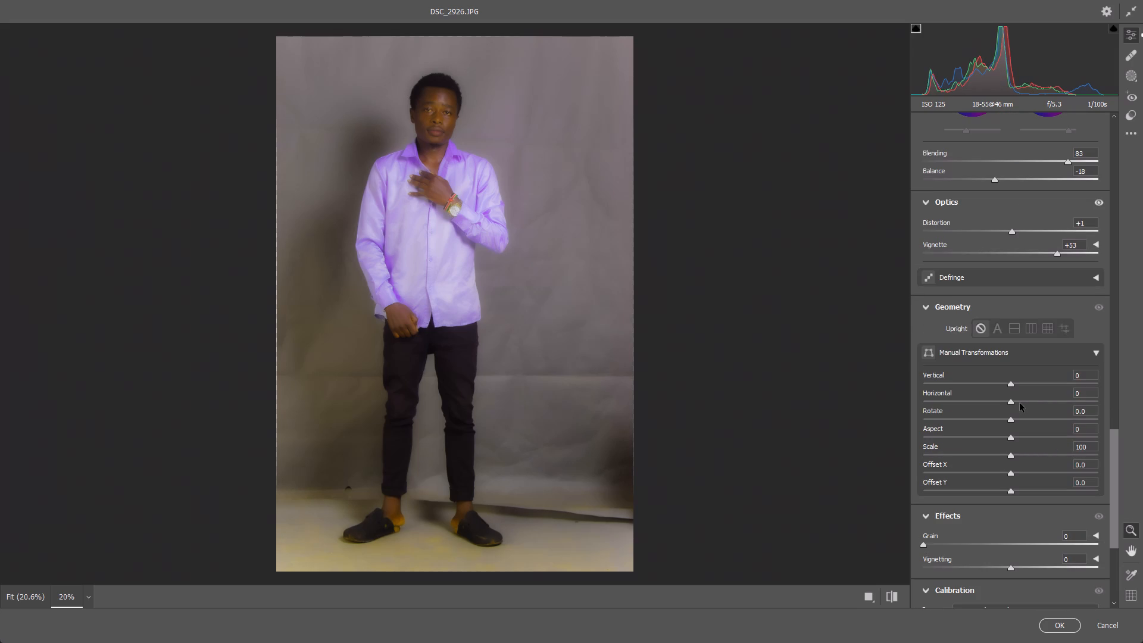
scroll(1020, 403, down, 1)
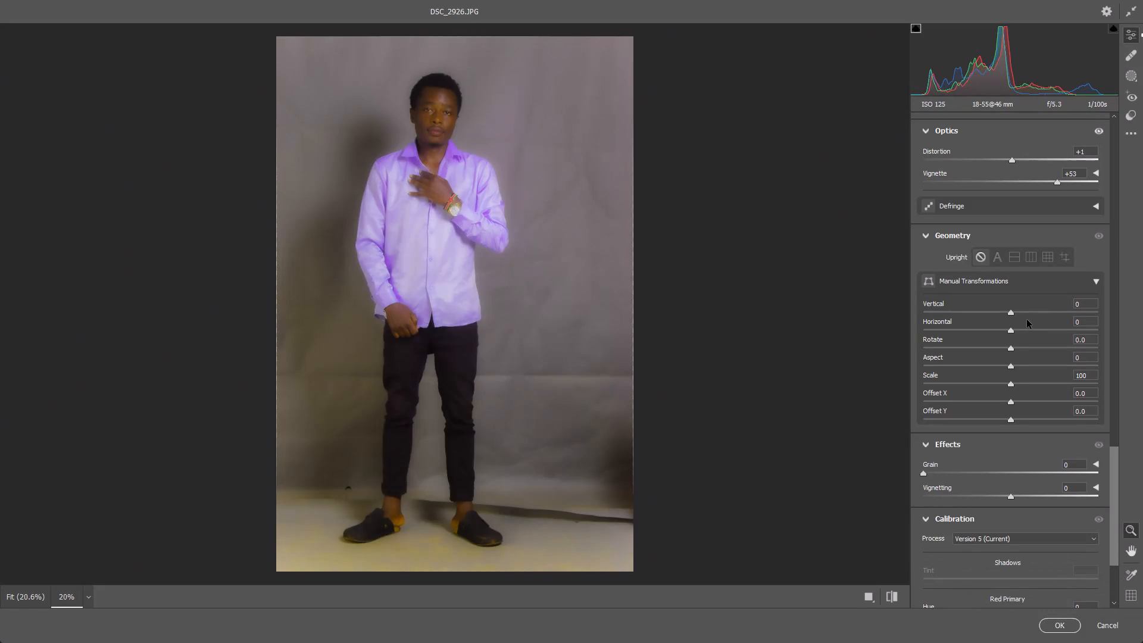
click(1036, 311)
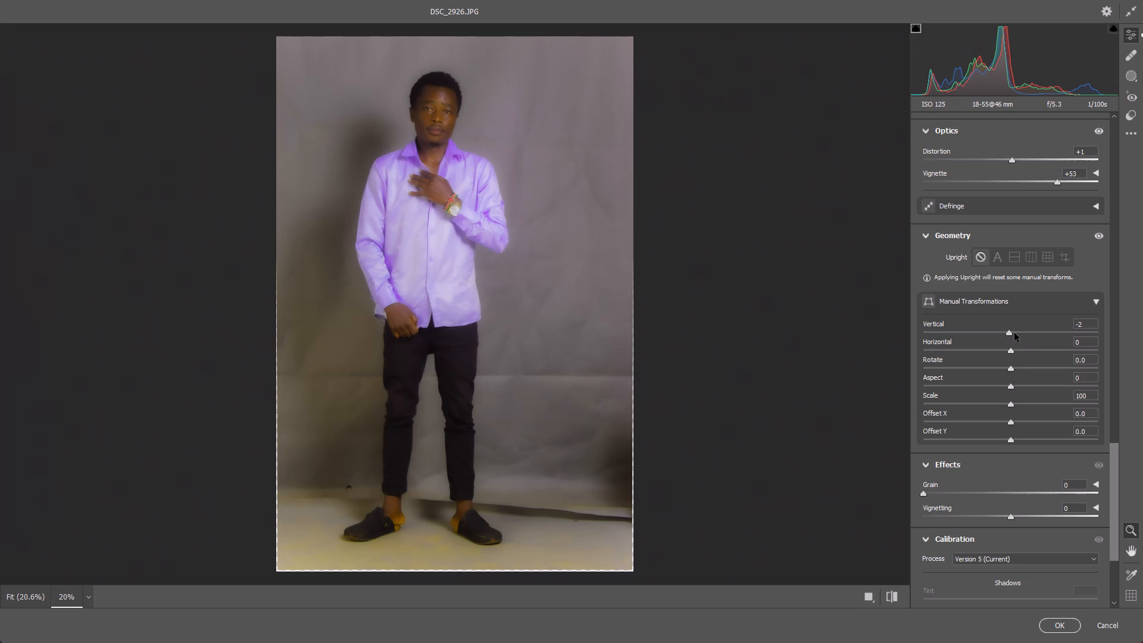
click(1014, 333)
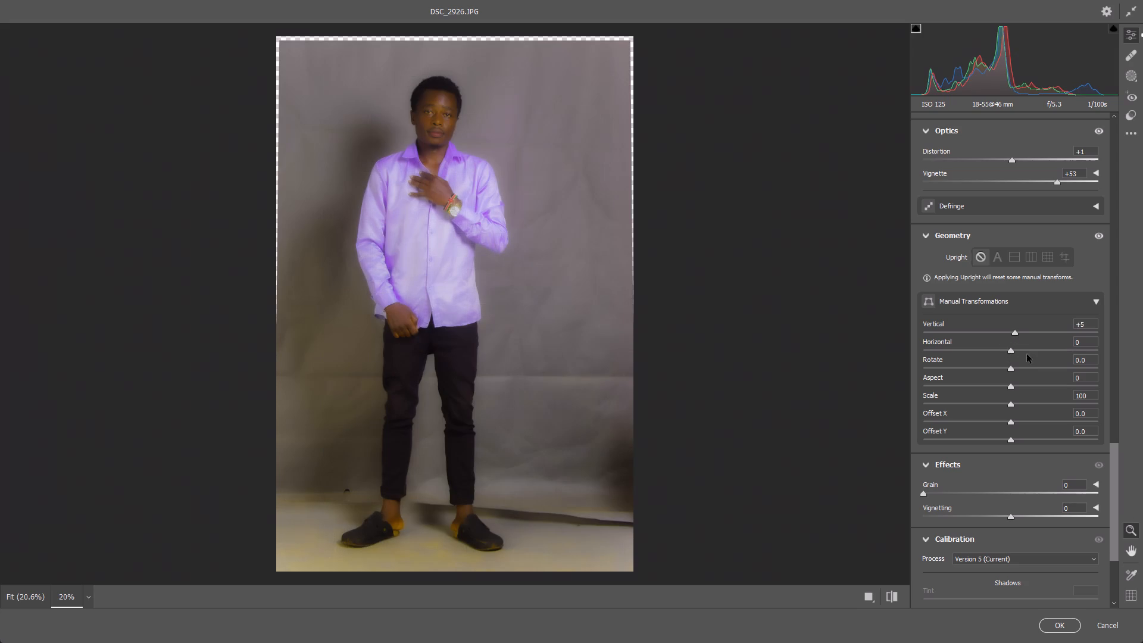
Test the Horizontal manual transformation between +48 and -7 and settle it at +5.
click(1027, 349)
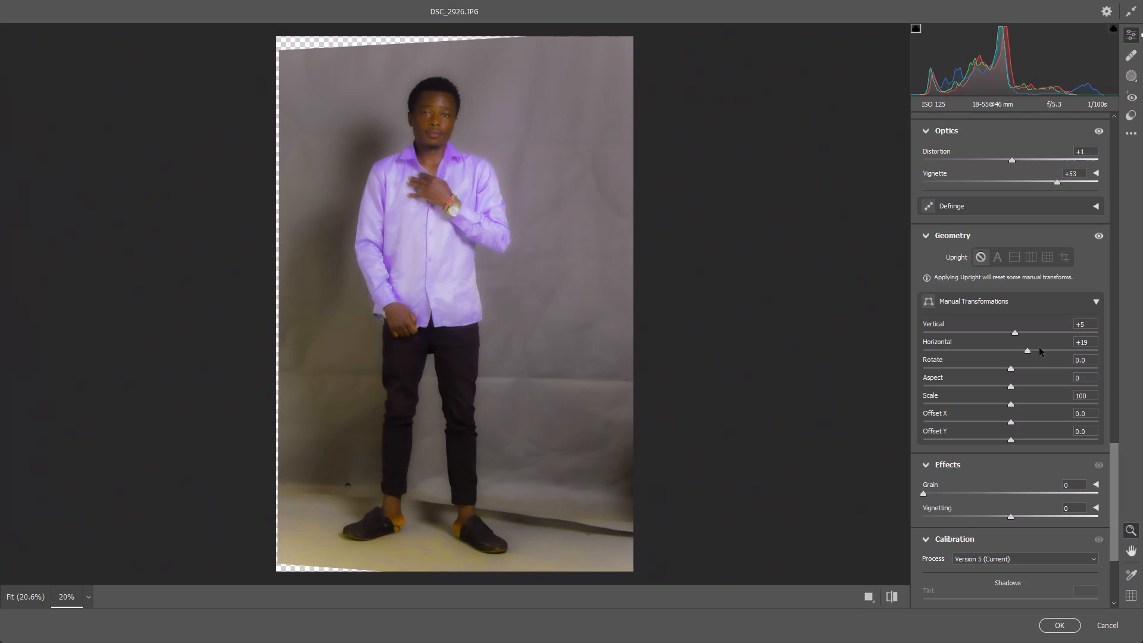
click(1039, 348)
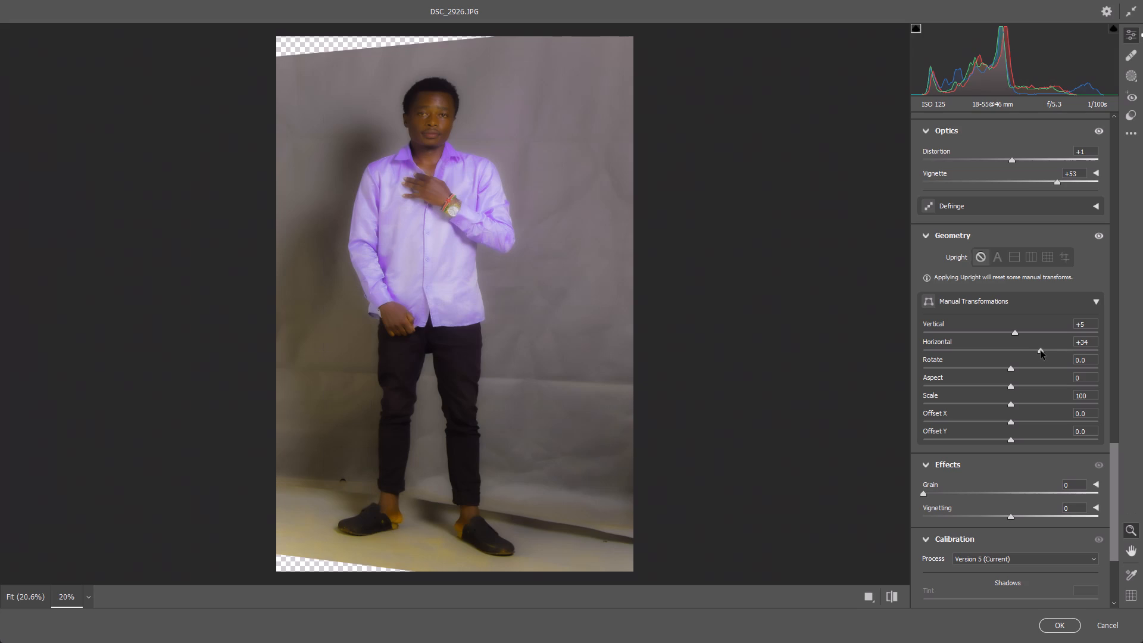
click(1053, 348)
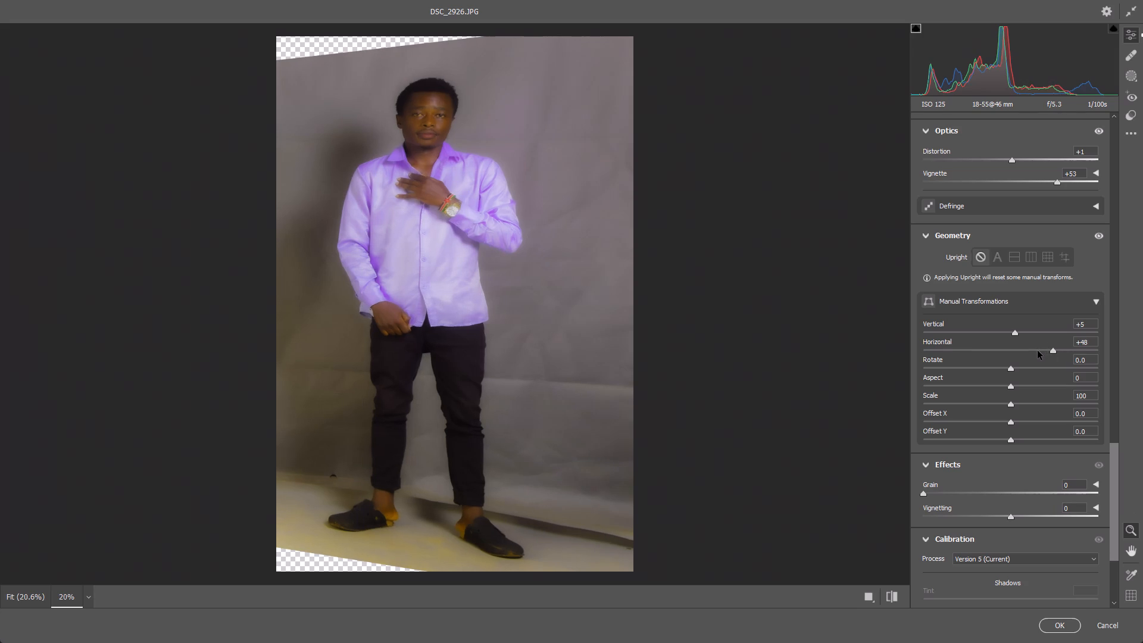
click(1038, 351)
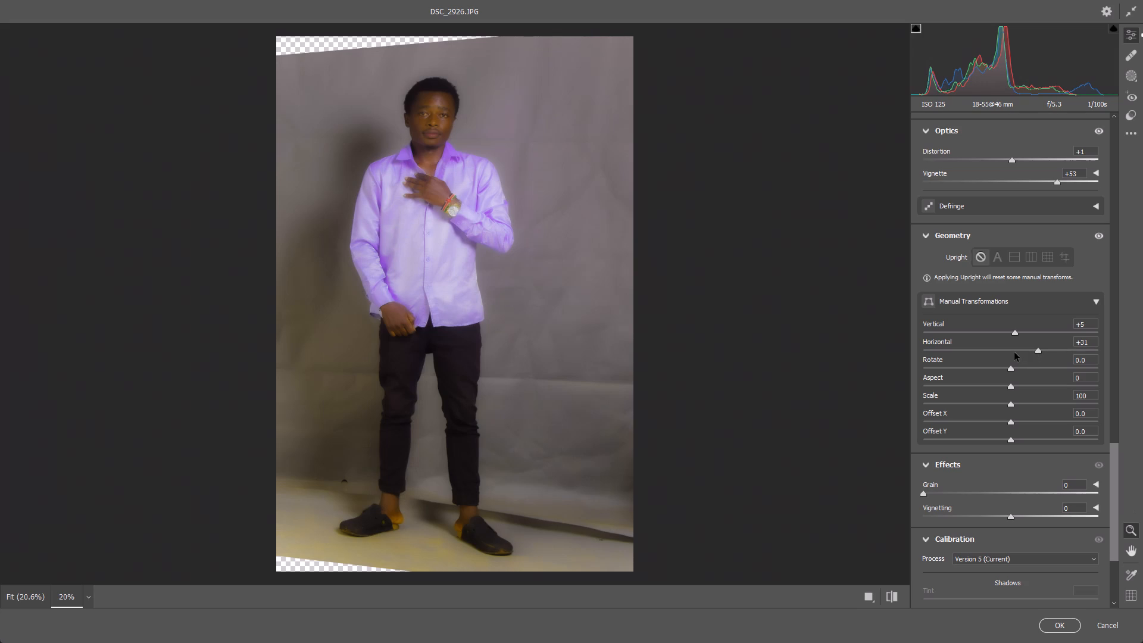
click(1014, 352)
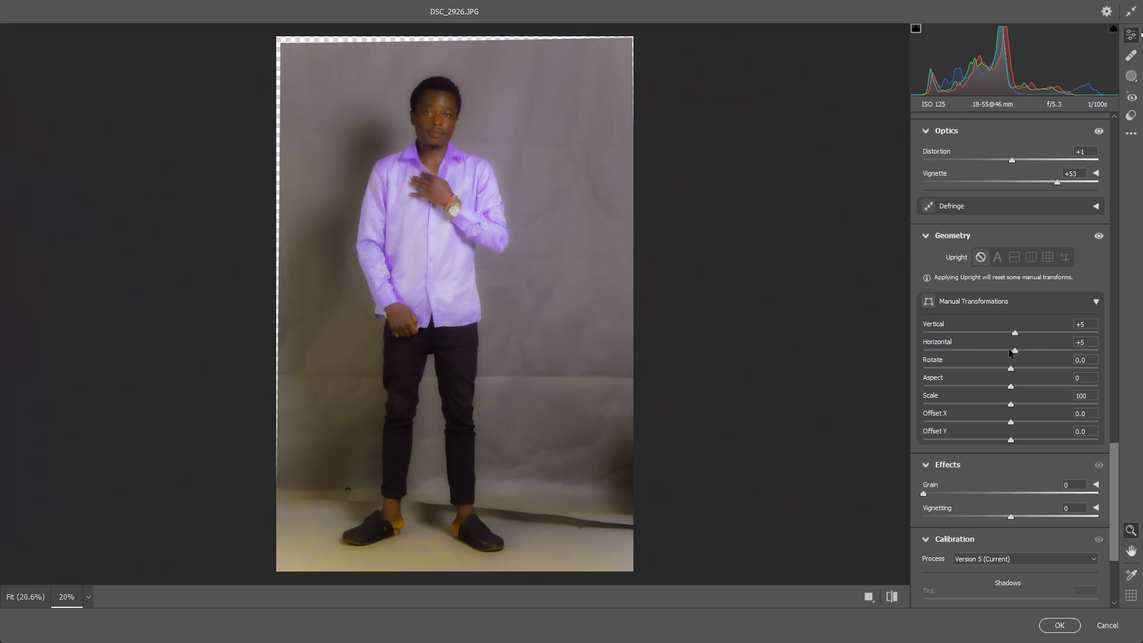
click(1009, 349)
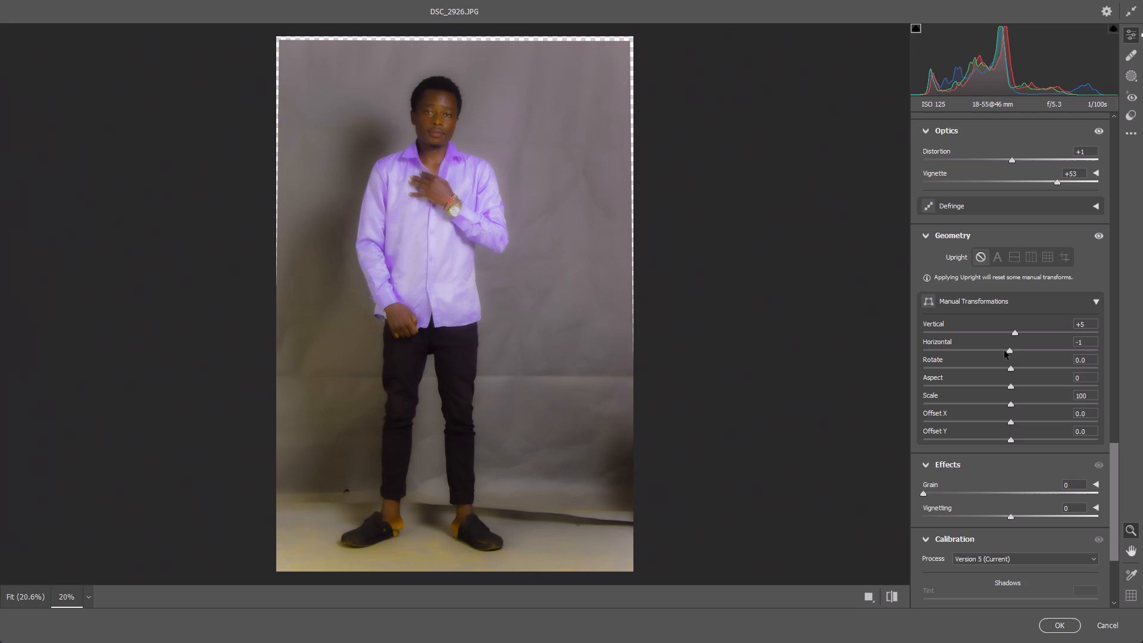
click(1004, 351)
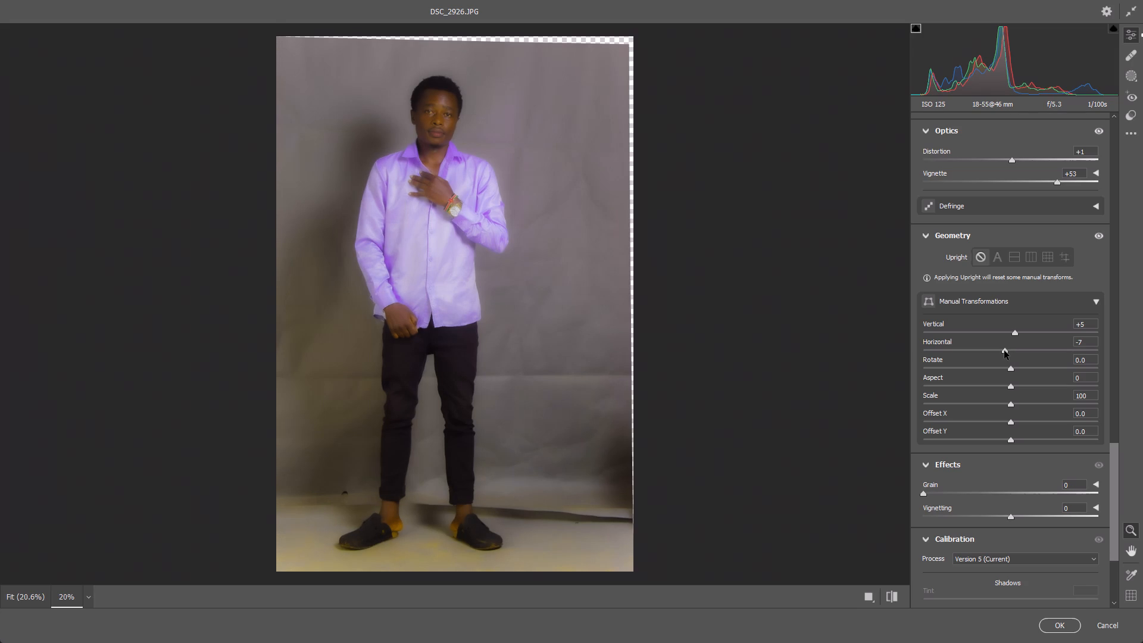
click(1008, 349)
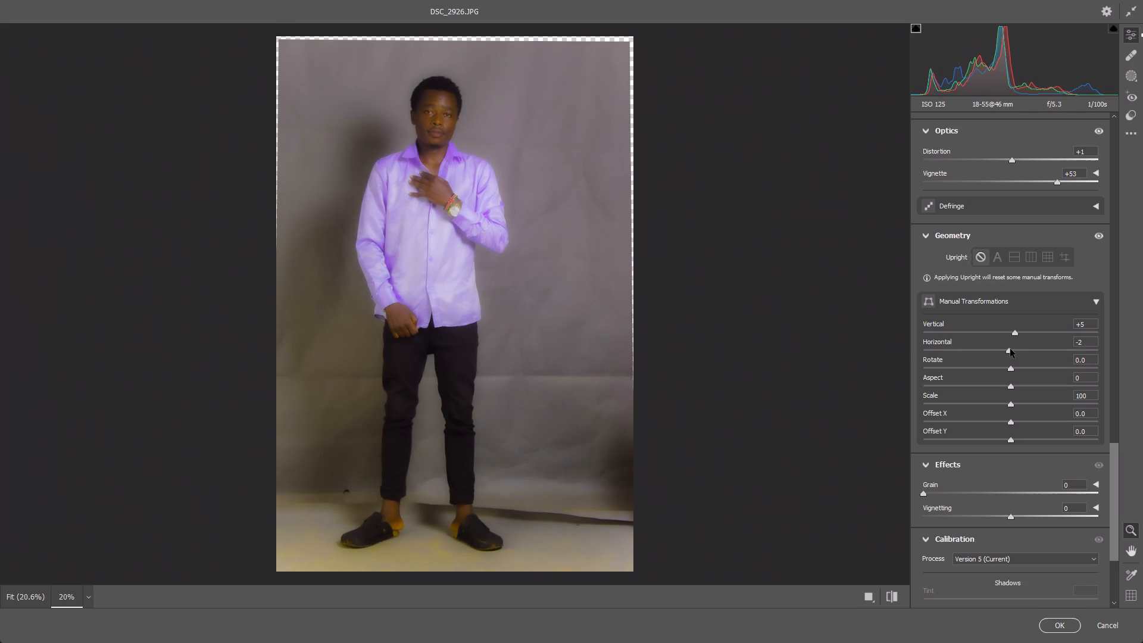
click(1010, 349)
double_click(1012, 349)
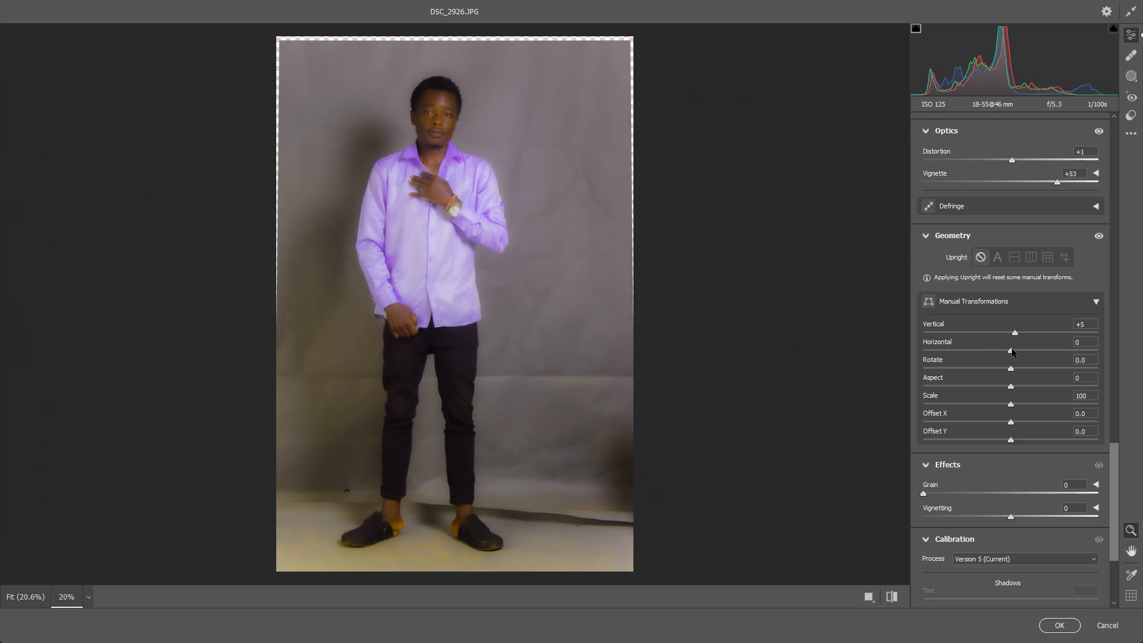
click(1014, 348)
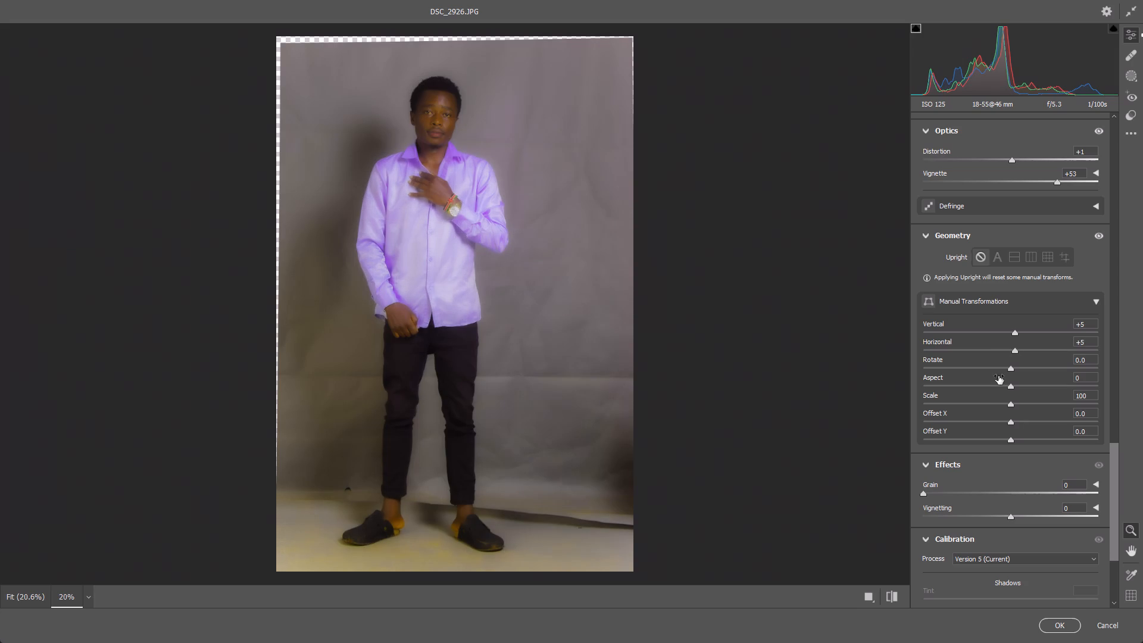
Try the Rotate transformation at +4.1 and +6.1, then bring it back and set it to -0.7.
double_click(1046, 367)
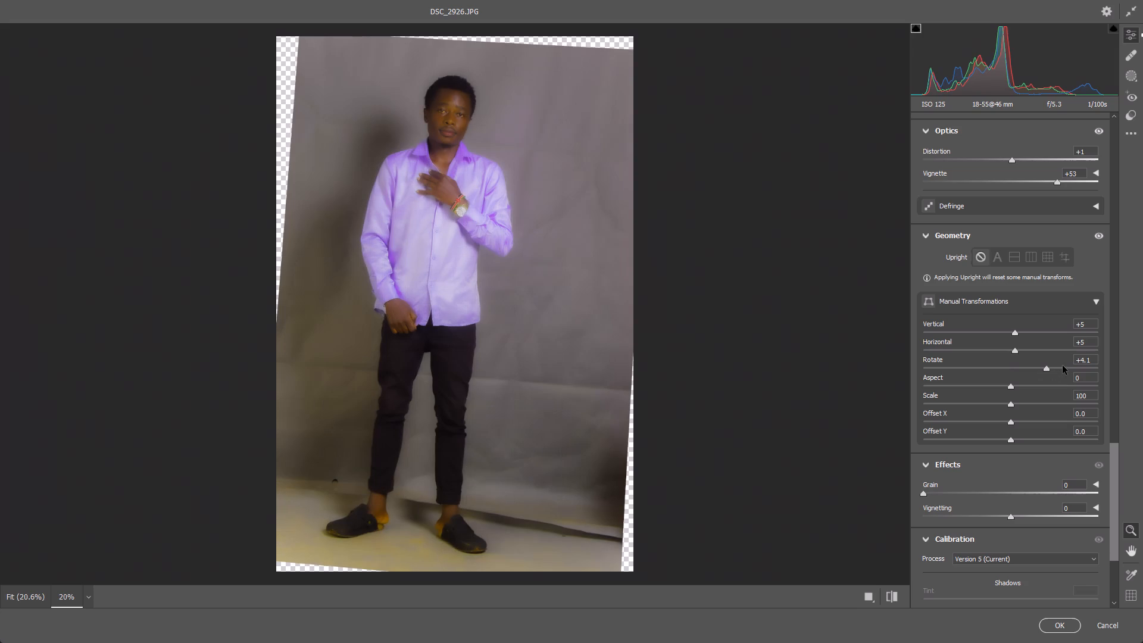
click(1063, 365)
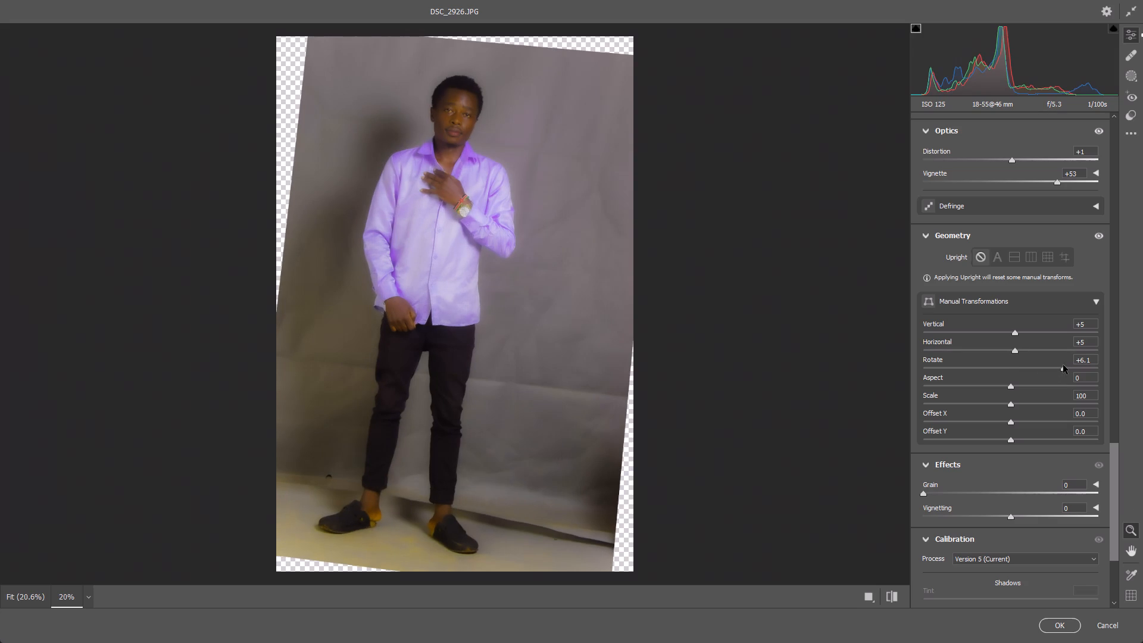
click(1014, 367)
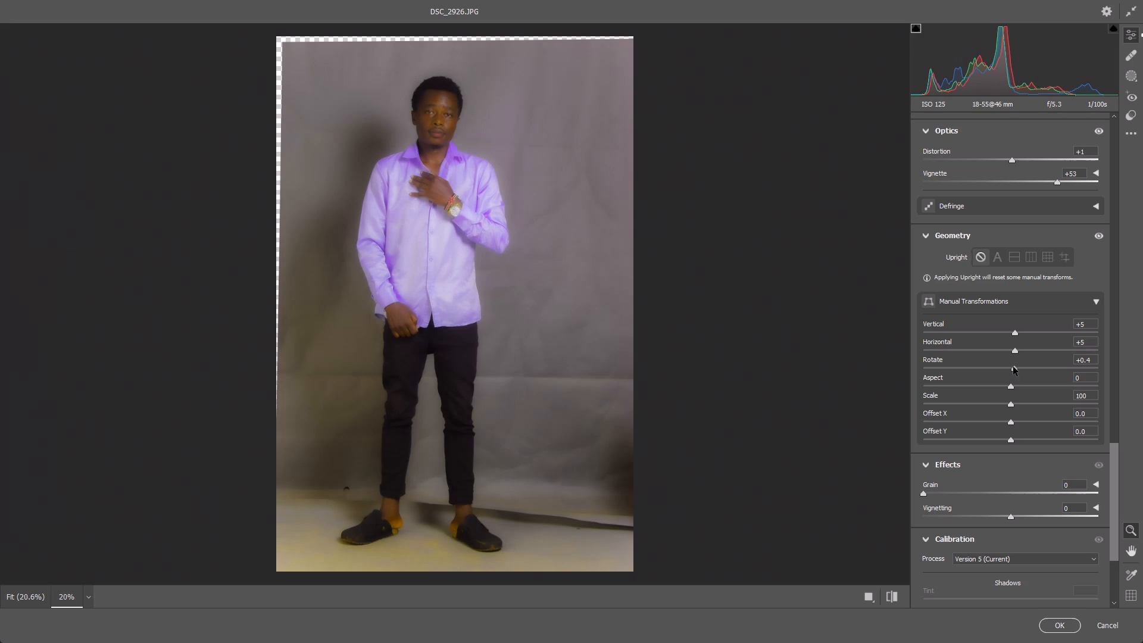
double_click(1012, 367)
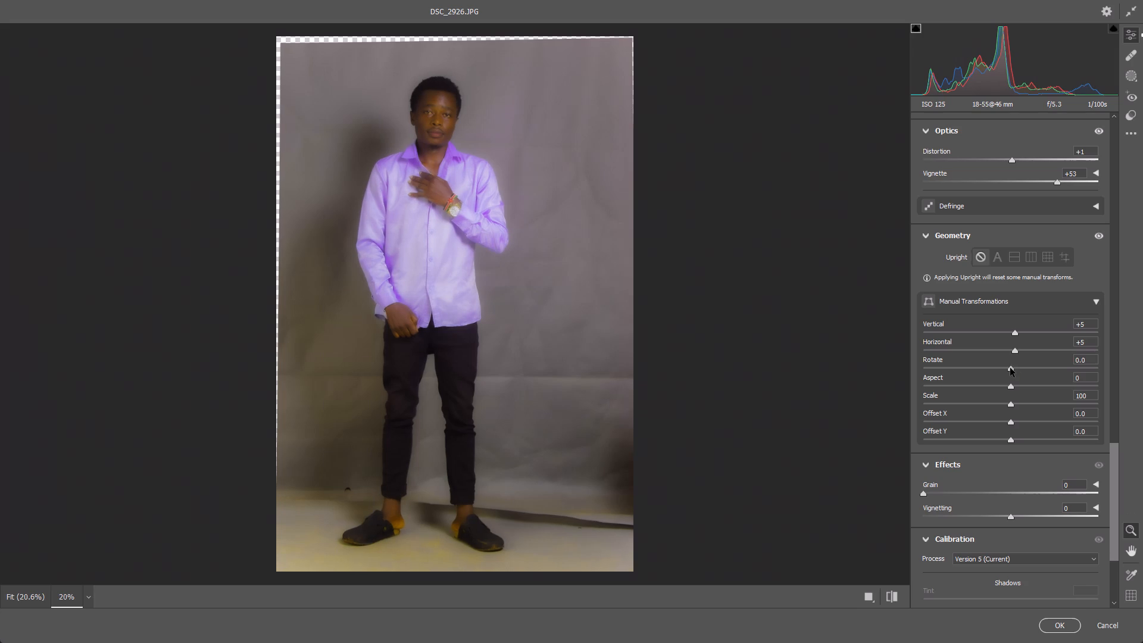
double_click(1007, 368)
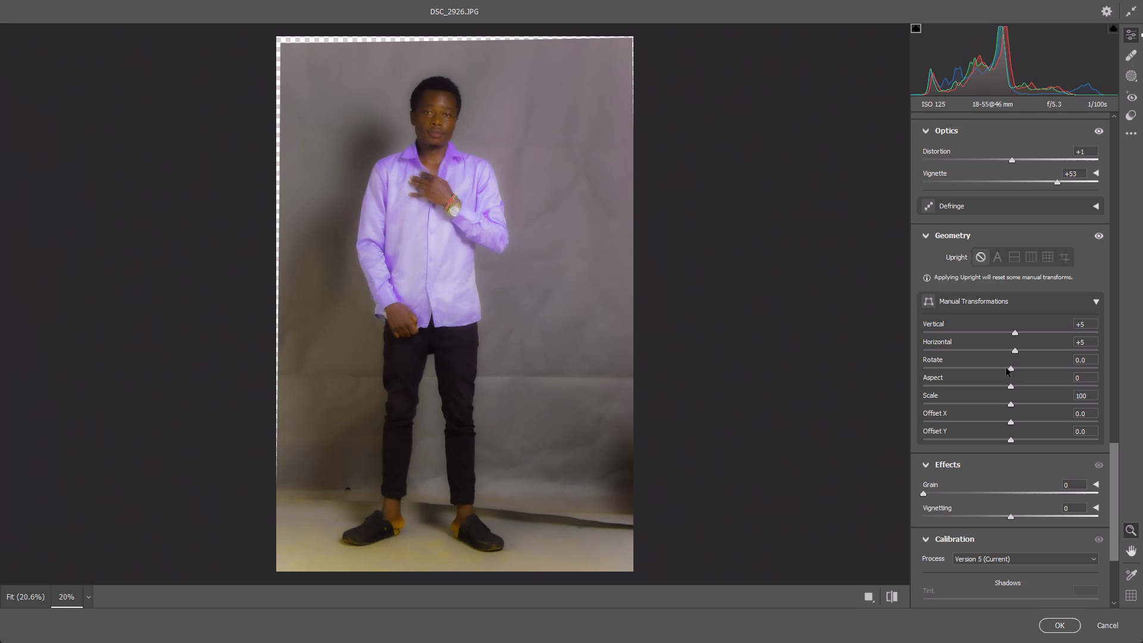
click(1004, 368)
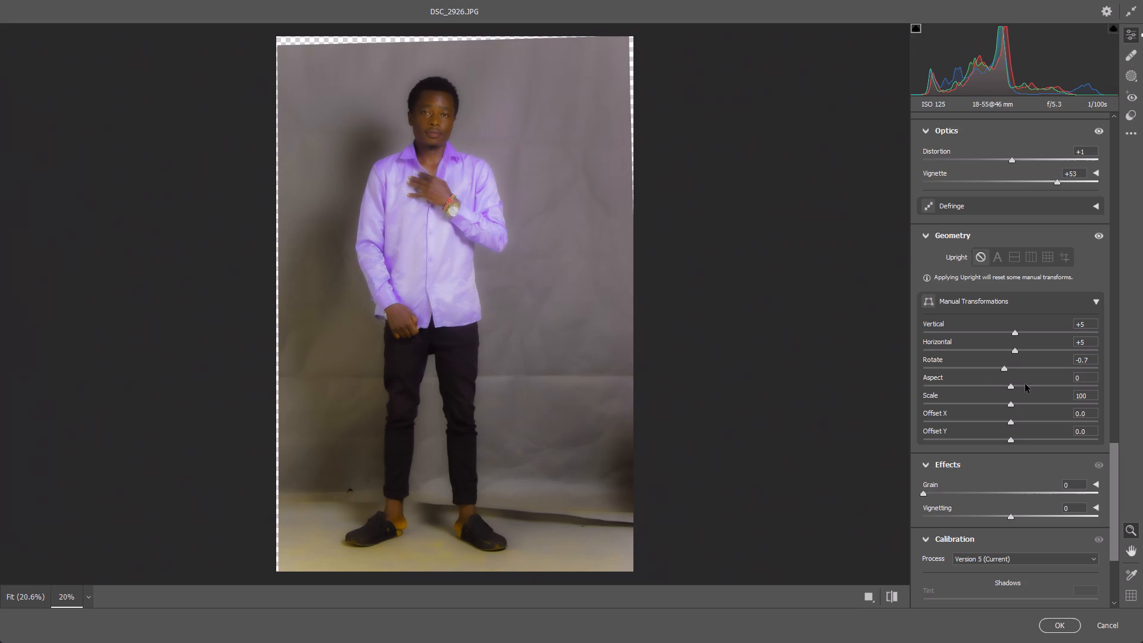
Test the Aspect transformation between -95 and +87 and settle it at -7.
click(1025, 384)
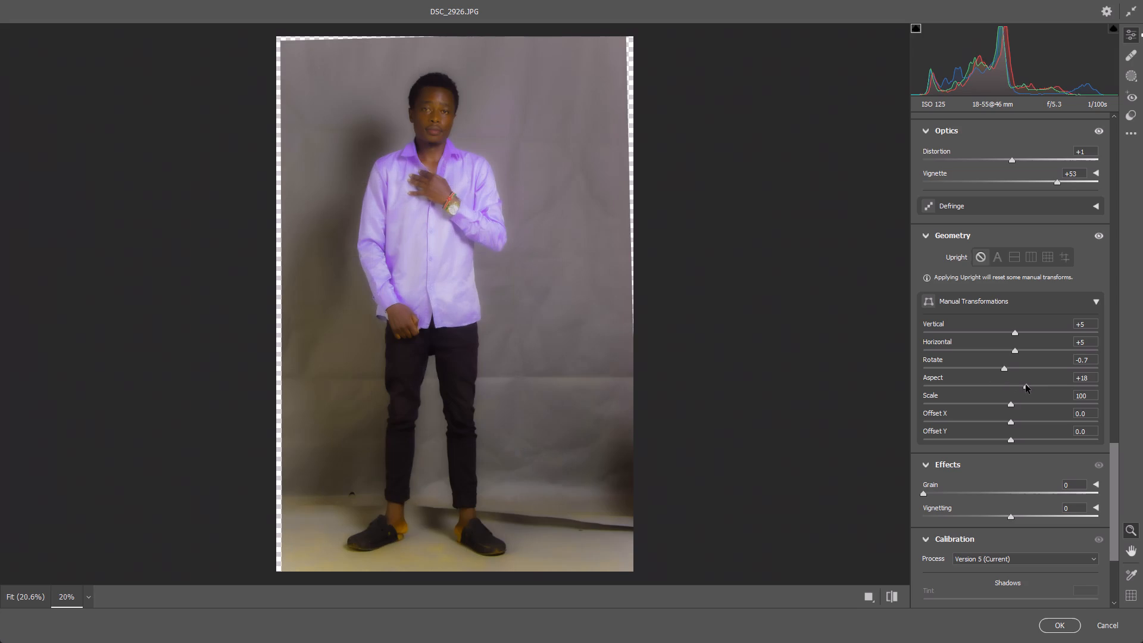
click(976, 385)
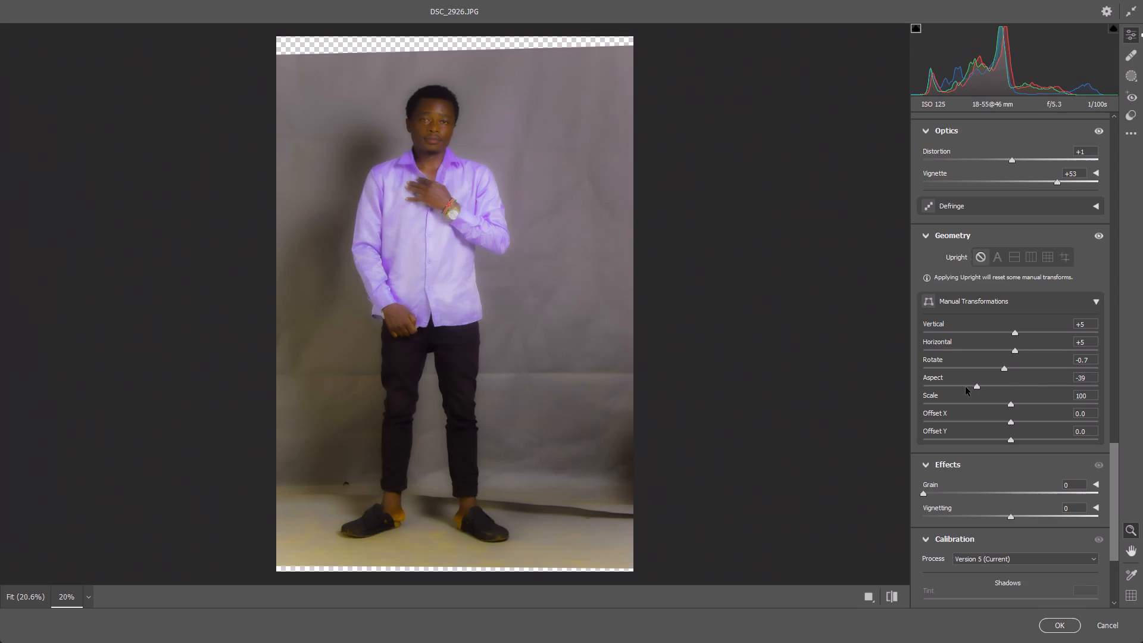
click(958, 387)
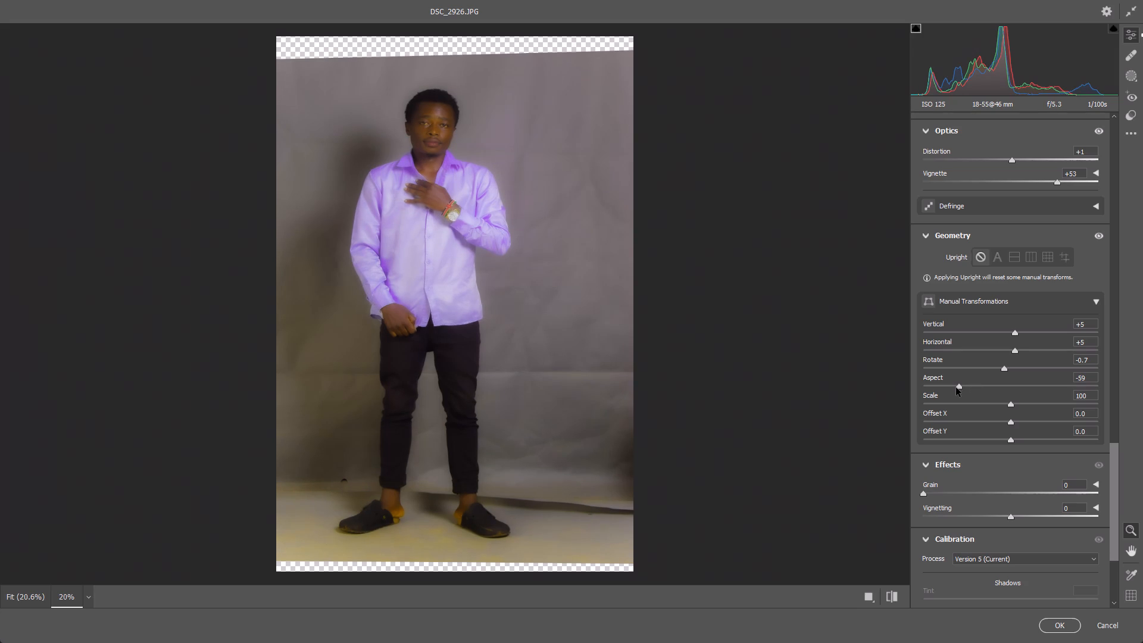
click(942, 385)
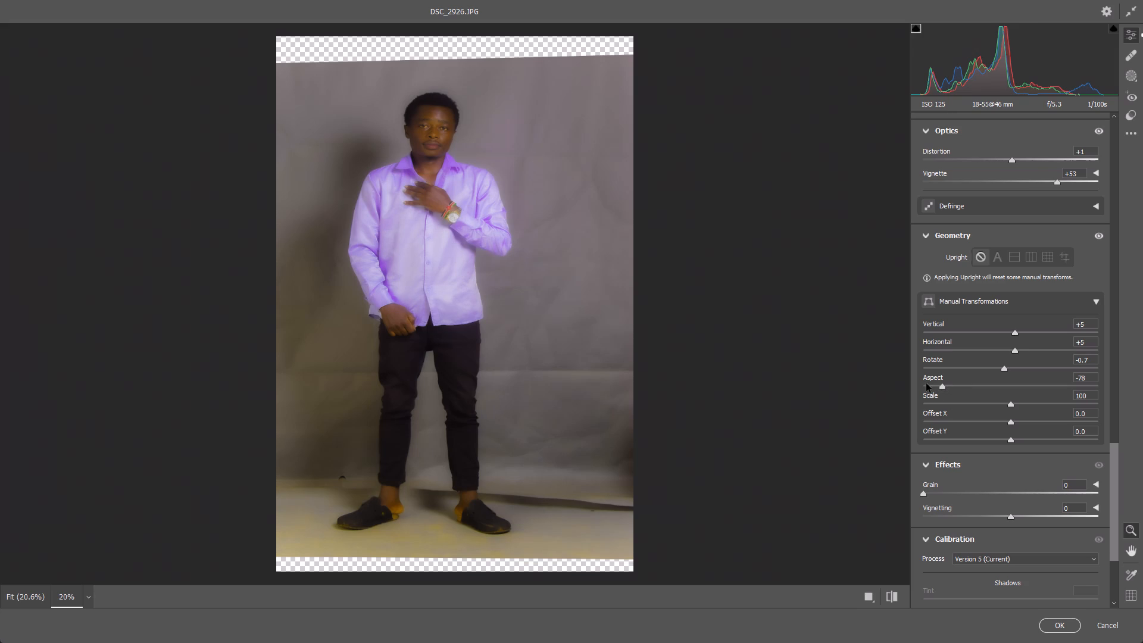
click(927, 383)
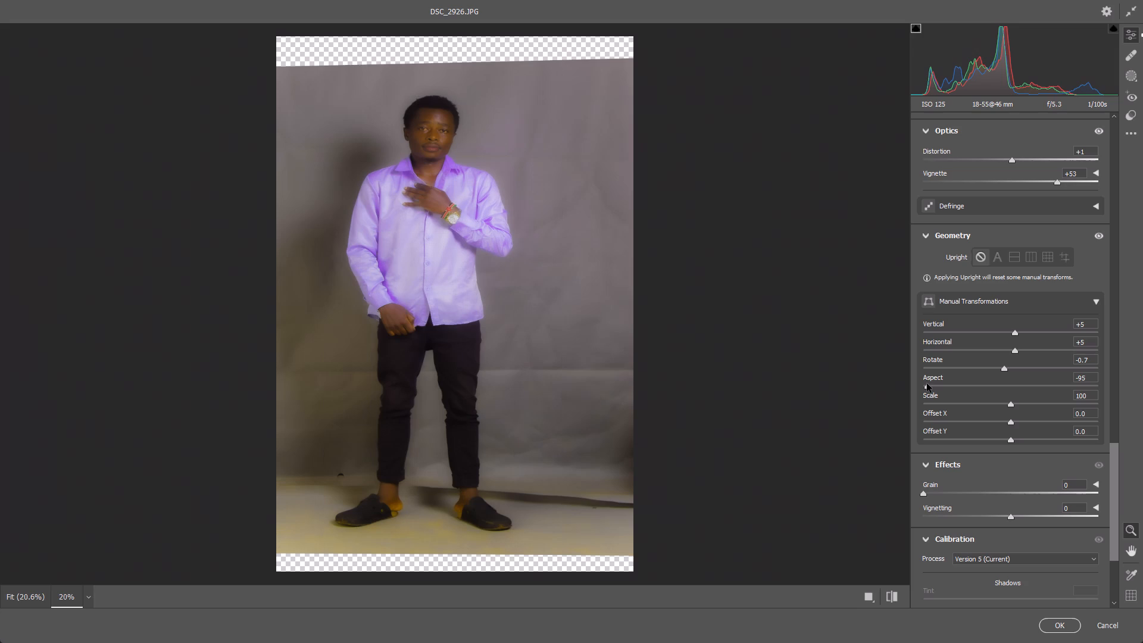
double_click(968, 384)
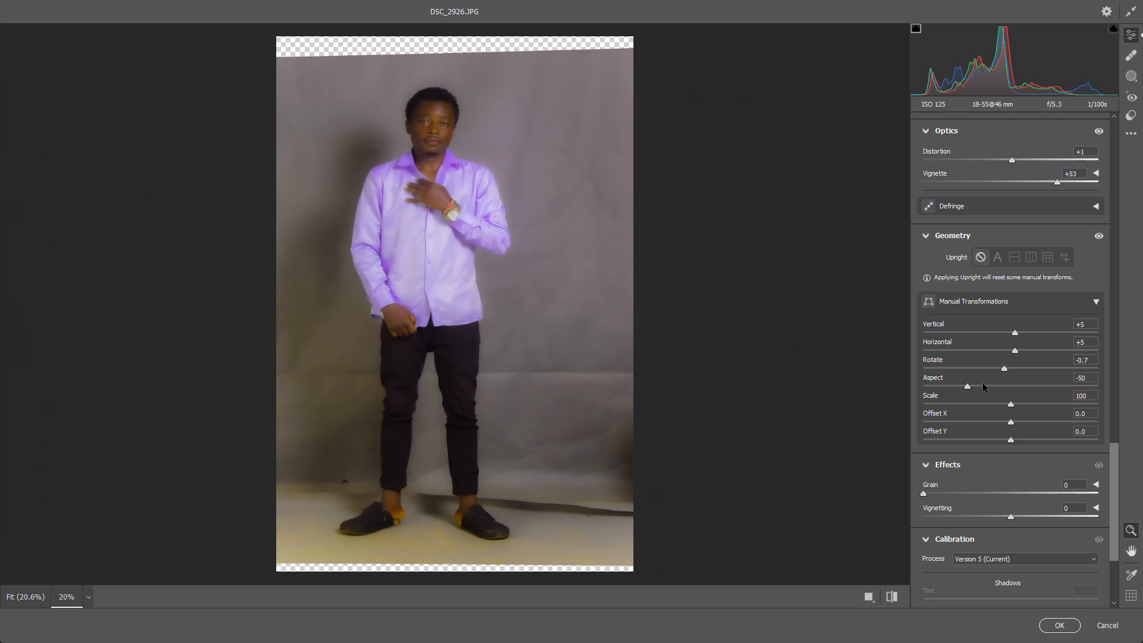
click(984, 383)
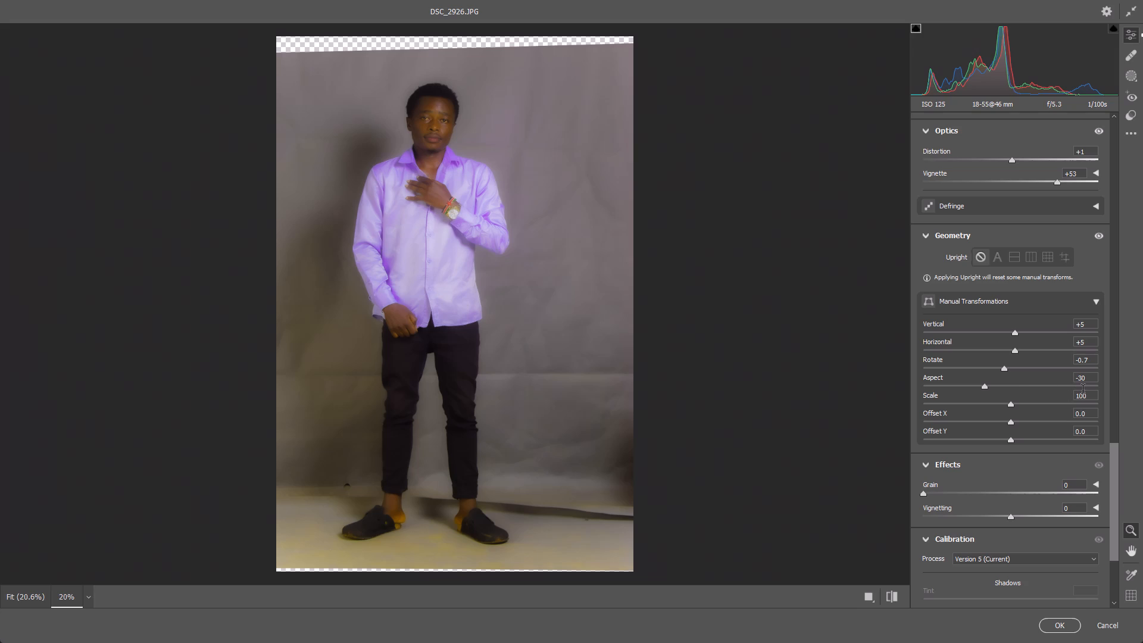
double_click(1086, 385)
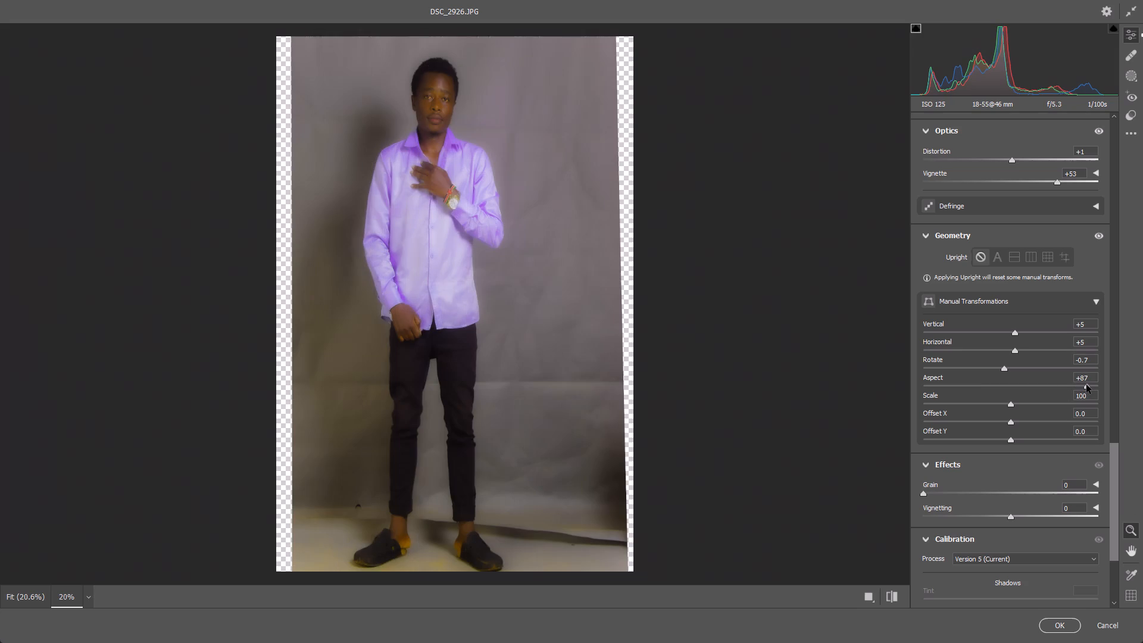
double_click(1053, 385)
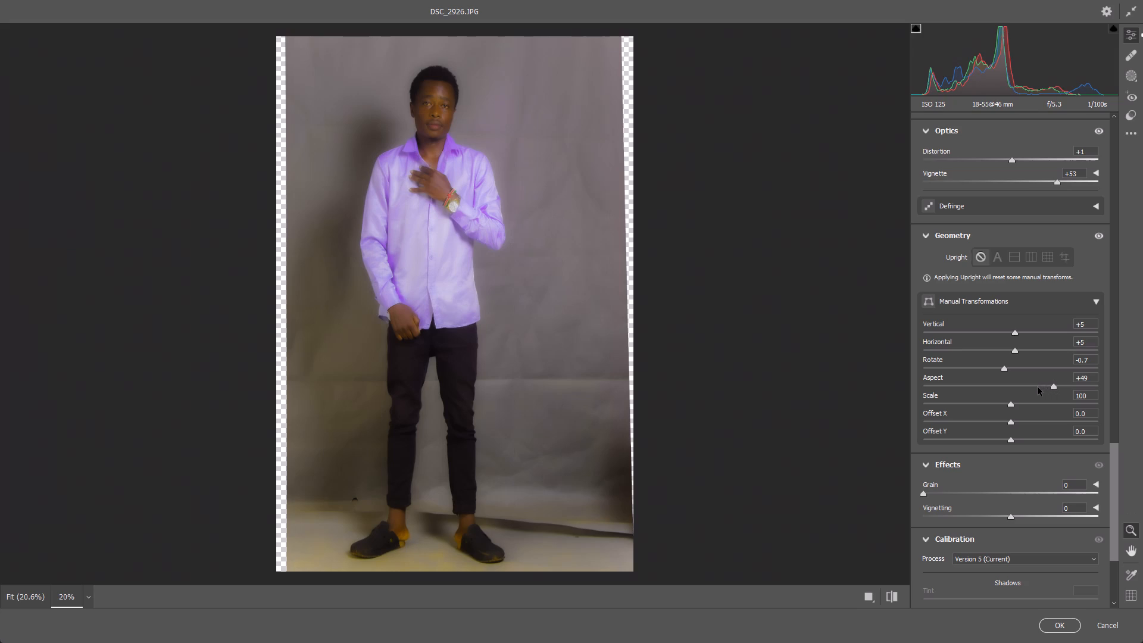
double_click(1038, 387)
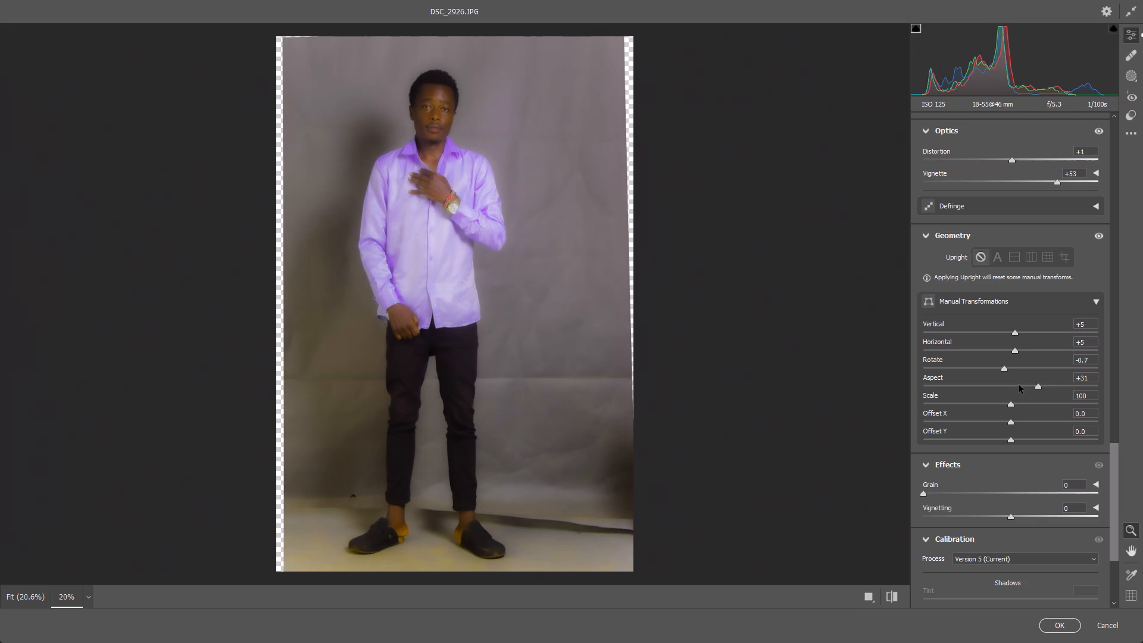
click(1019, 385)
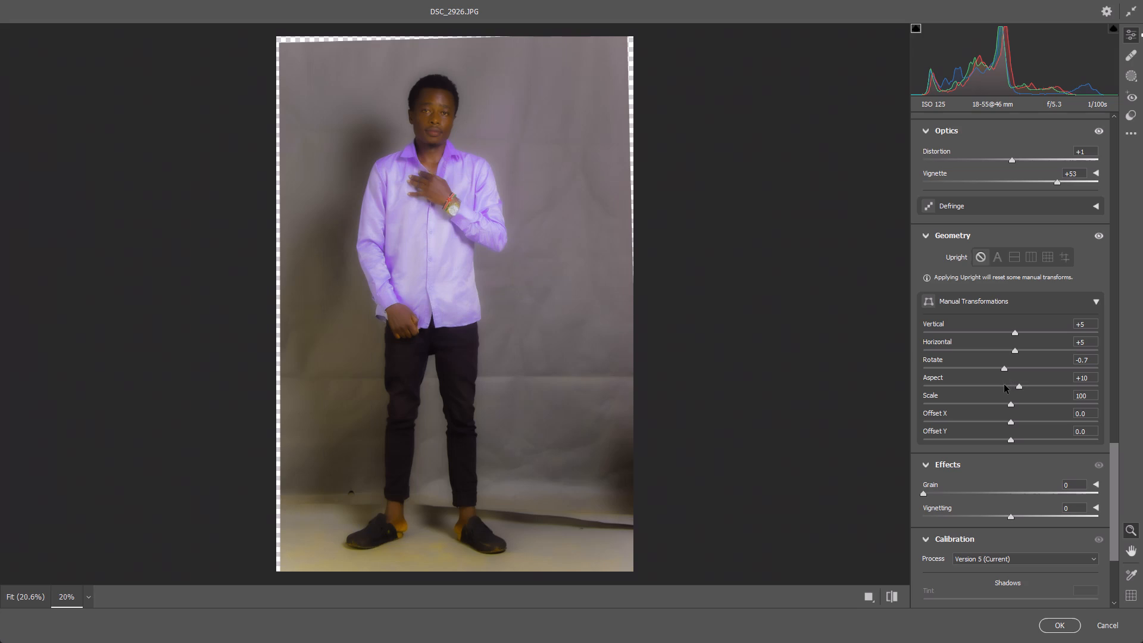
double_click(1004, 385)
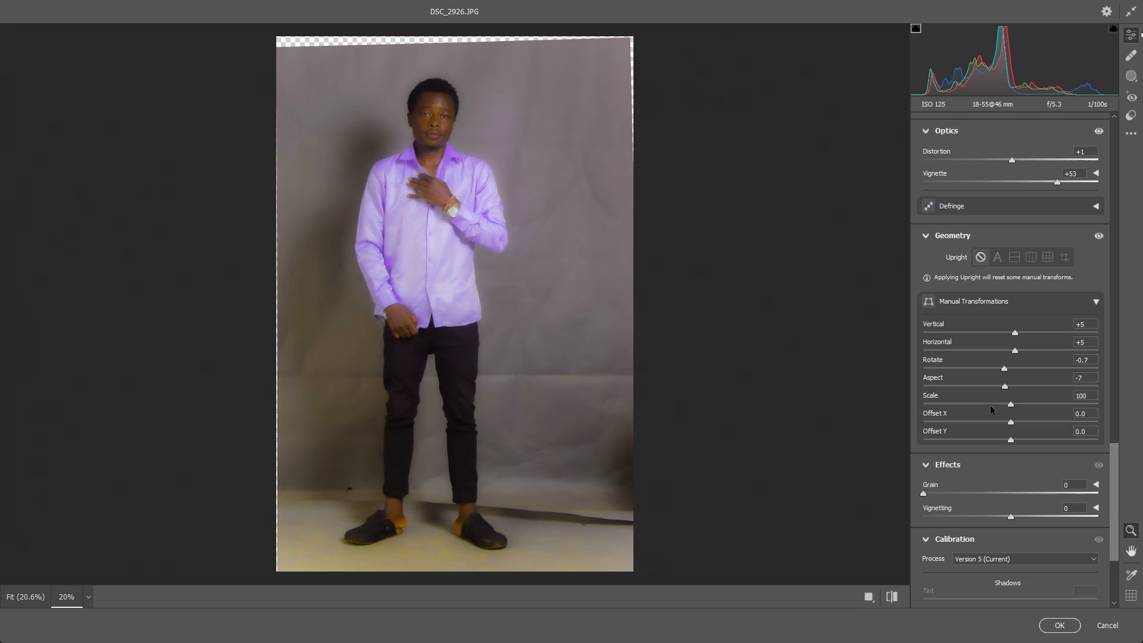
Try the Scale transformation at 87 and 98, then set it to 103.
double_click(988, 403)
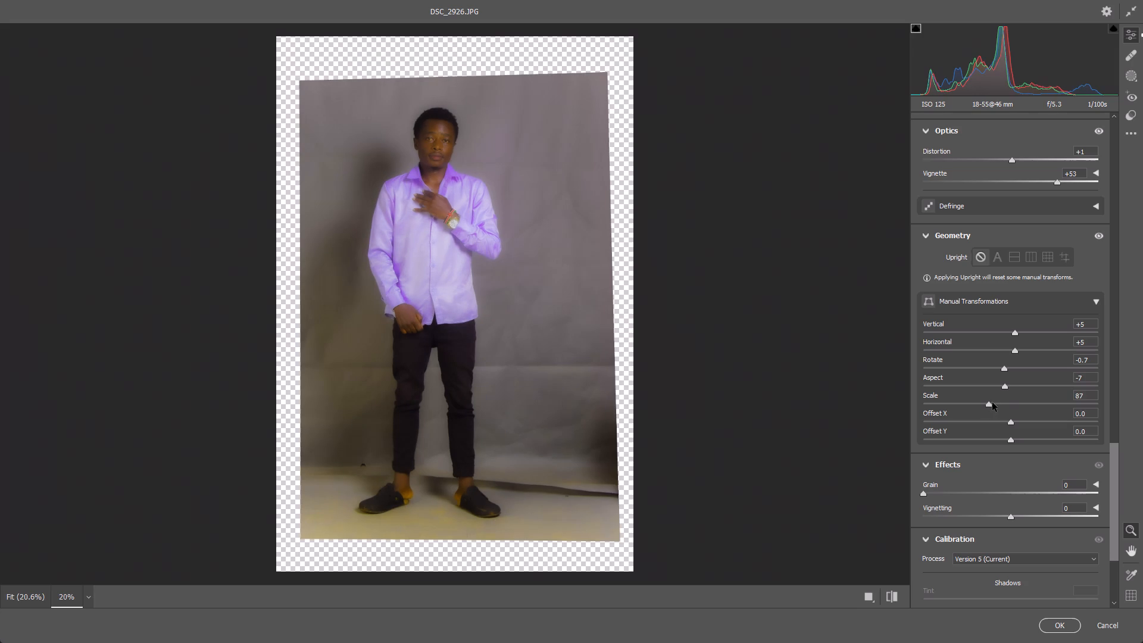
click(1006, 402)
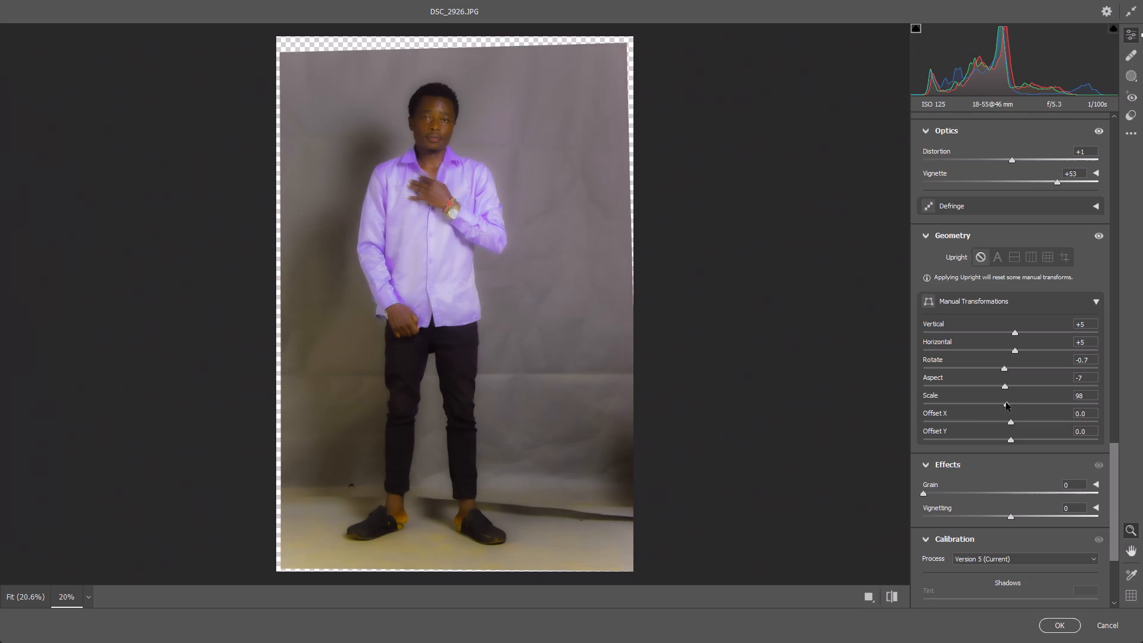
double_click(1016, 402)
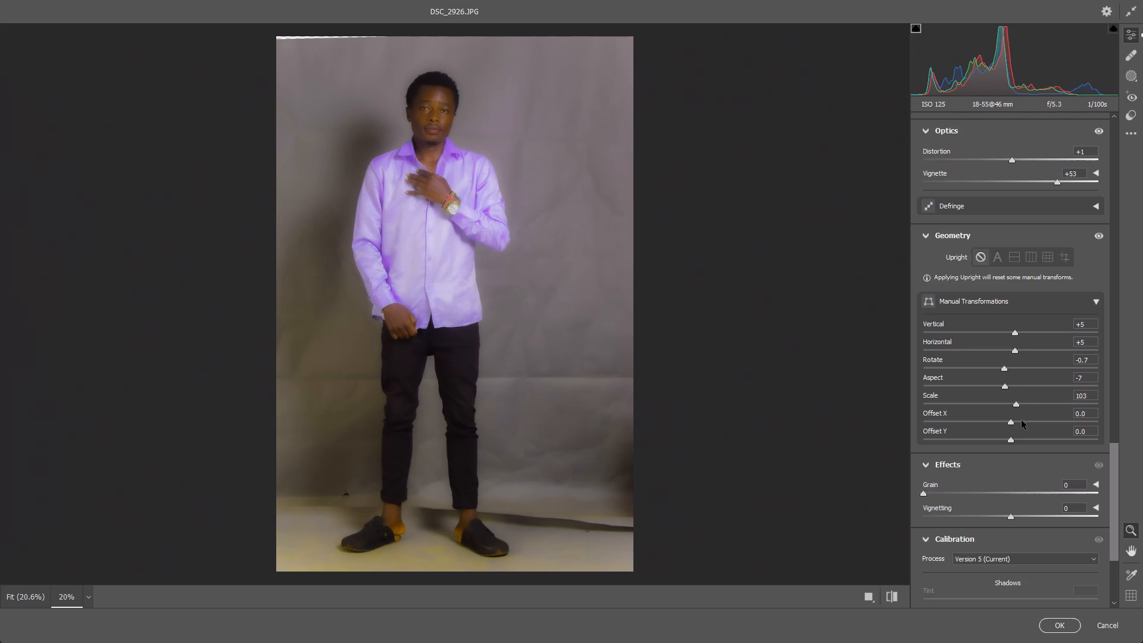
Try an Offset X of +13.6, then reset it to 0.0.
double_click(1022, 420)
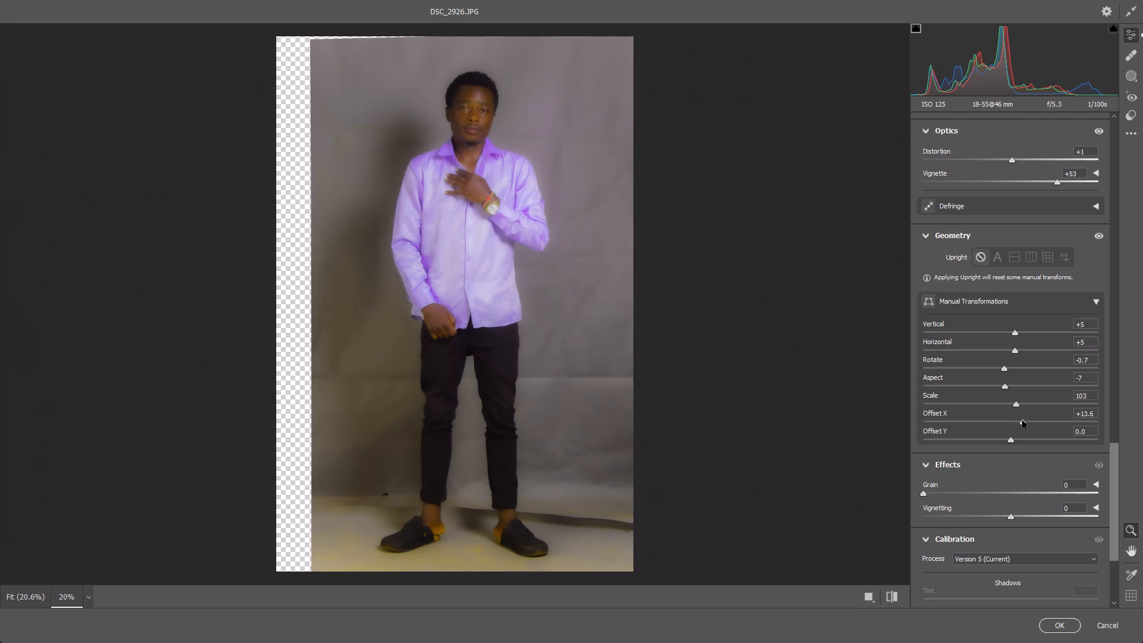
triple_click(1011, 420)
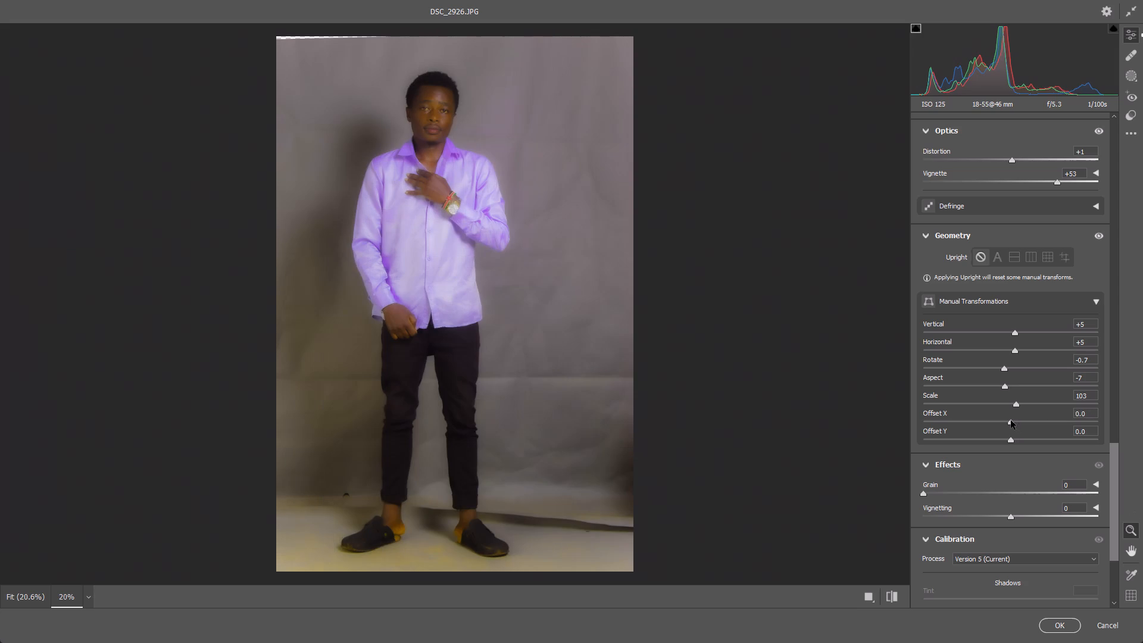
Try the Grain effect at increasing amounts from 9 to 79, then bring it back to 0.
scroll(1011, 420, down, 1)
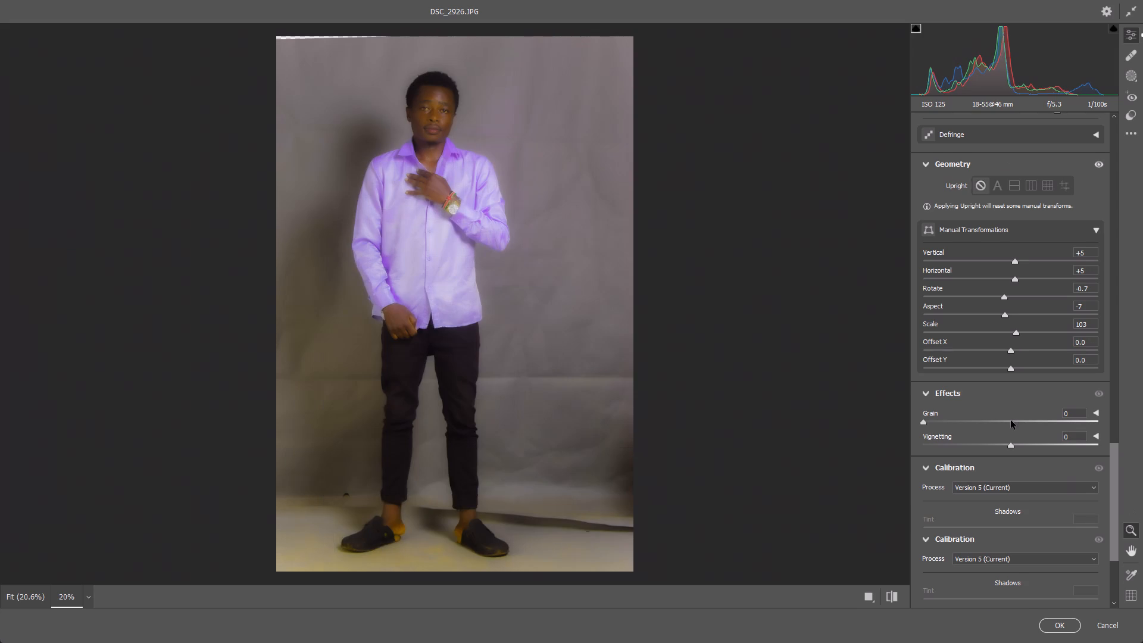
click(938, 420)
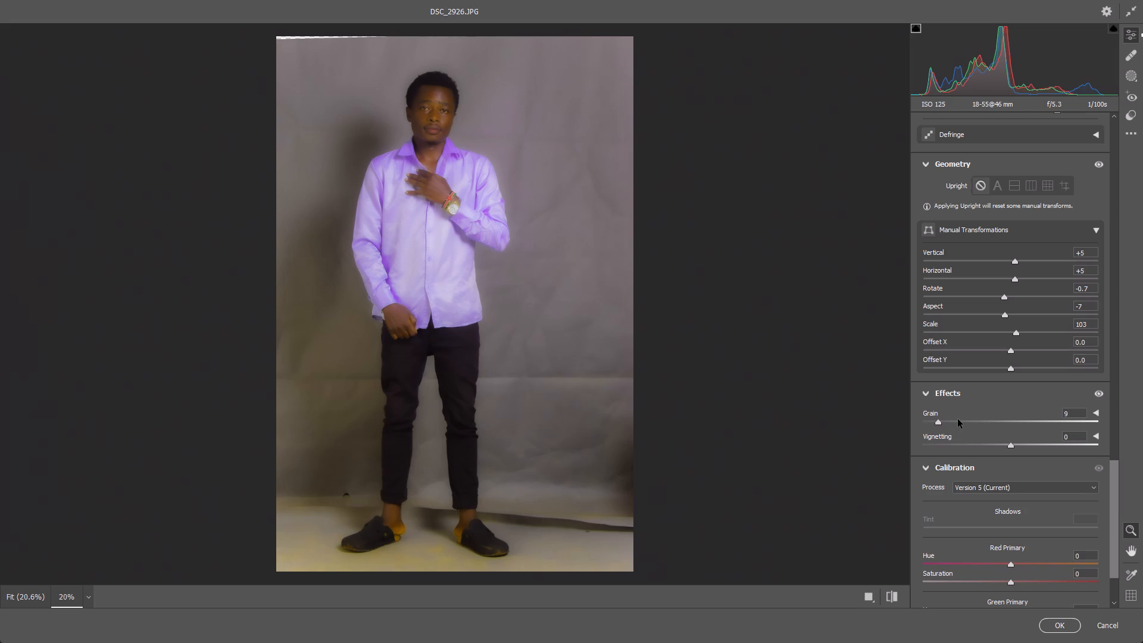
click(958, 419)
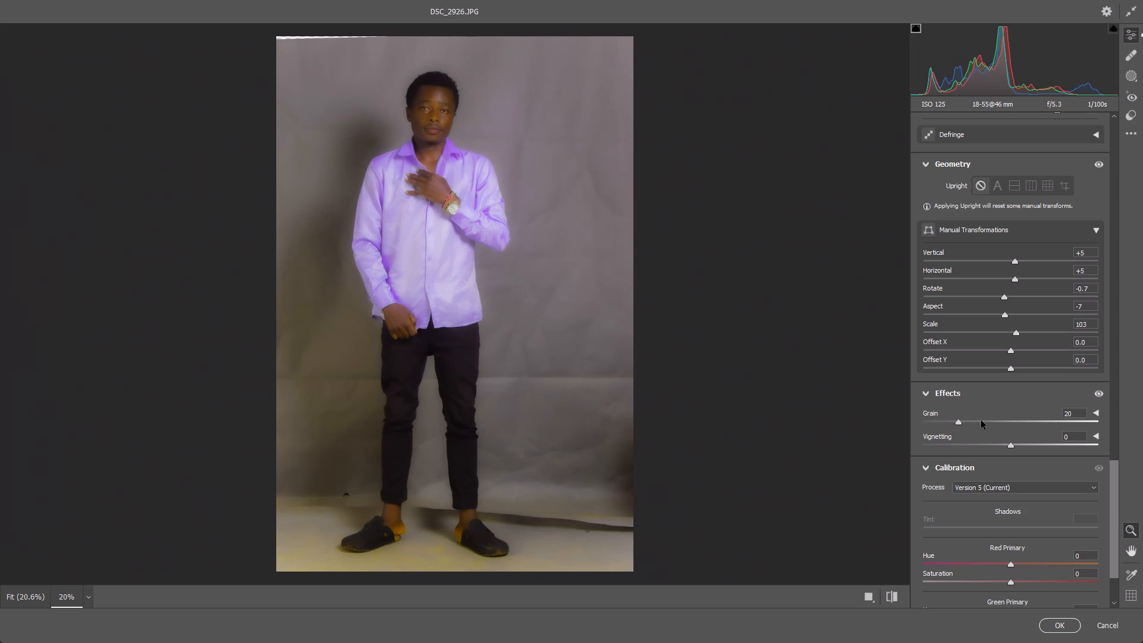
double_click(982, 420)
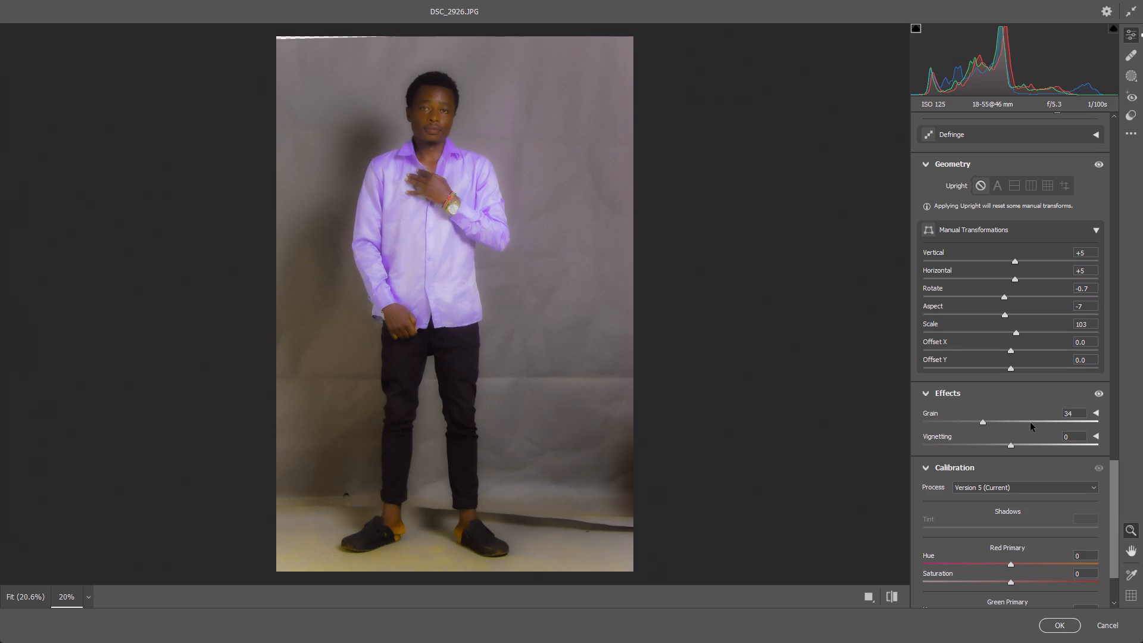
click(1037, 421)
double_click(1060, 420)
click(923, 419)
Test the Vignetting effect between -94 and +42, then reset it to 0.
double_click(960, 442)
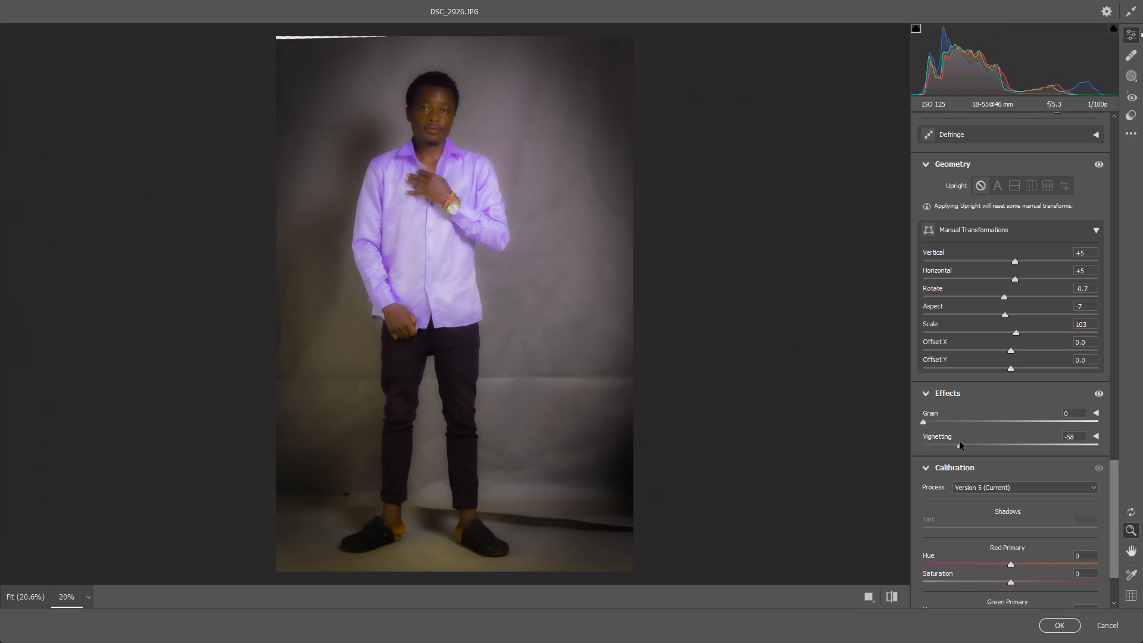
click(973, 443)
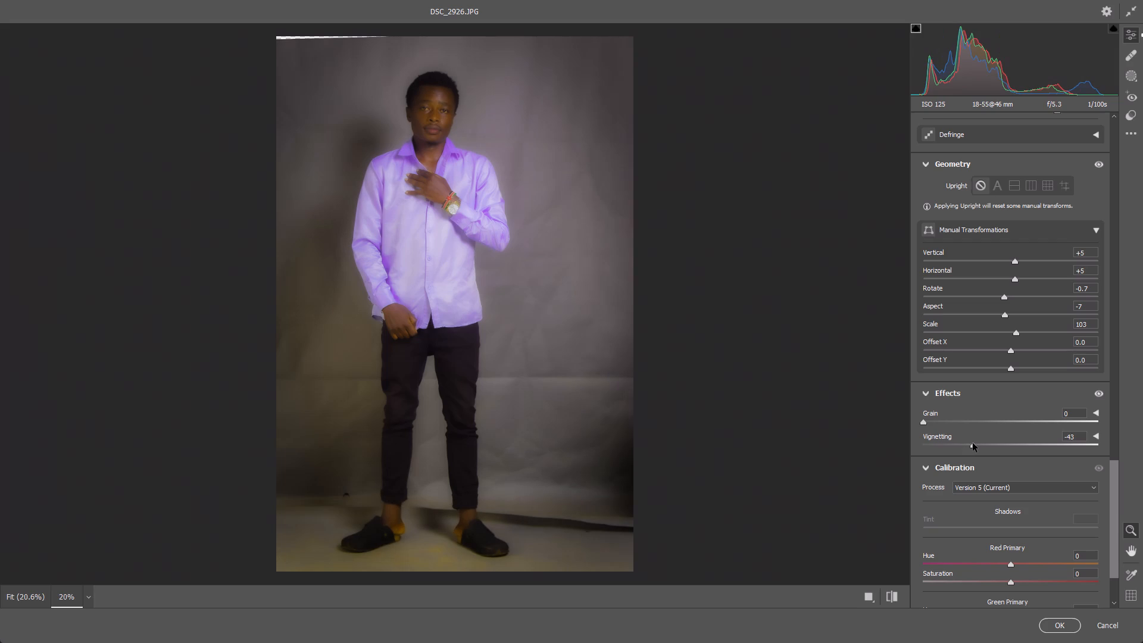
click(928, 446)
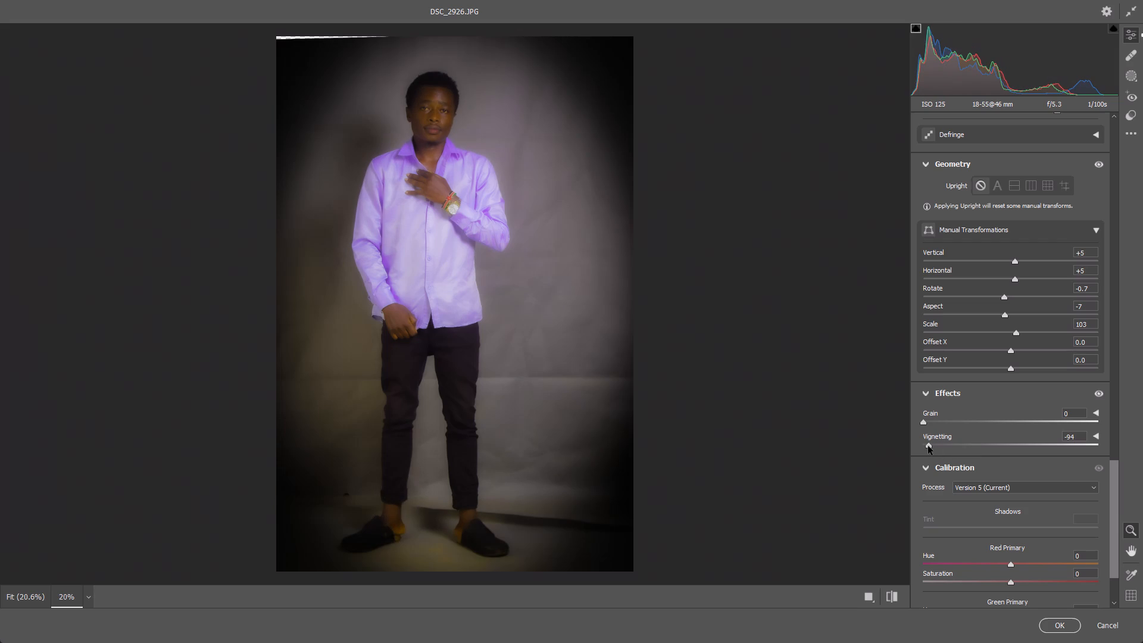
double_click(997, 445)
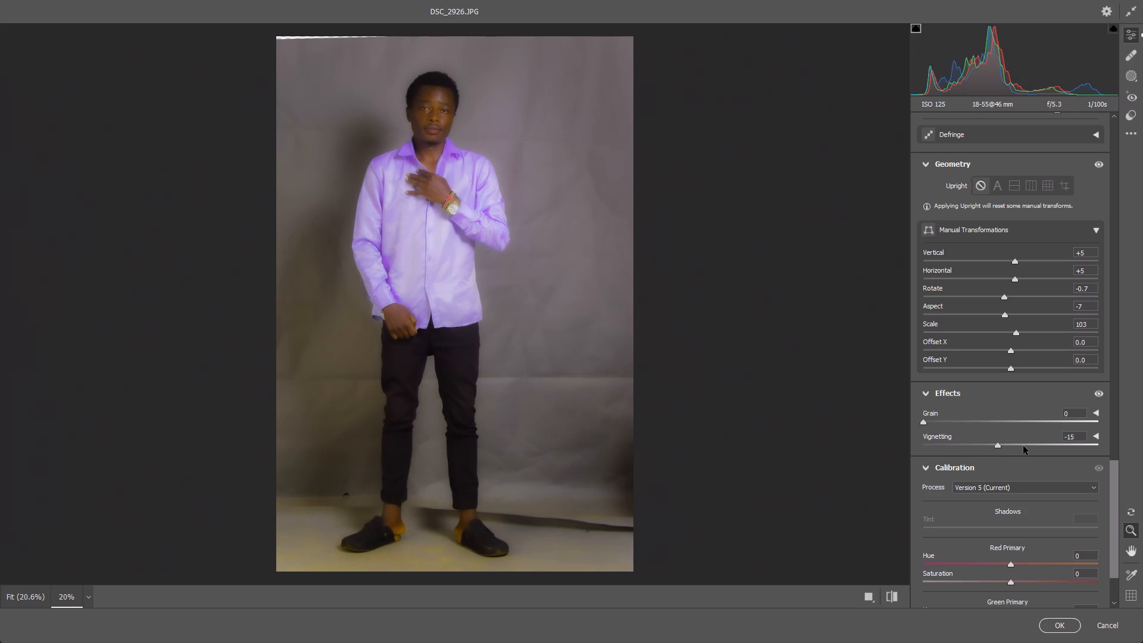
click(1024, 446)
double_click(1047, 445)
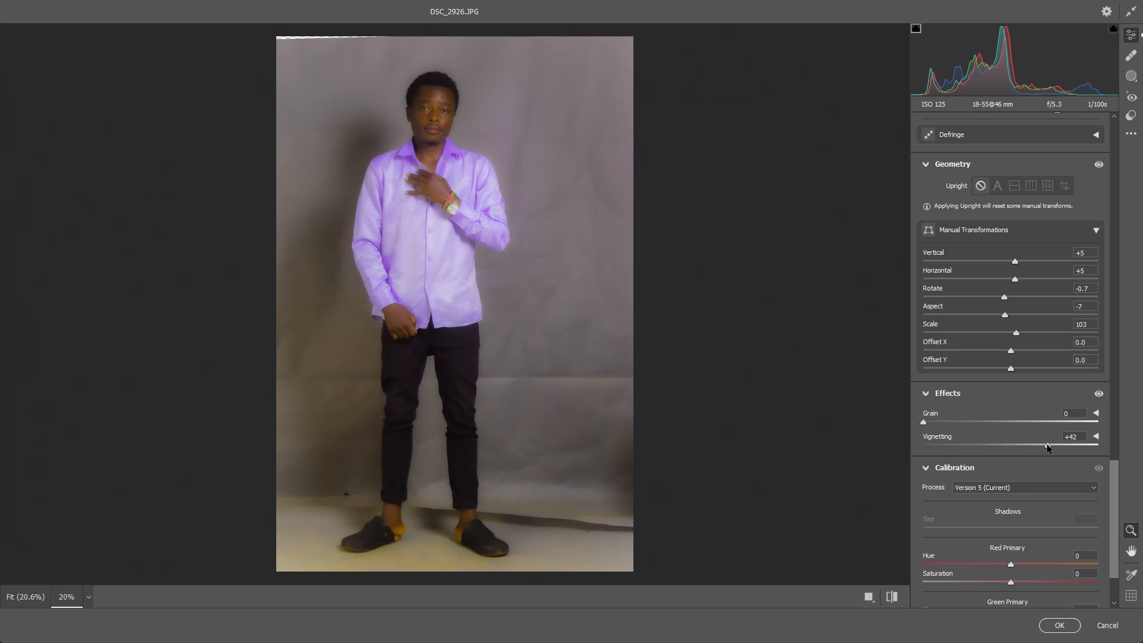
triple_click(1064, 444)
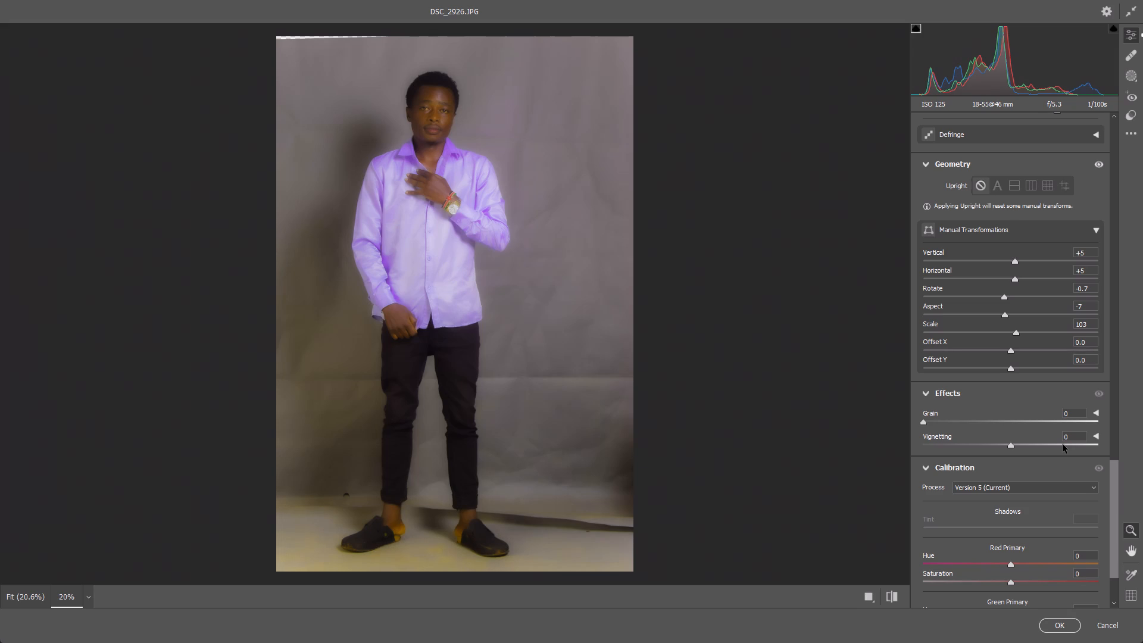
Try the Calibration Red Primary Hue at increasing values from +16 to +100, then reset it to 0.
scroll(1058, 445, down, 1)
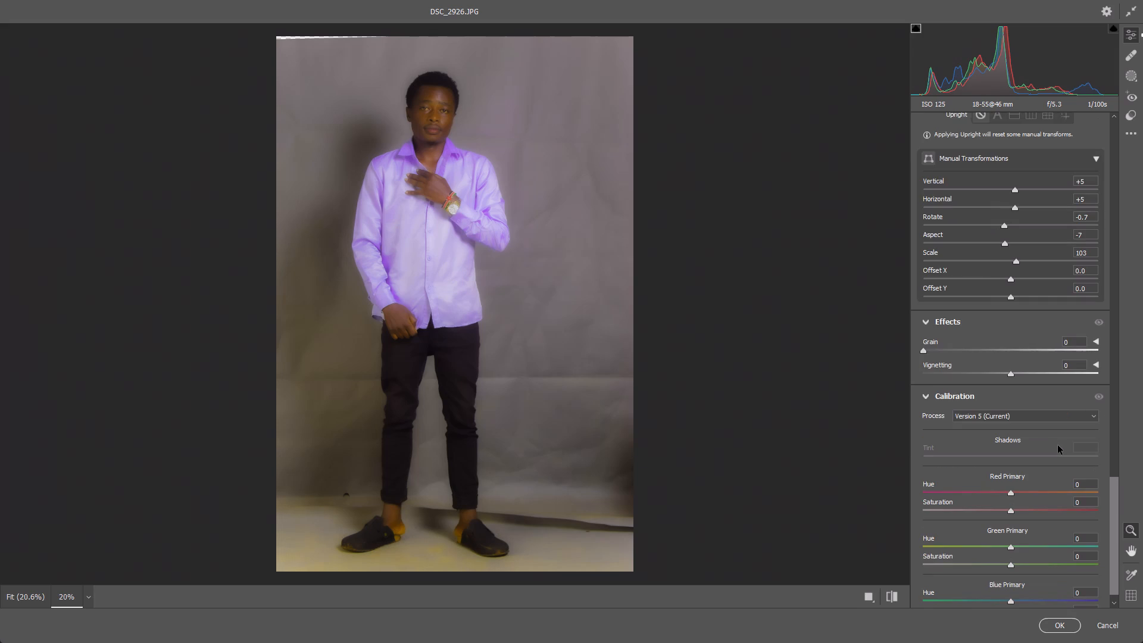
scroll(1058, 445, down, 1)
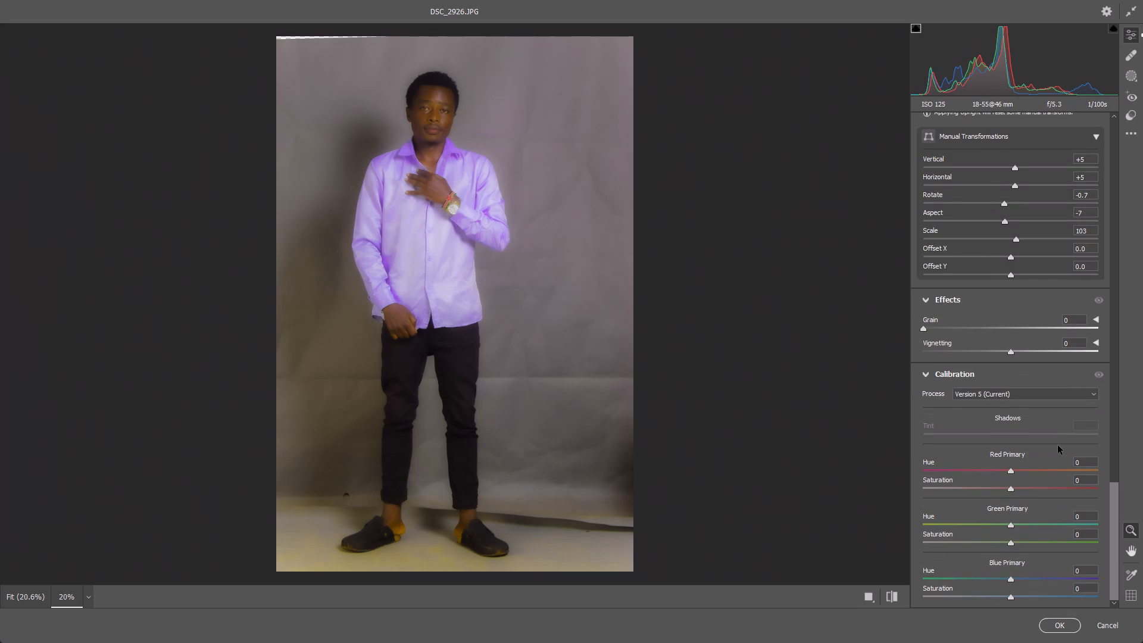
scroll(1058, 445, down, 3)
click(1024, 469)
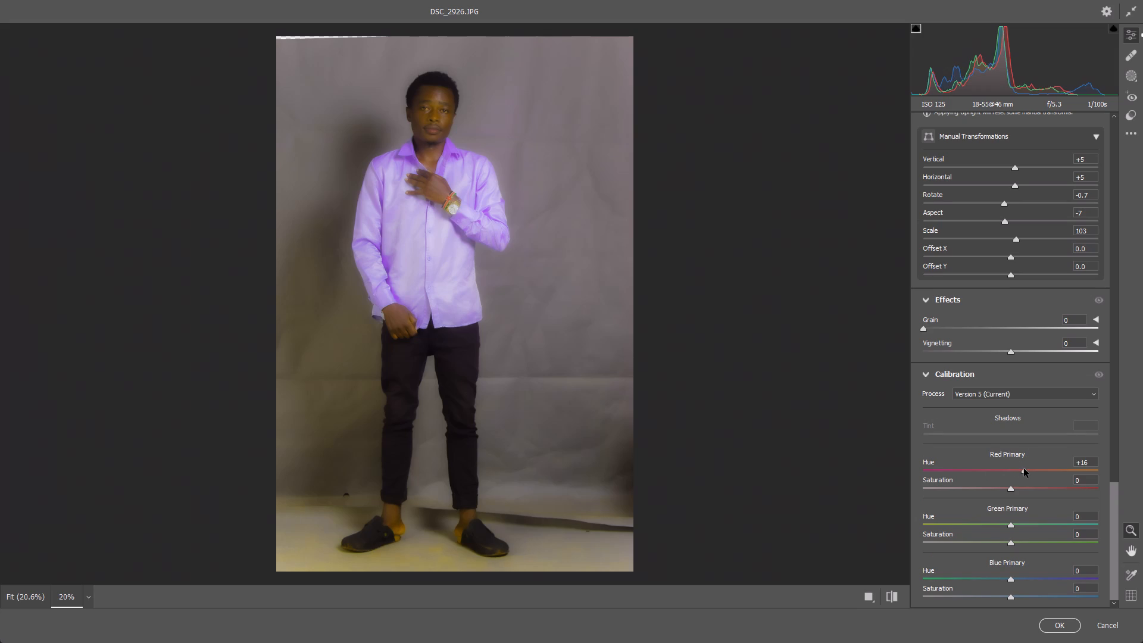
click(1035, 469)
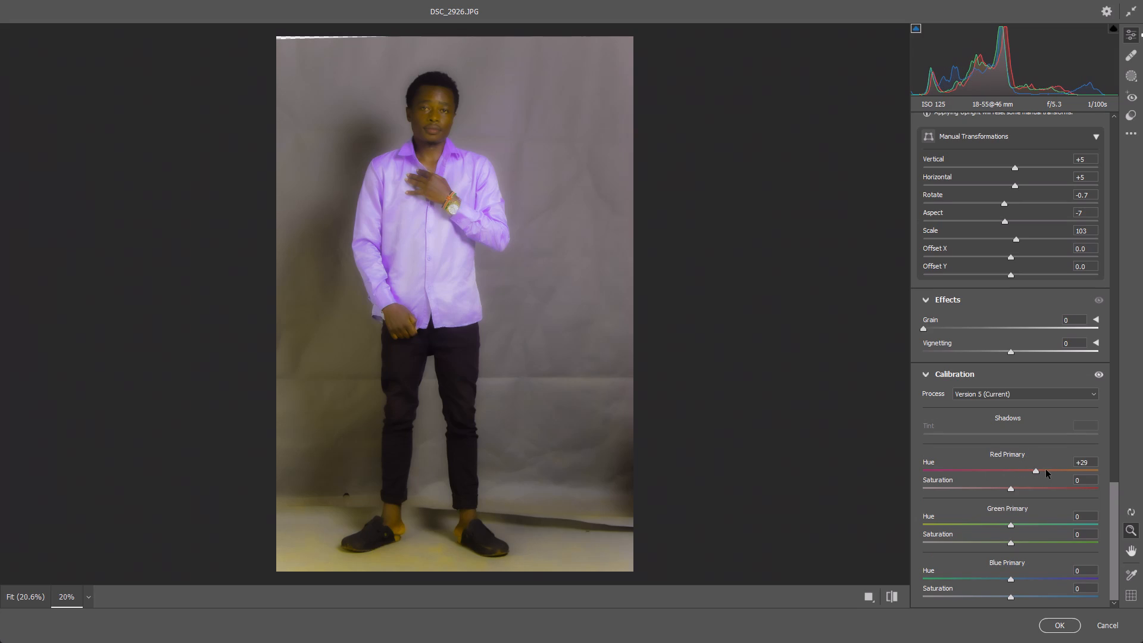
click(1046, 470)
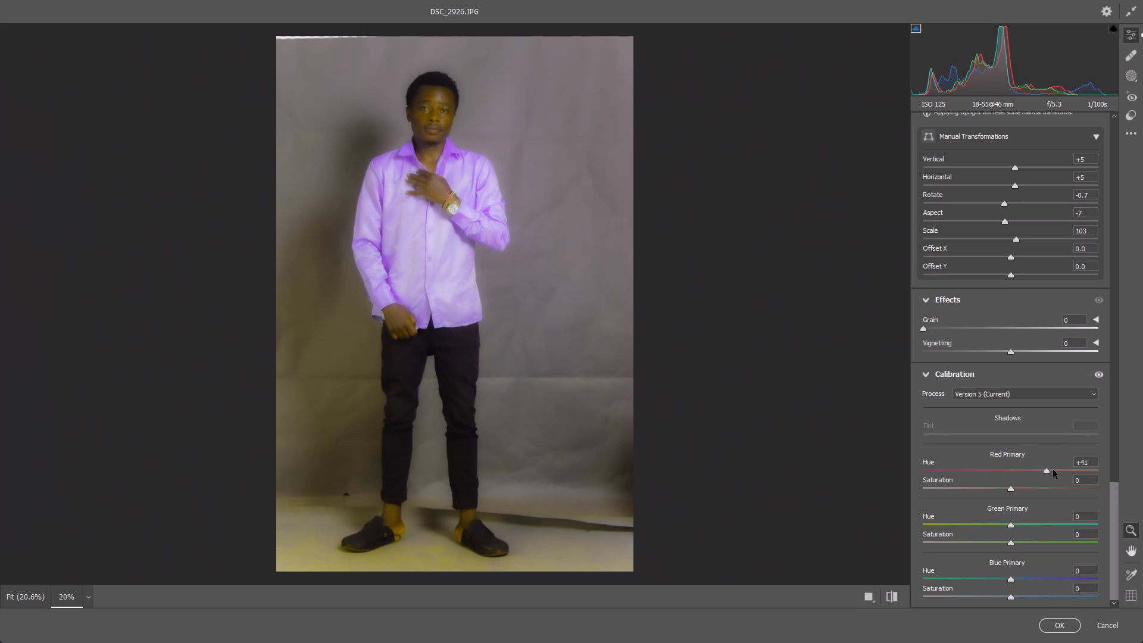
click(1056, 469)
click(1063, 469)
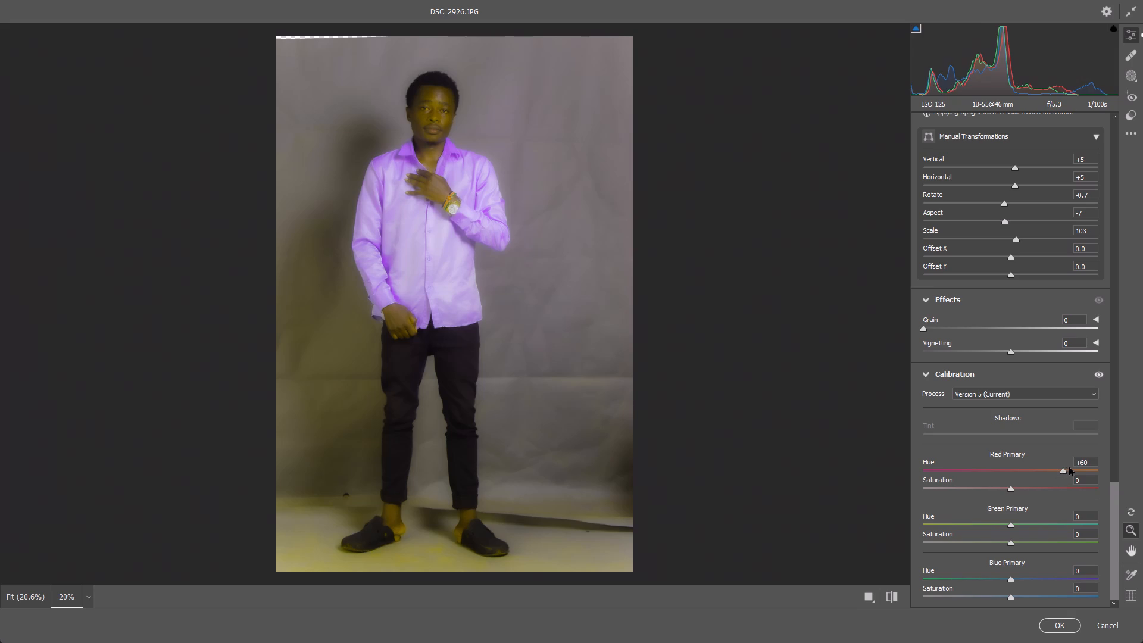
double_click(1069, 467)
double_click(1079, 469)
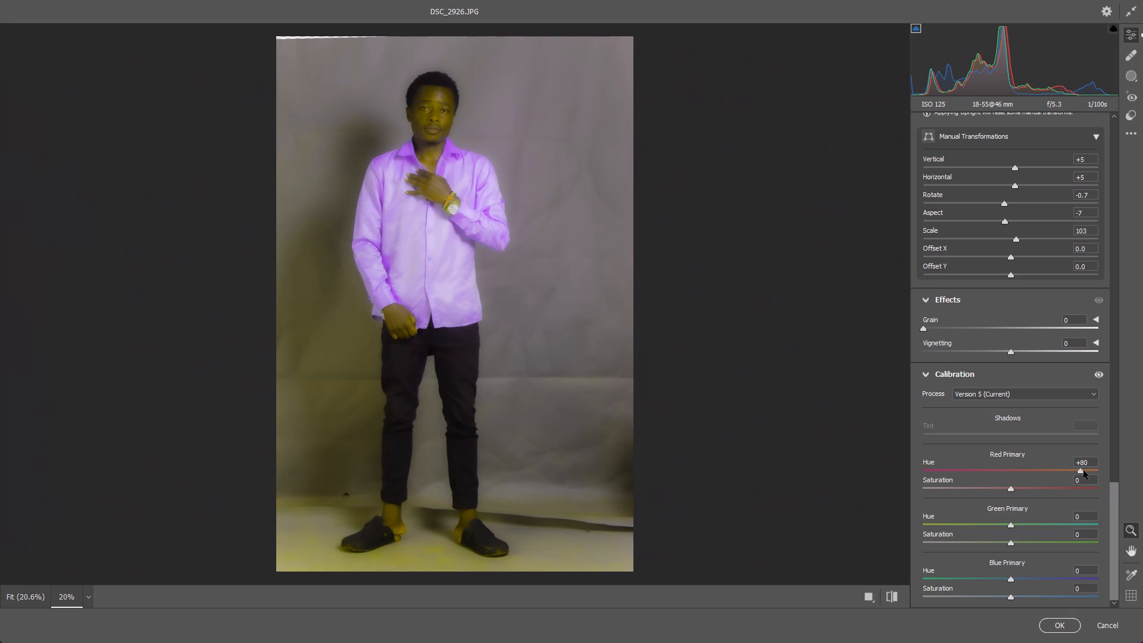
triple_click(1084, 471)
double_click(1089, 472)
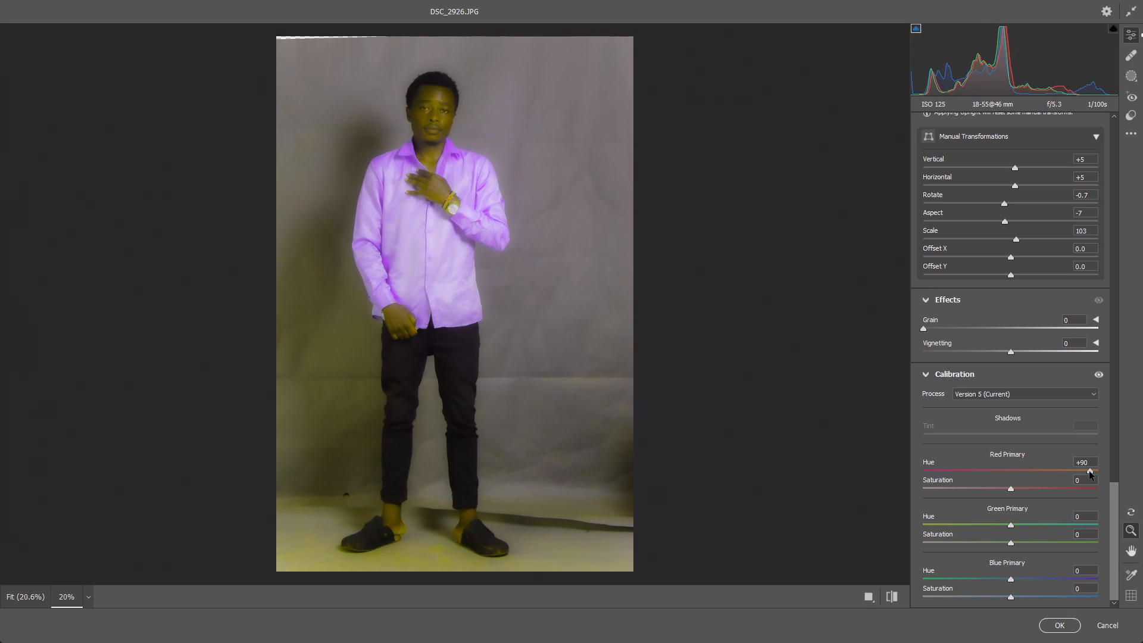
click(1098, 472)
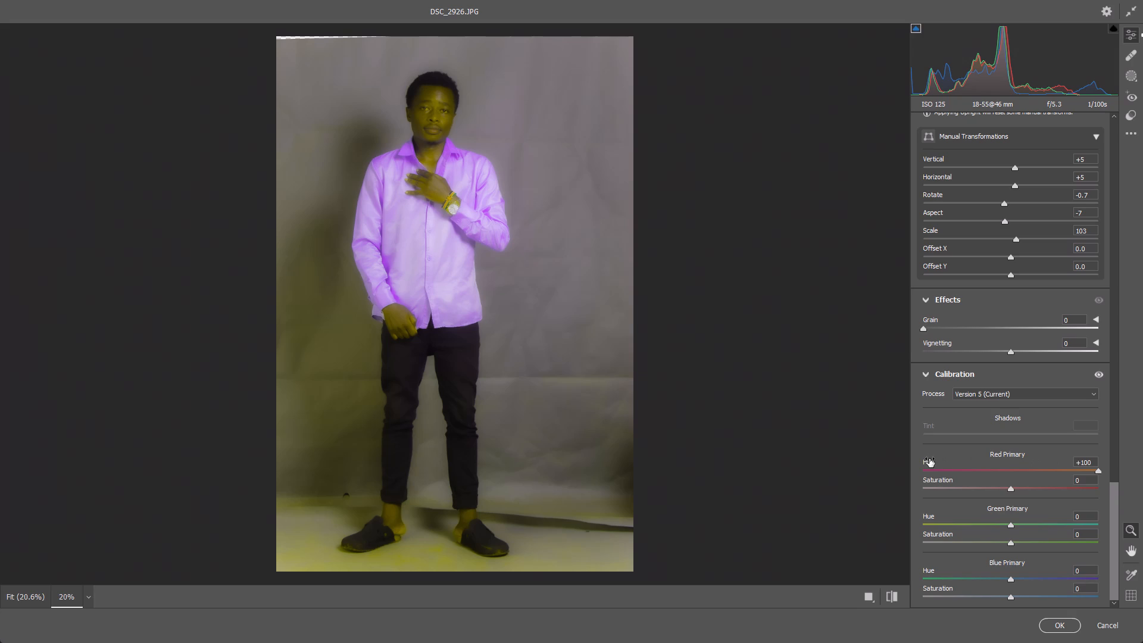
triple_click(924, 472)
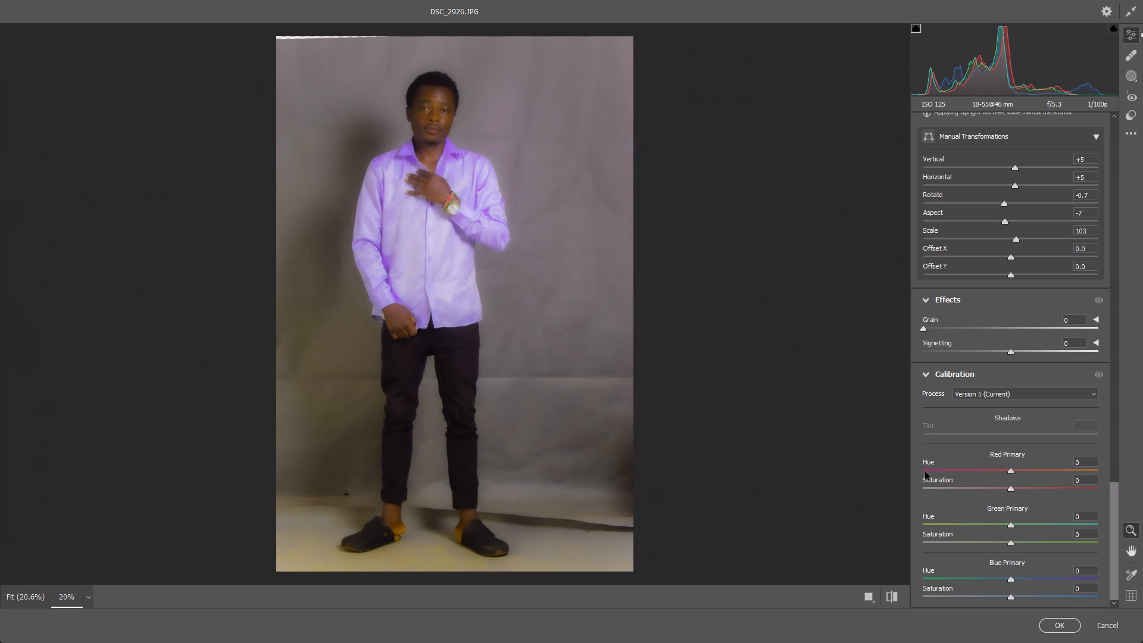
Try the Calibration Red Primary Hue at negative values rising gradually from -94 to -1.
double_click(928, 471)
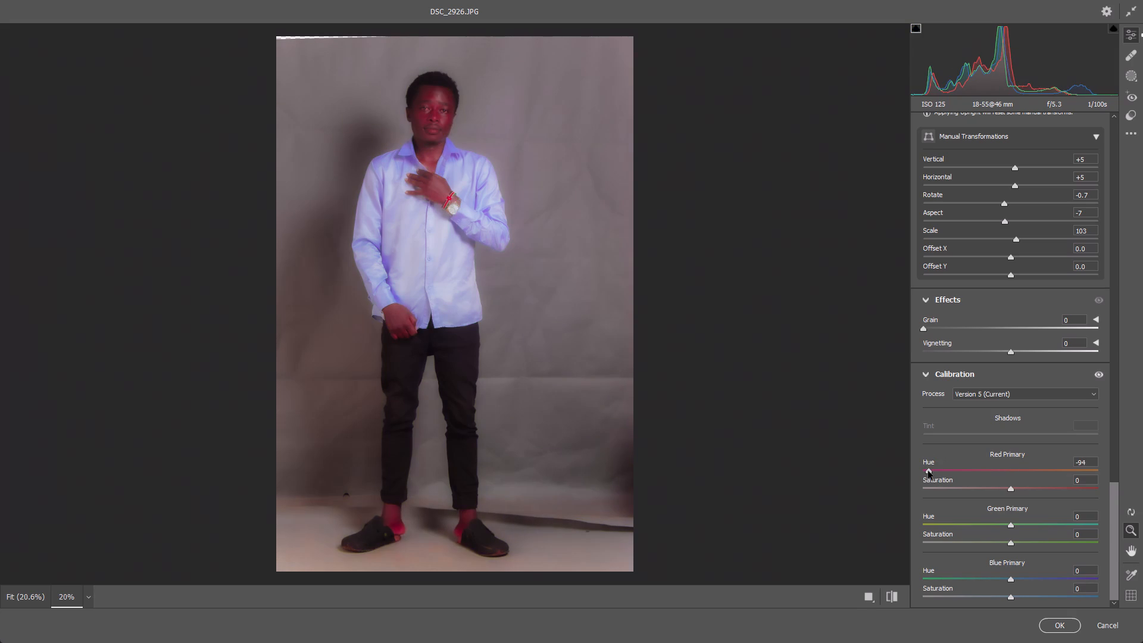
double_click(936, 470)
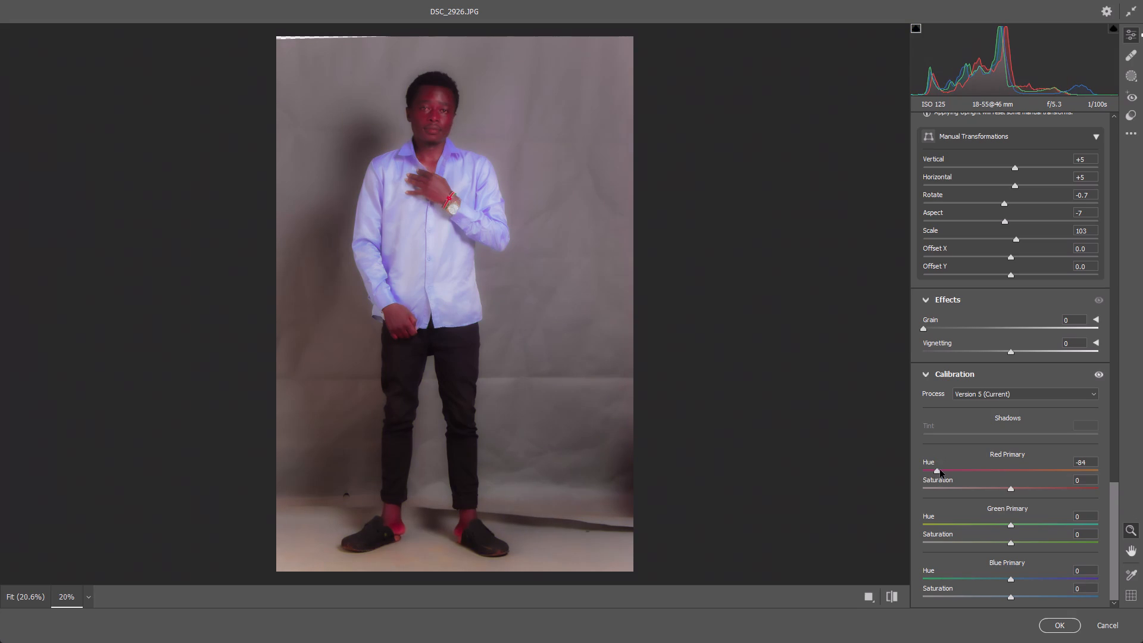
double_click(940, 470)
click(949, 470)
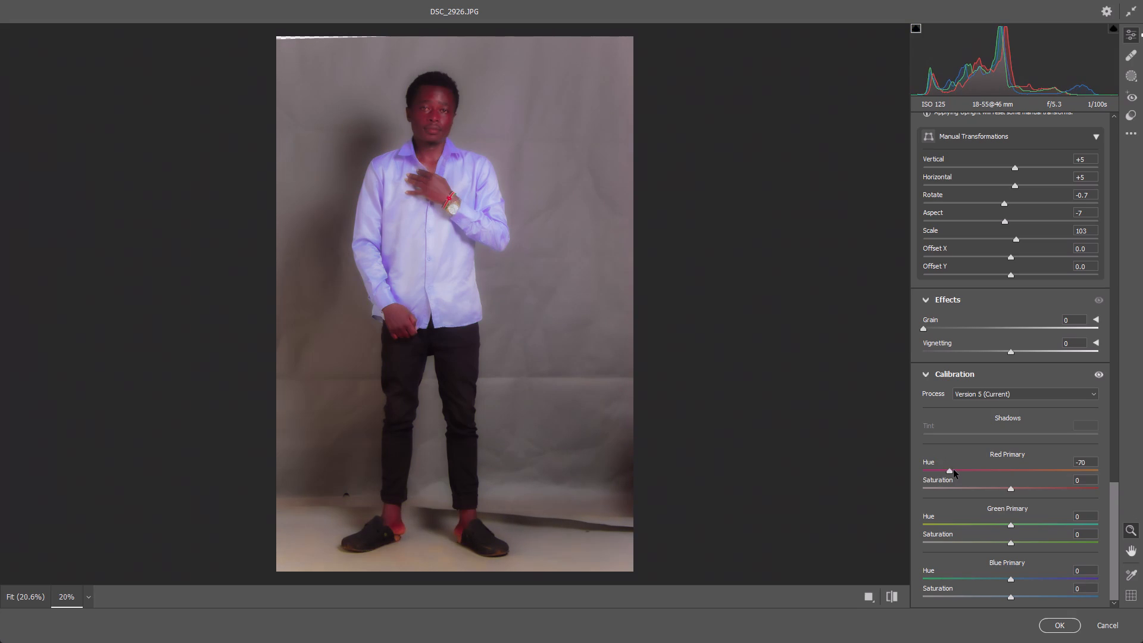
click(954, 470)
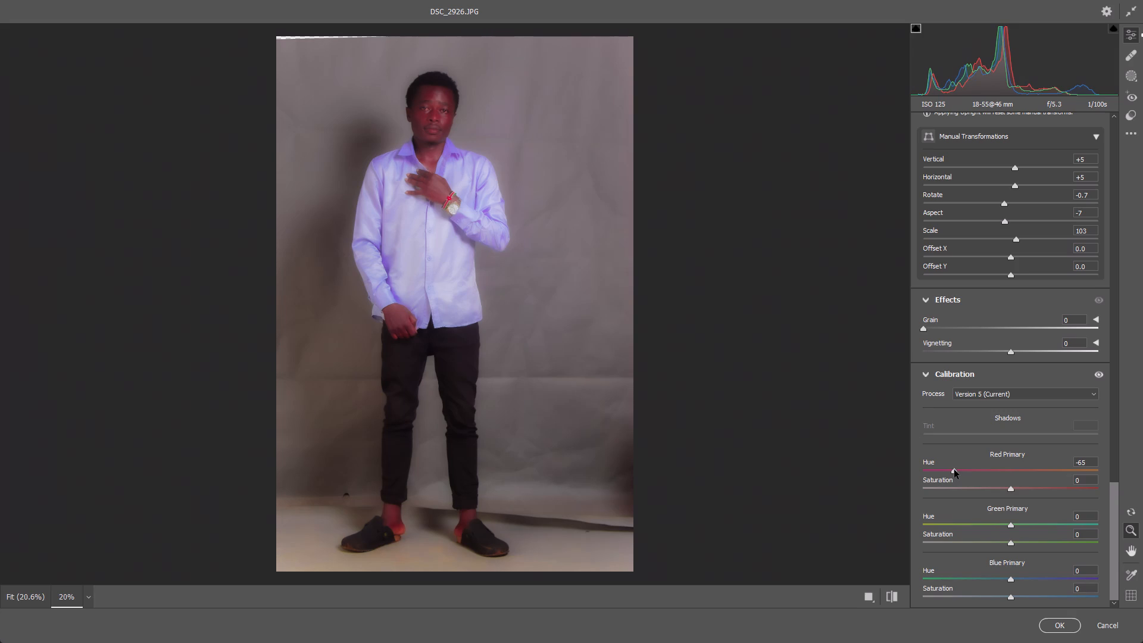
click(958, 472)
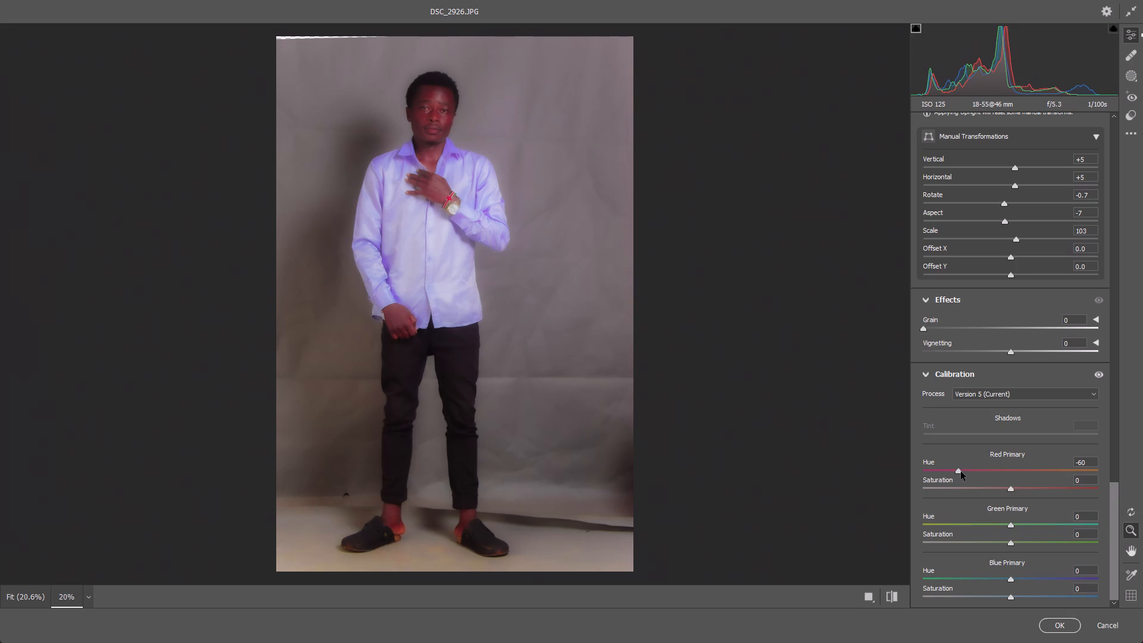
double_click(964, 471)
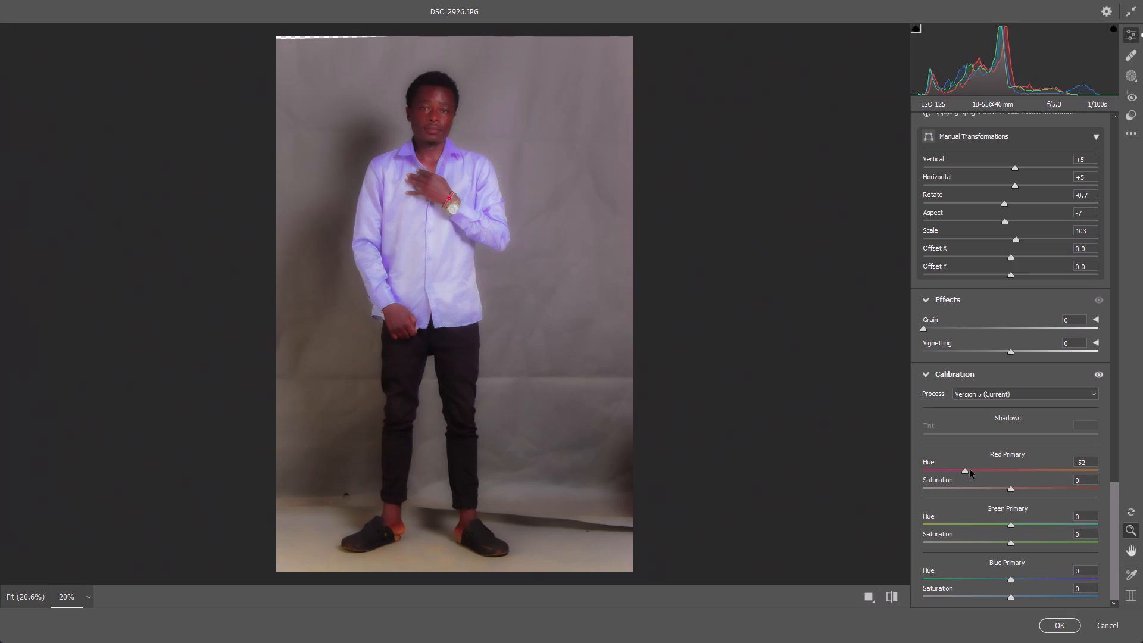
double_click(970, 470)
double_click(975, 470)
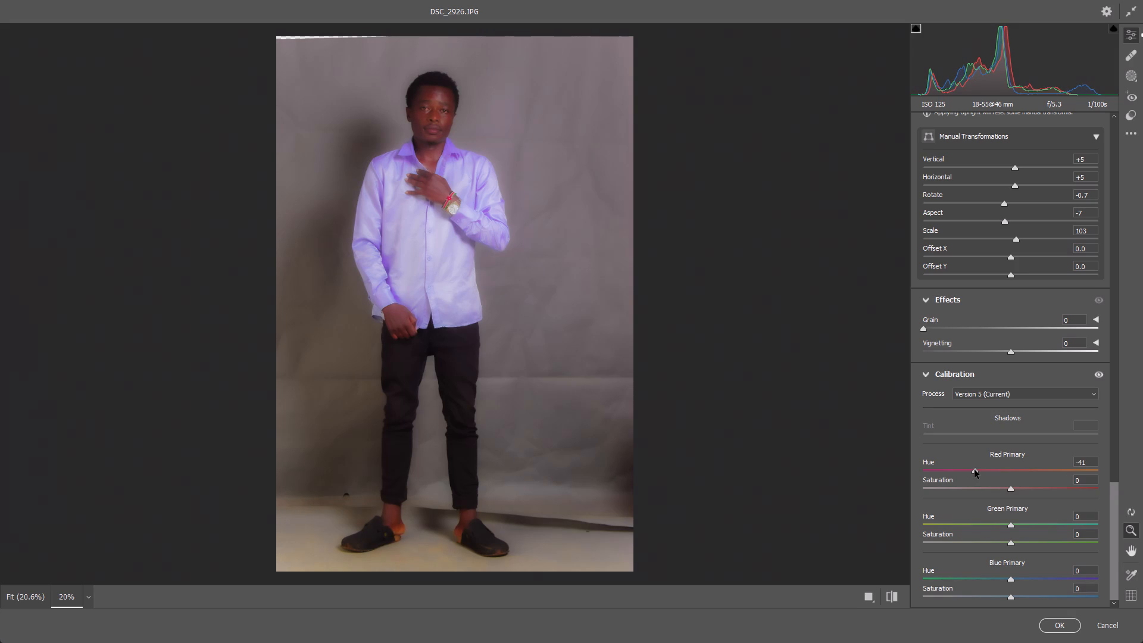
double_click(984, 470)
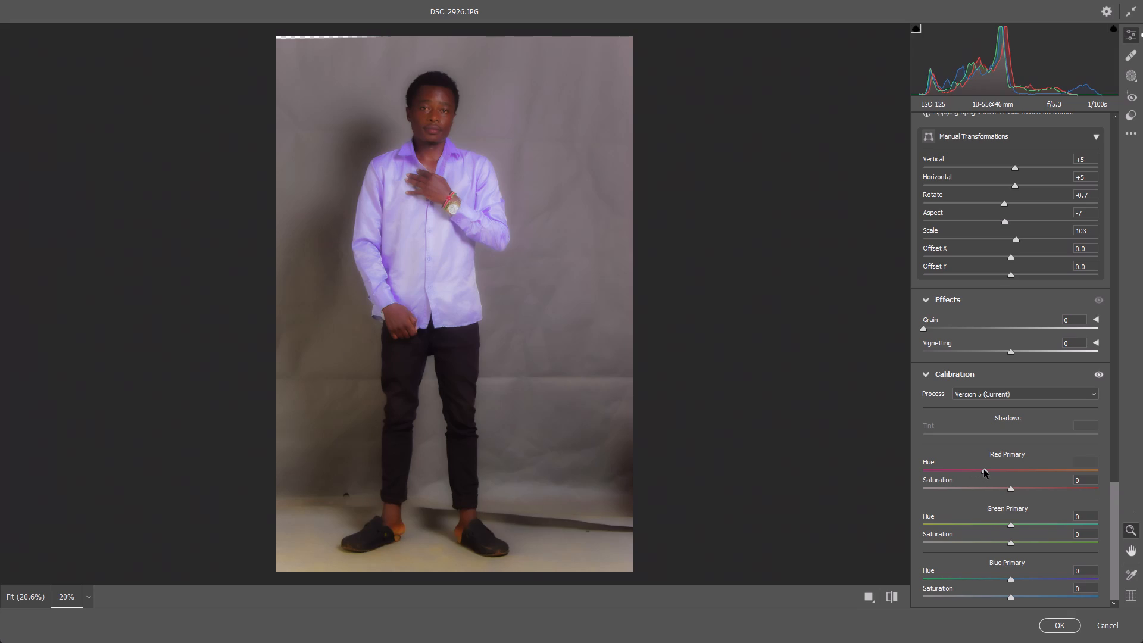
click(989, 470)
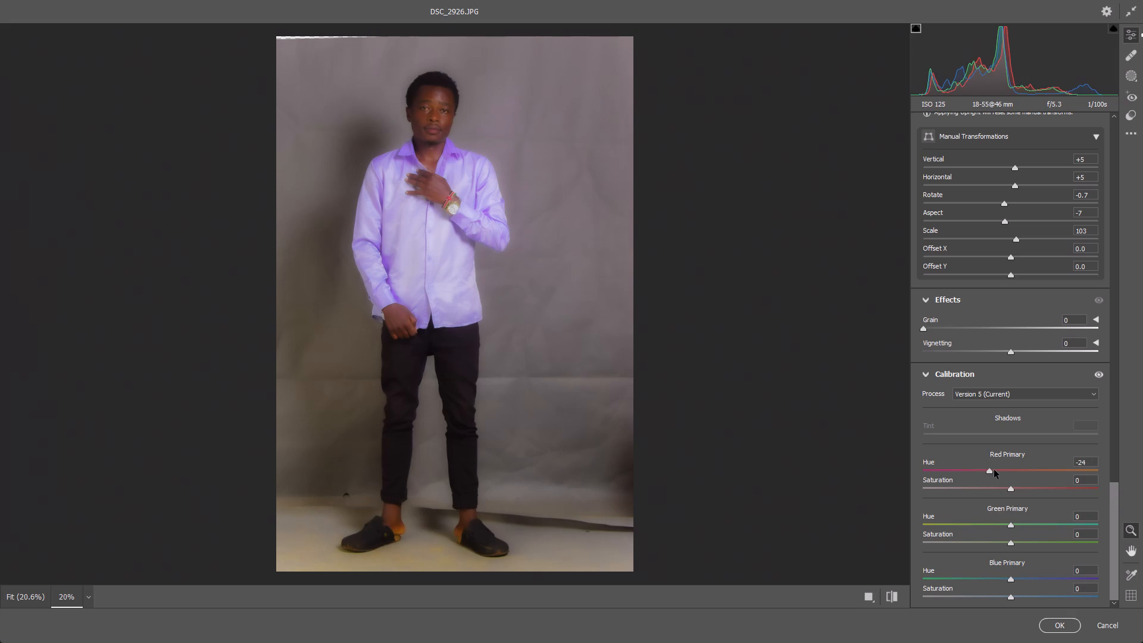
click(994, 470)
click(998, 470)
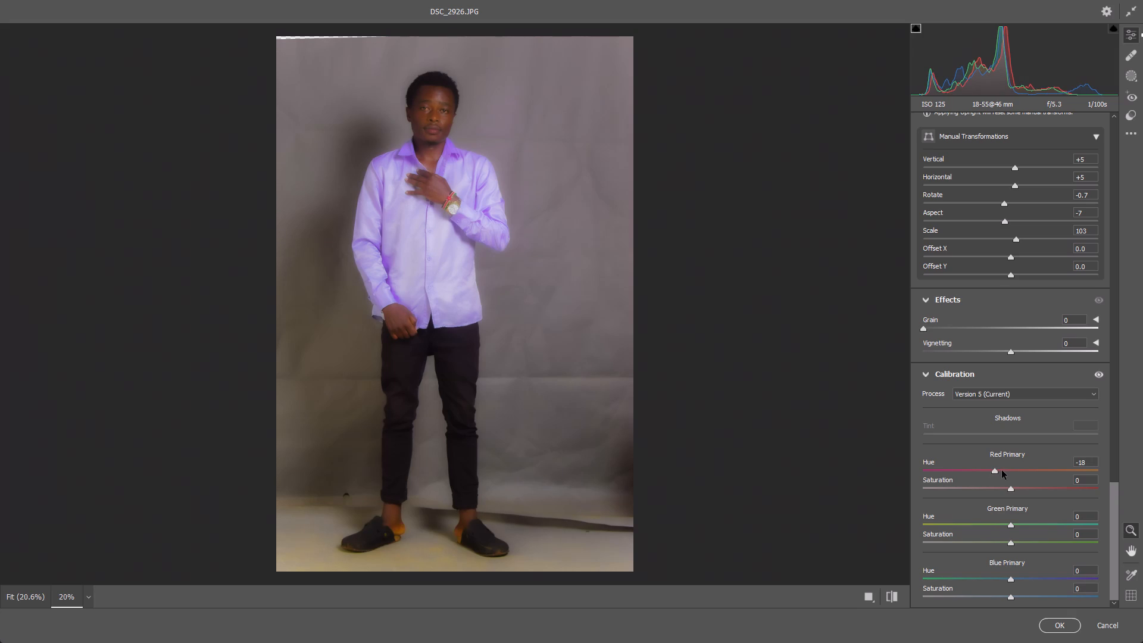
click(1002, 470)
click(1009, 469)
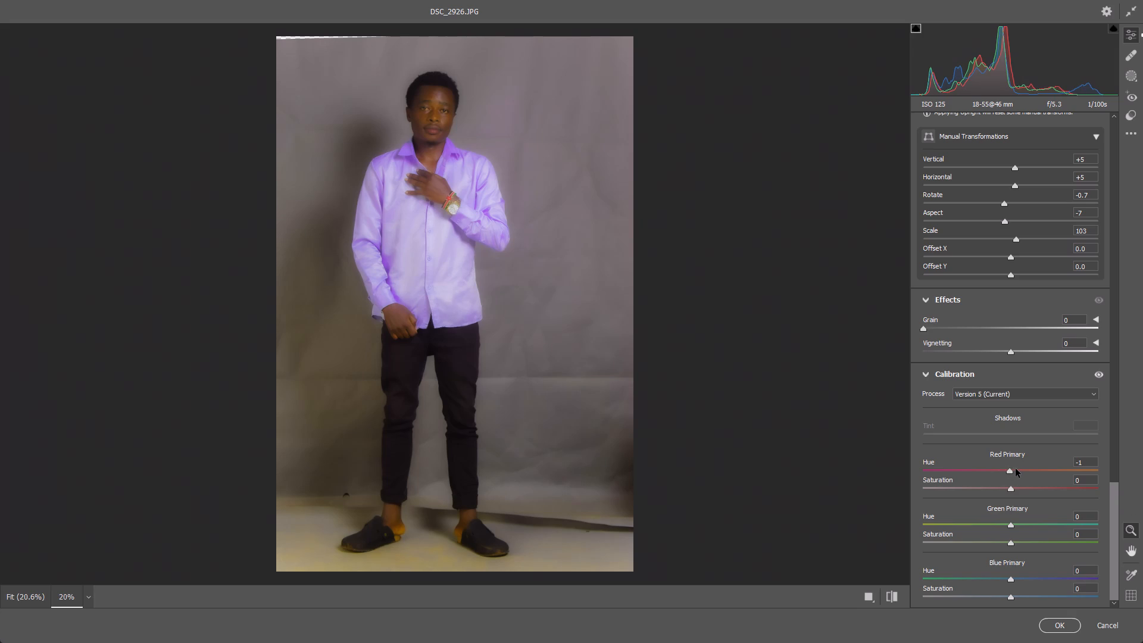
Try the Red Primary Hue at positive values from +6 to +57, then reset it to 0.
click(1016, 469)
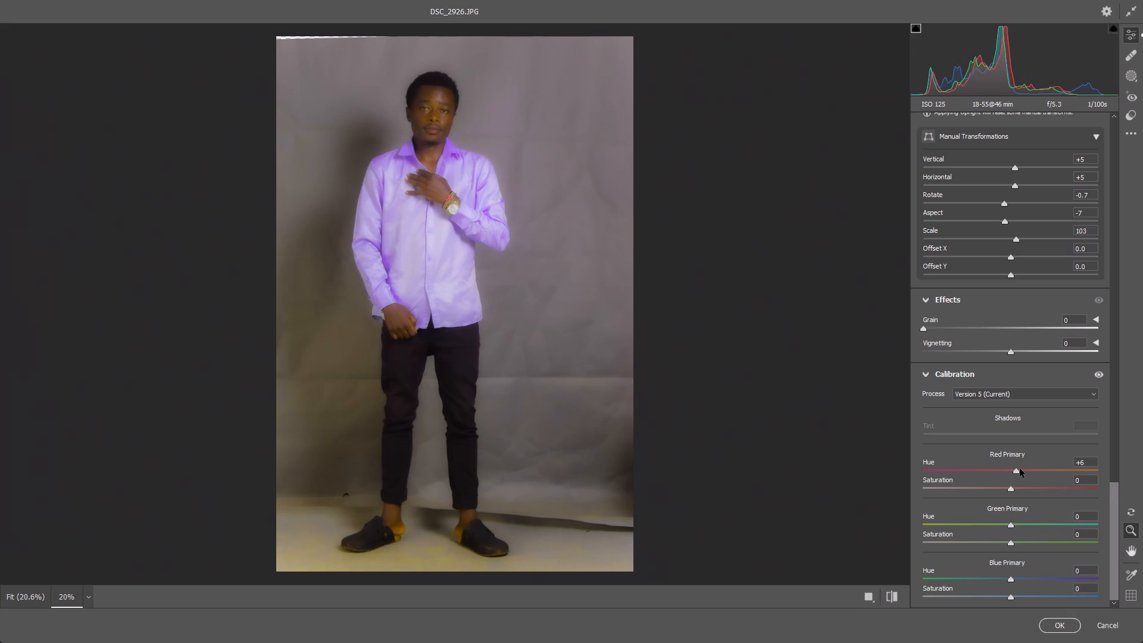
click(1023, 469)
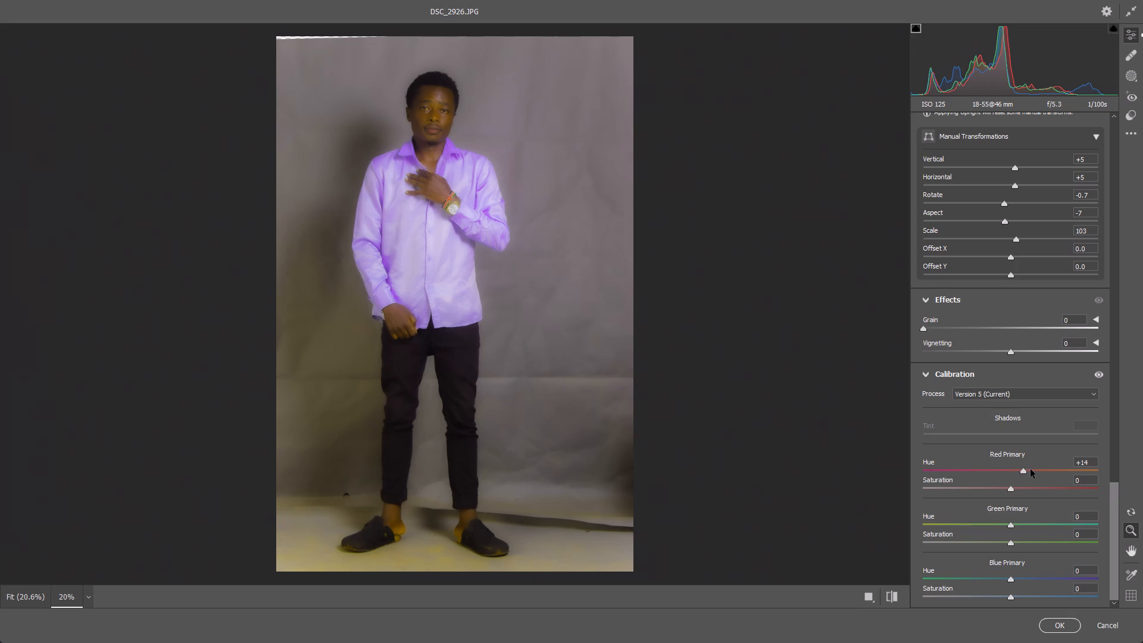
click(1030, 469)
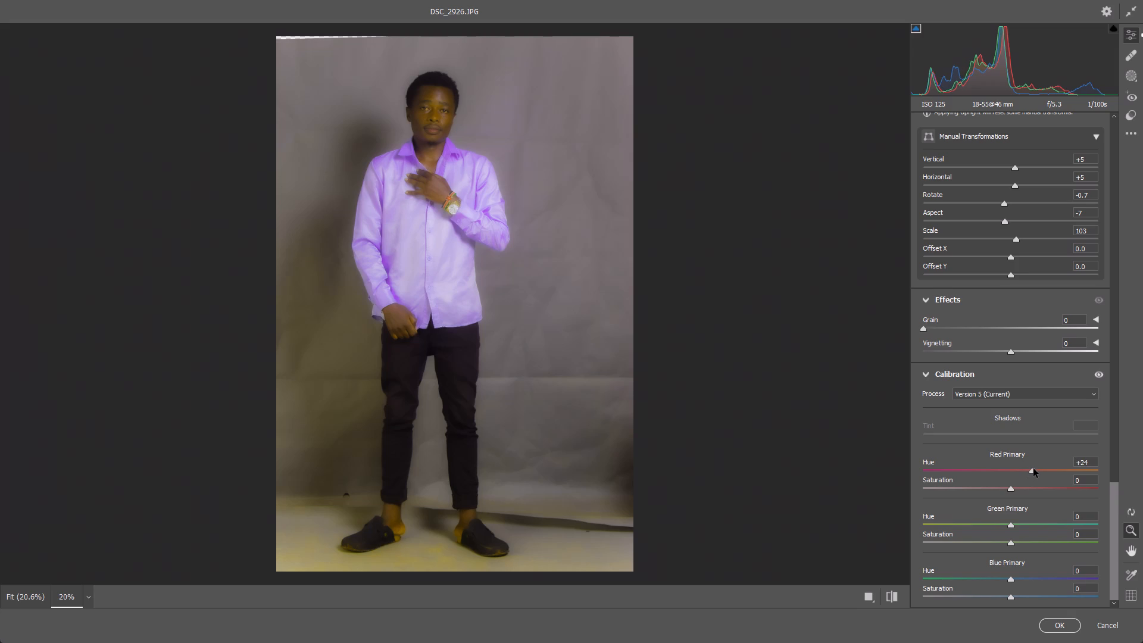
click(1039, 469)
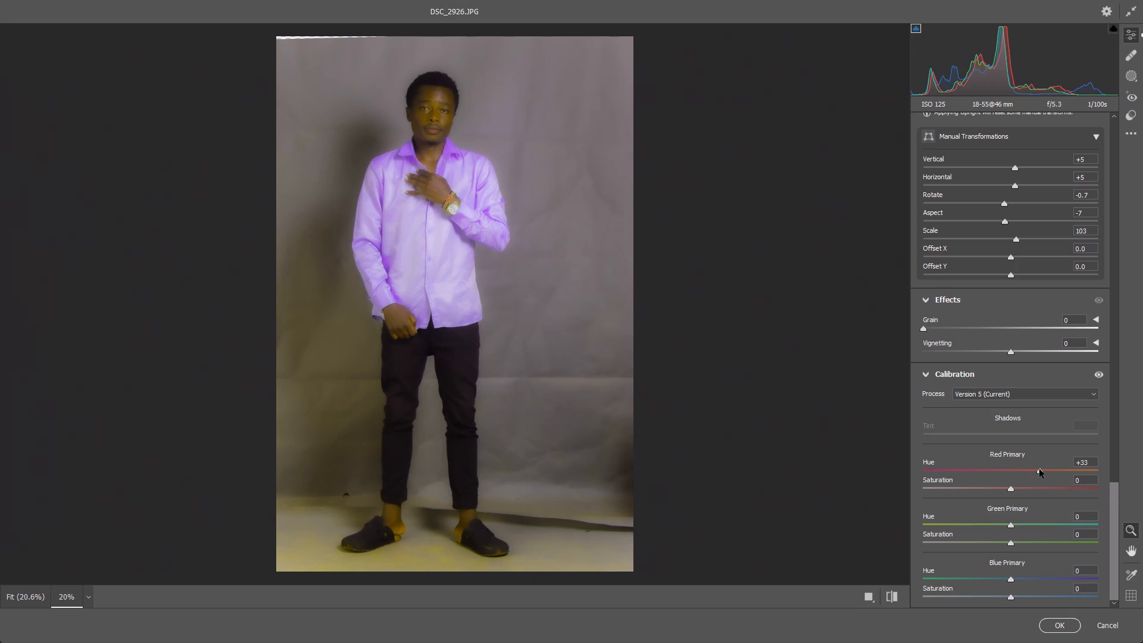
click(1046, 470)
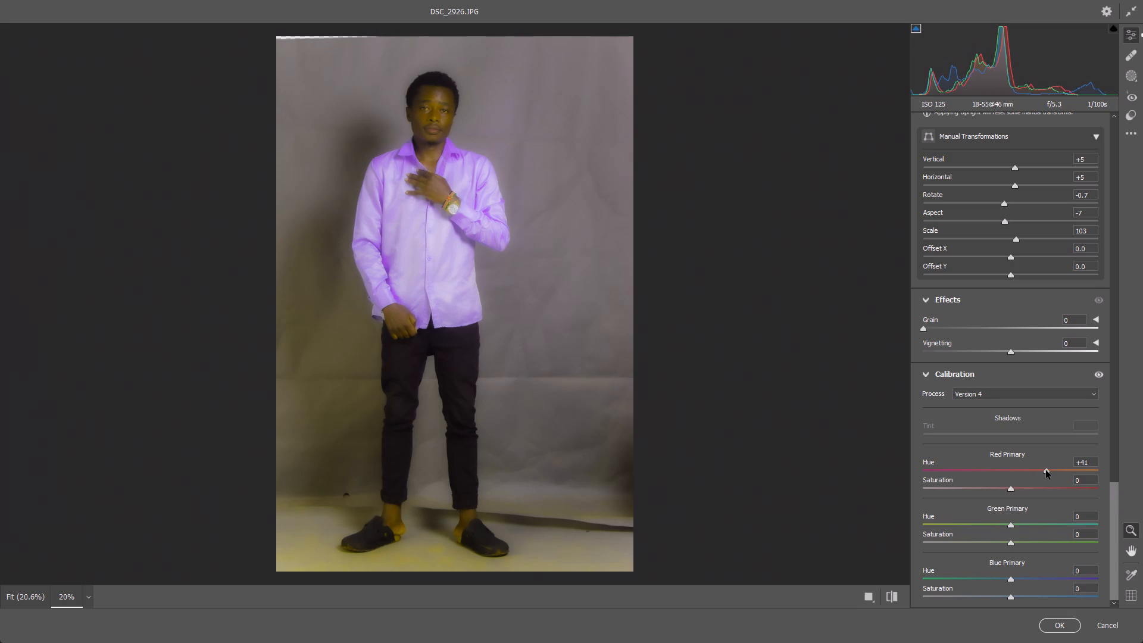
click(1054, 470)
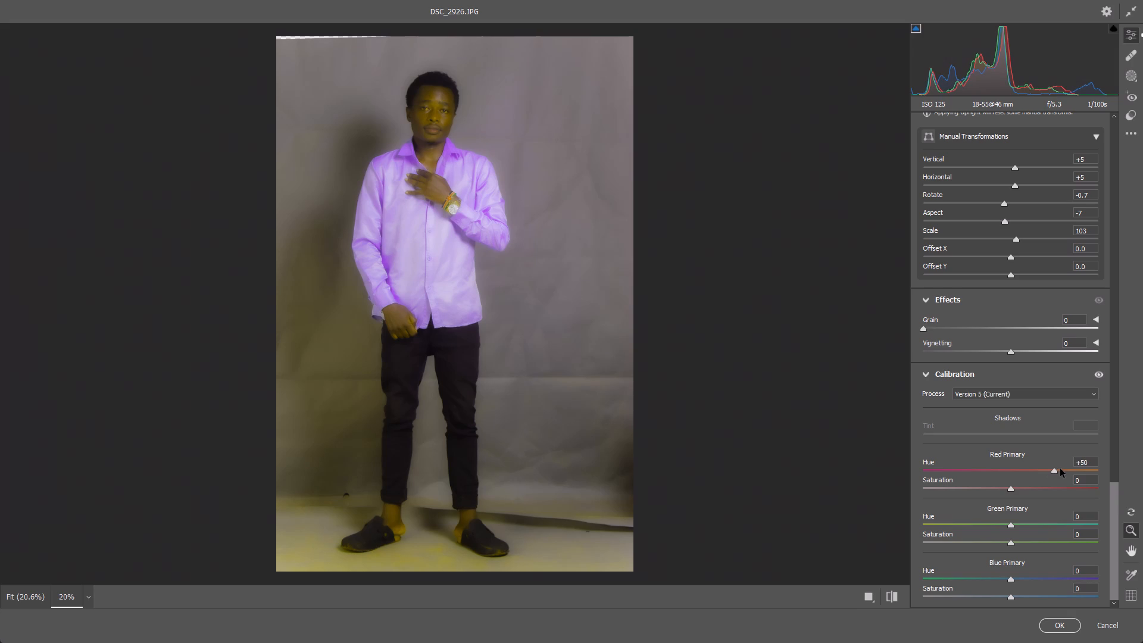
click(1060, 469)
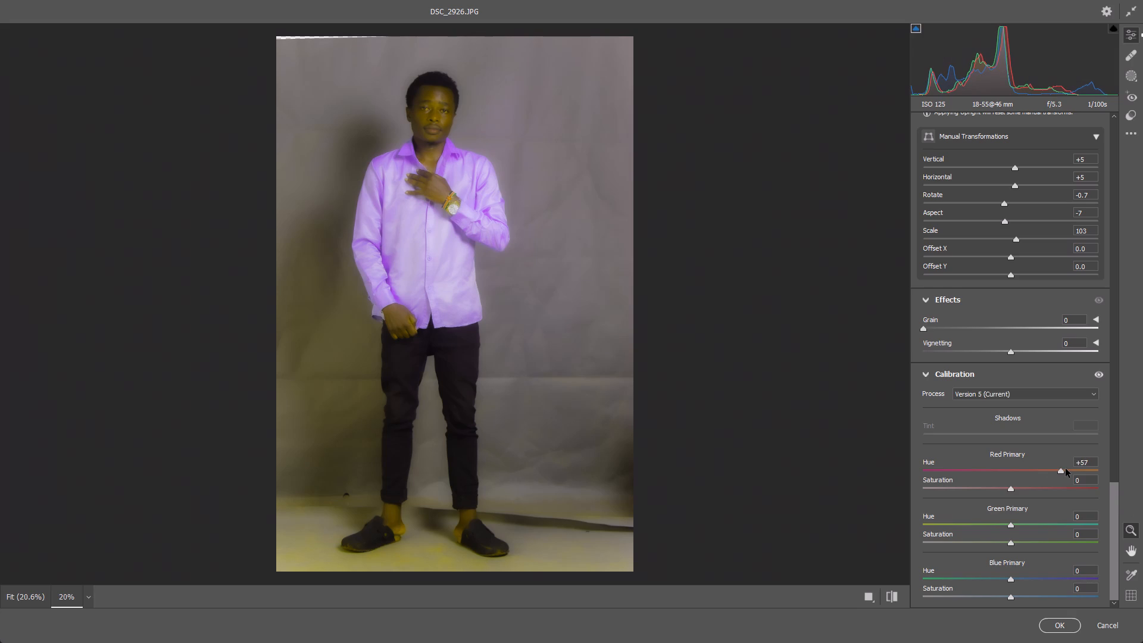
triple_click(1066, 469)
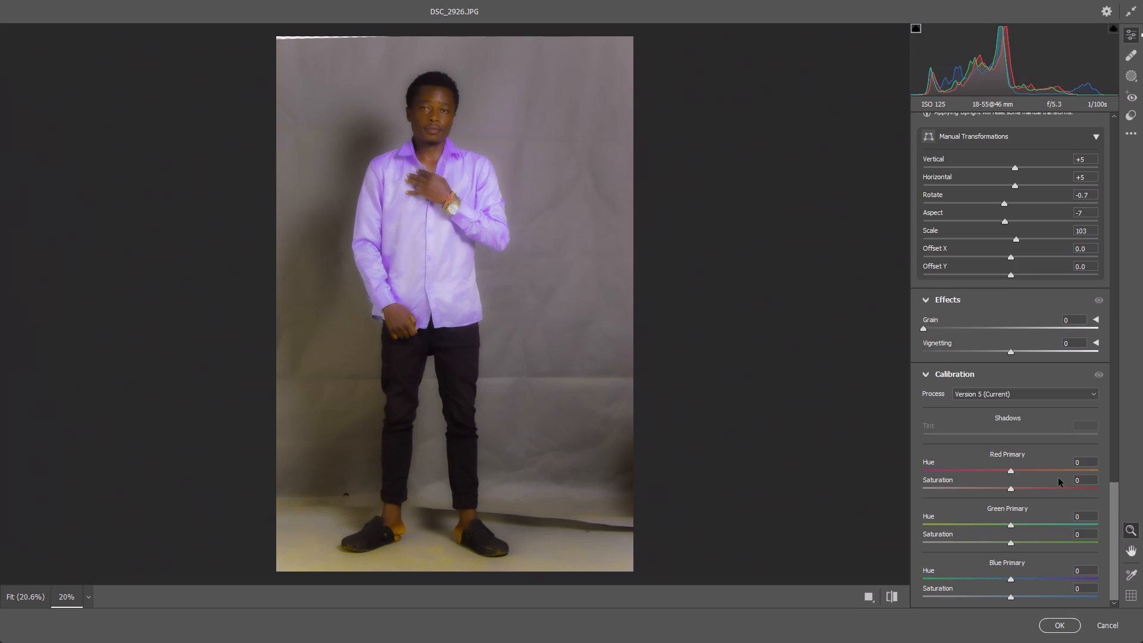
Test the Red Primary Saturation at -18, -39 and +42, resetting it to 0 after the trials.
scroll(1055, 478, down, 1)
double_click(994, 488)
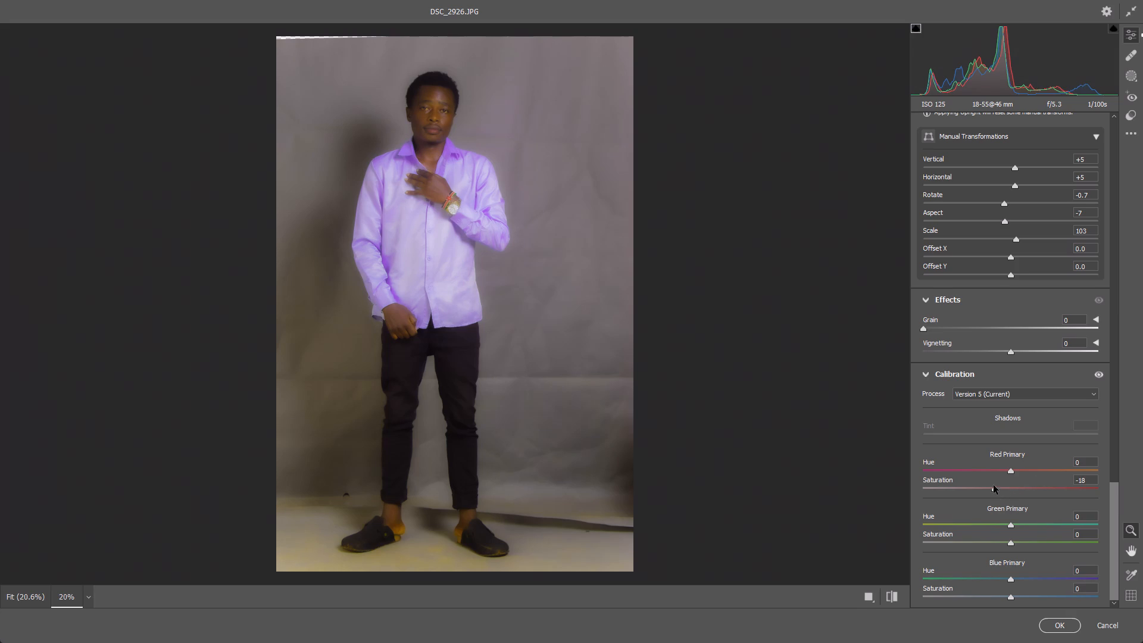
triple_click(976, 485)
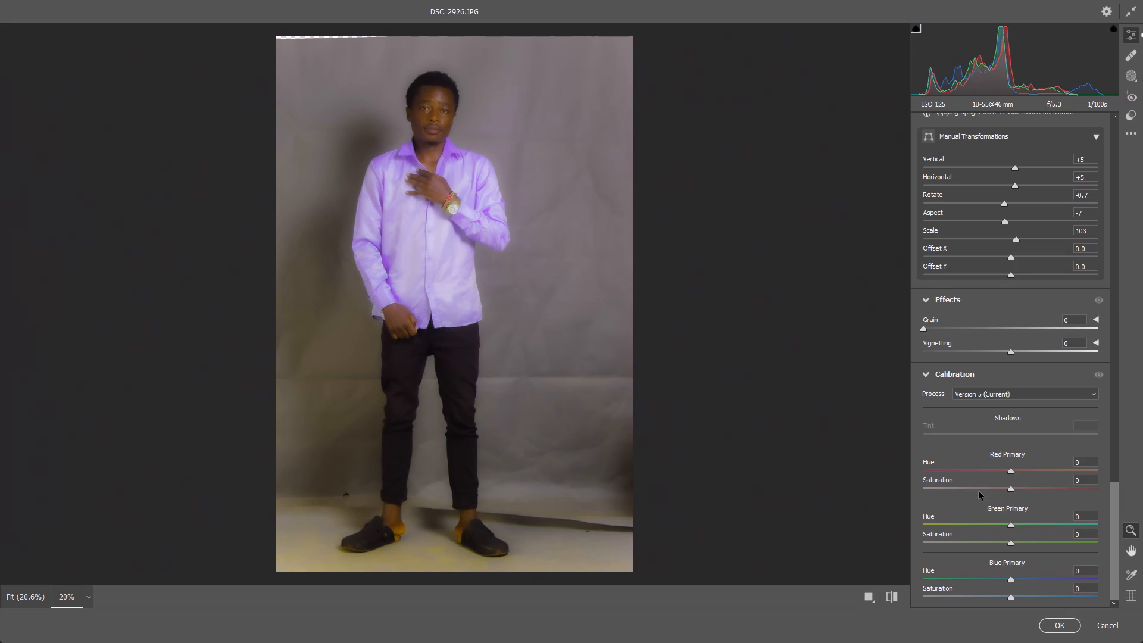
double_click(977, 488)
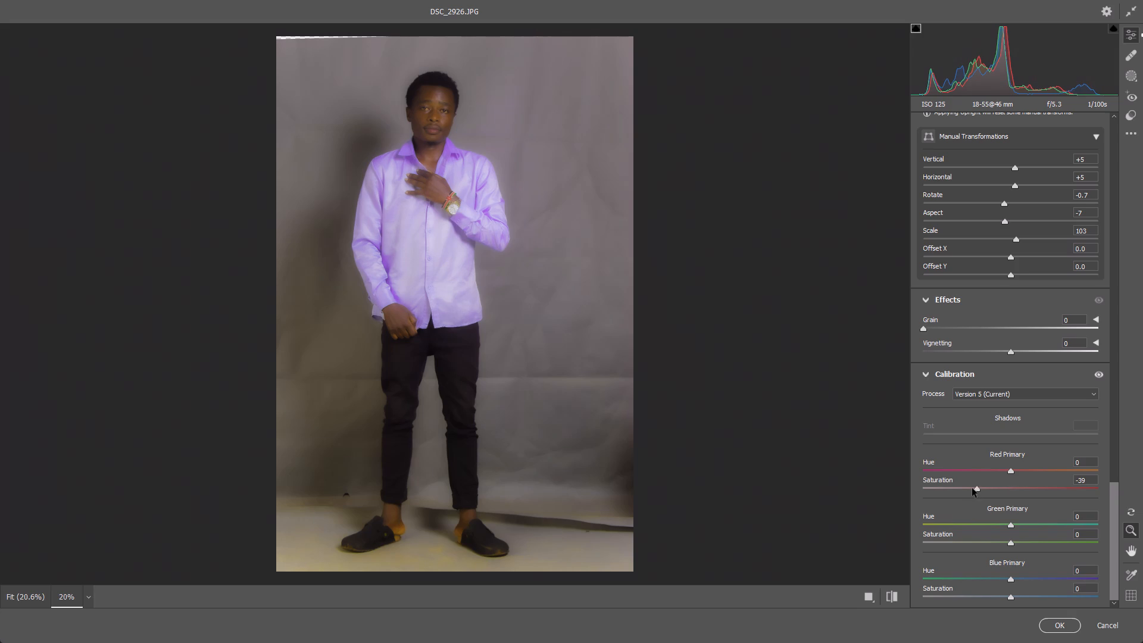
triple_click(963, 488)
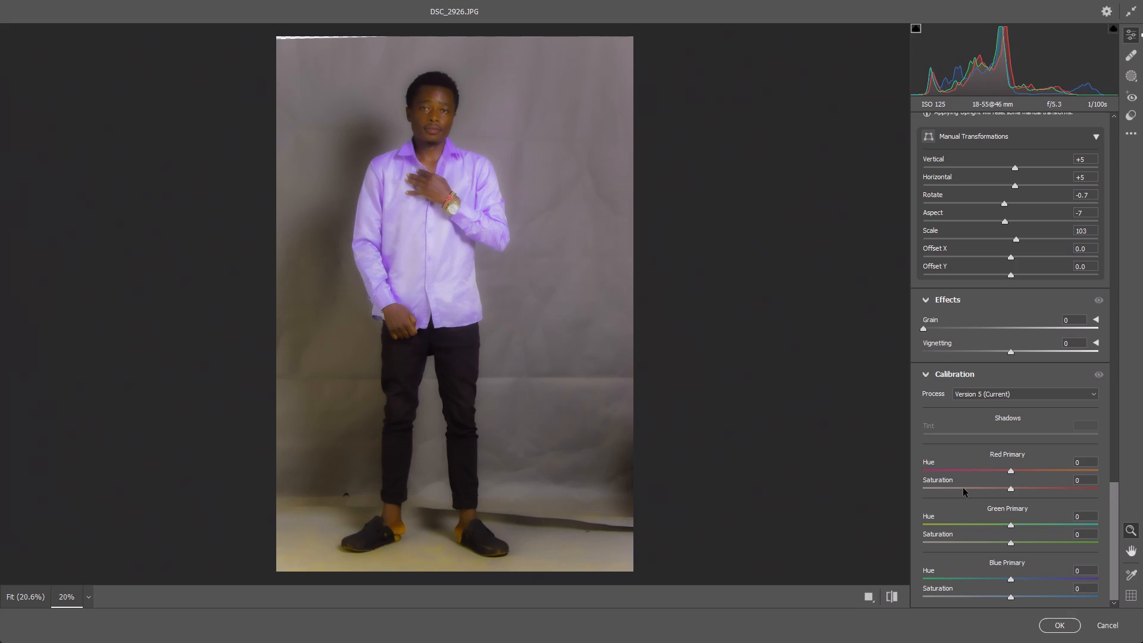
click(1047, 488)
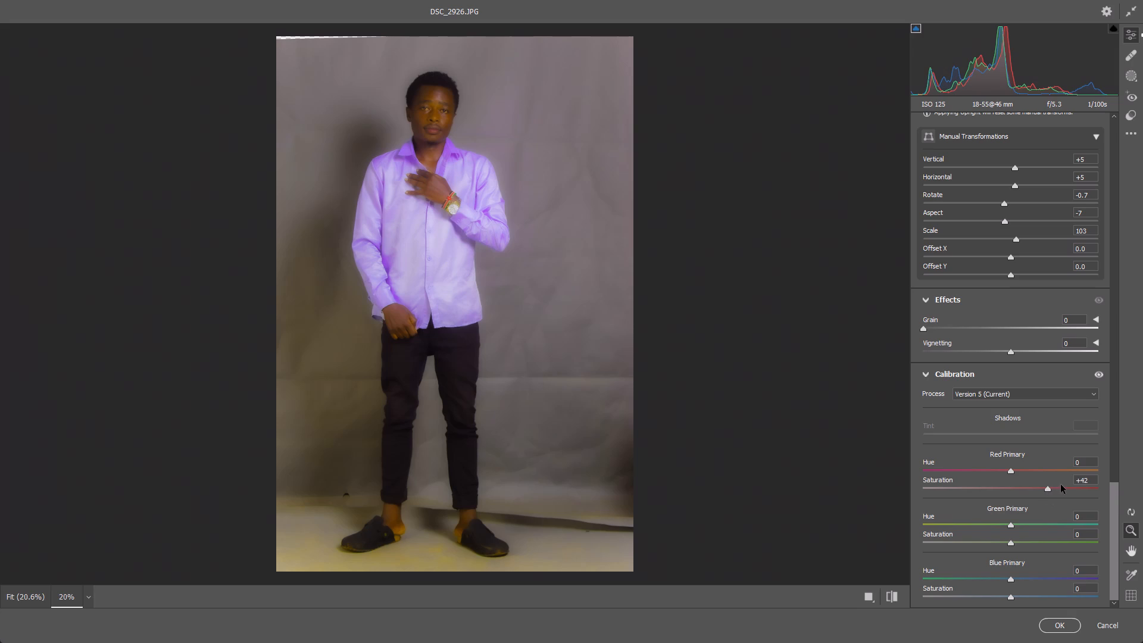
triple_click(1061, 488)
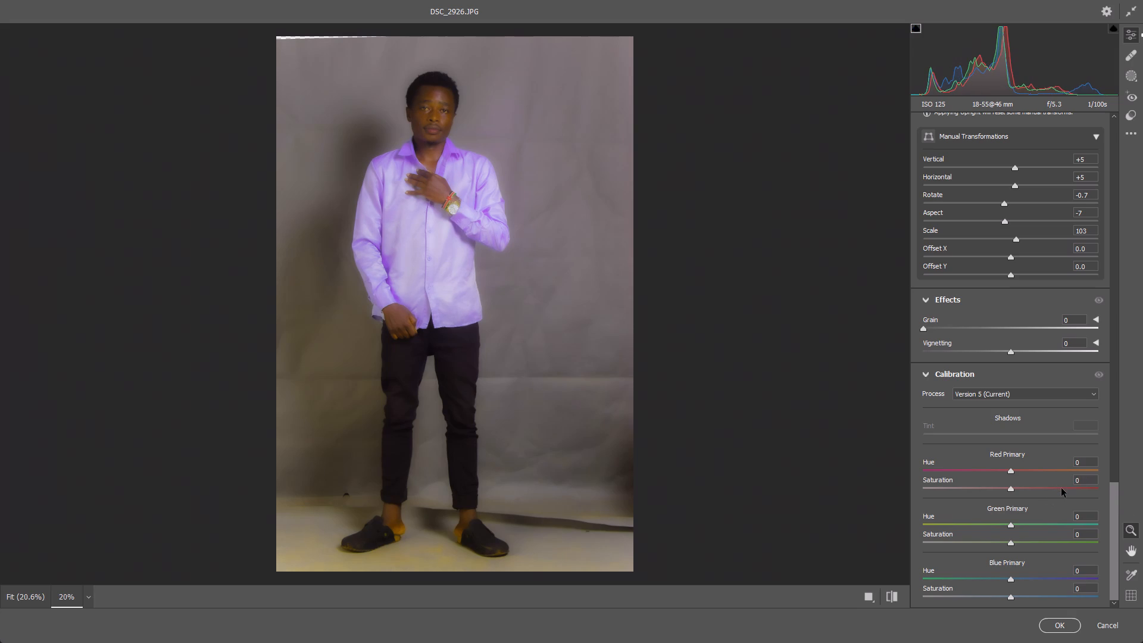
Lower the Calibration Red Primary Saturation to -85 and on to -95.
double_click(936, 487)
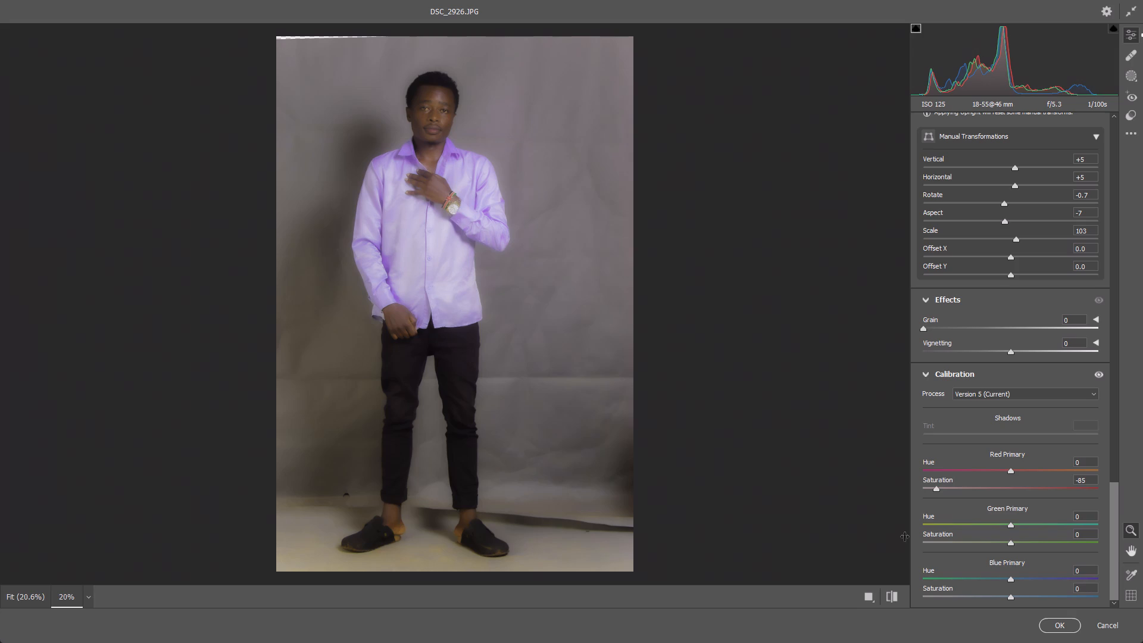
click(927, 486)
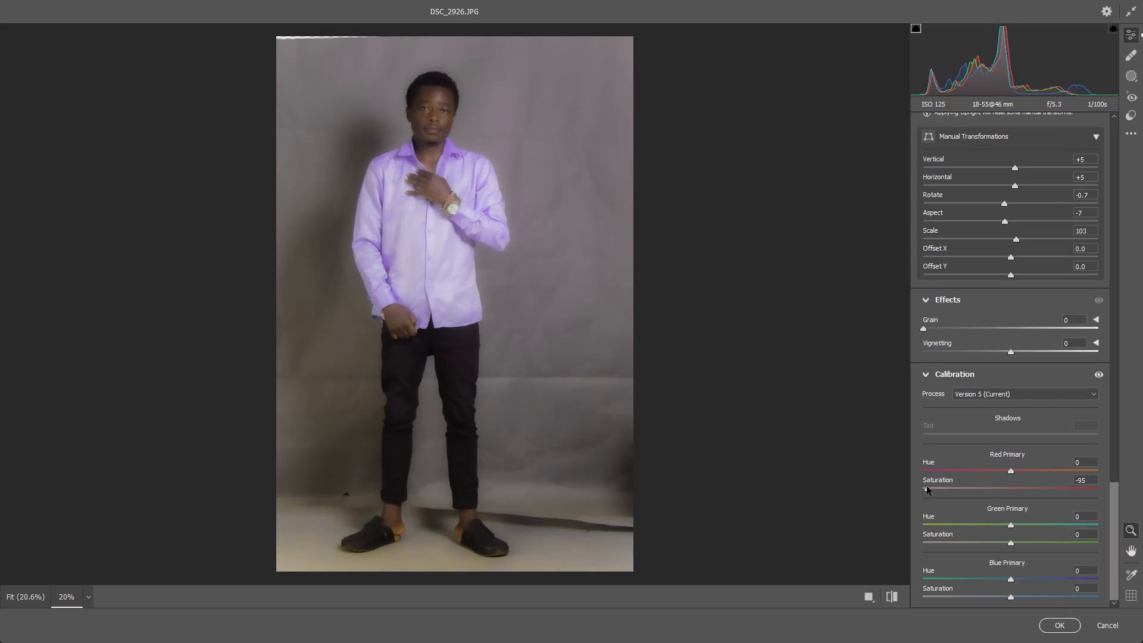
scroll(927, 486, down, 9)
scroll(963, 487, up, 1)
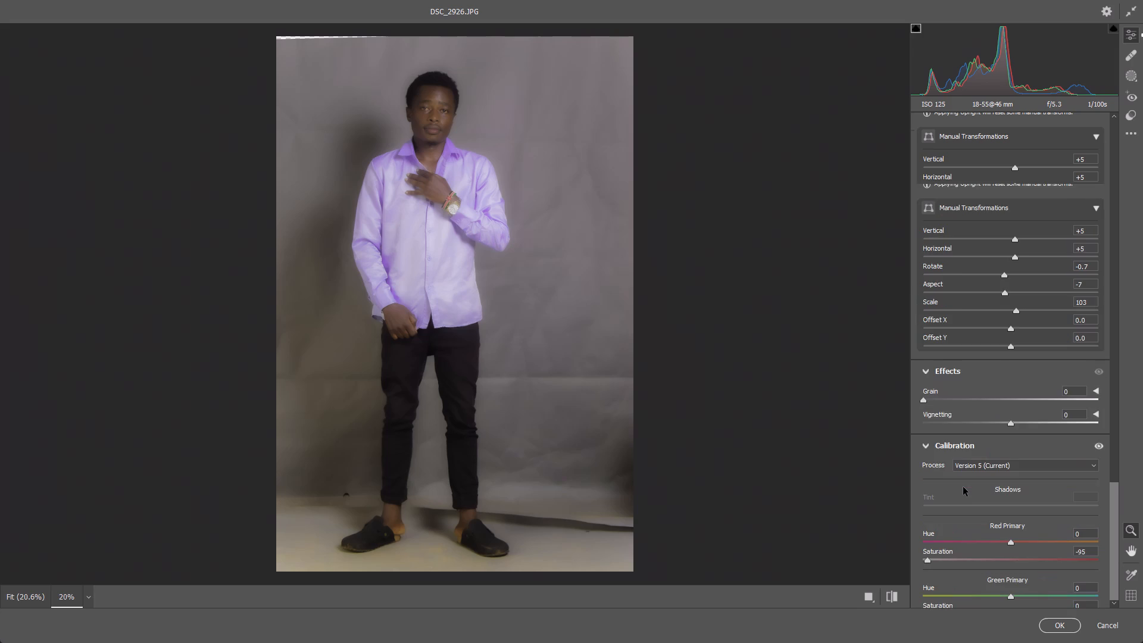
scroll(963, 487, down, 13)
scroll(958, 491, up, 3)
Set the Color Grading Midtones luminance to 68 after trying 3, -26, 54 and 96.
scroll(958, 491, up, 14)
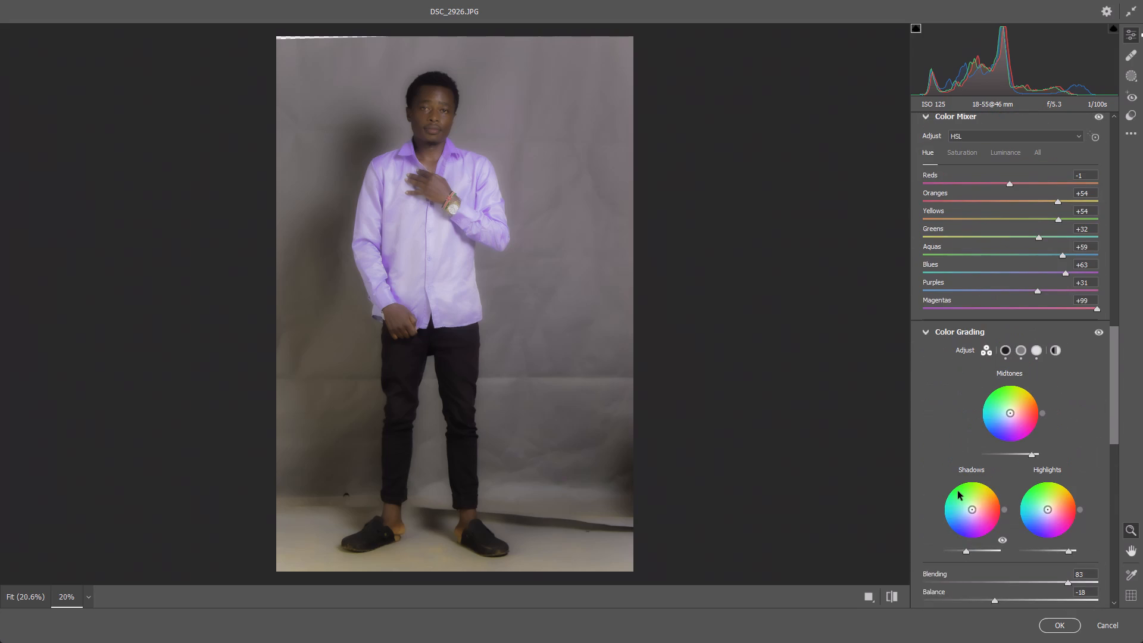
click(1011, 455)
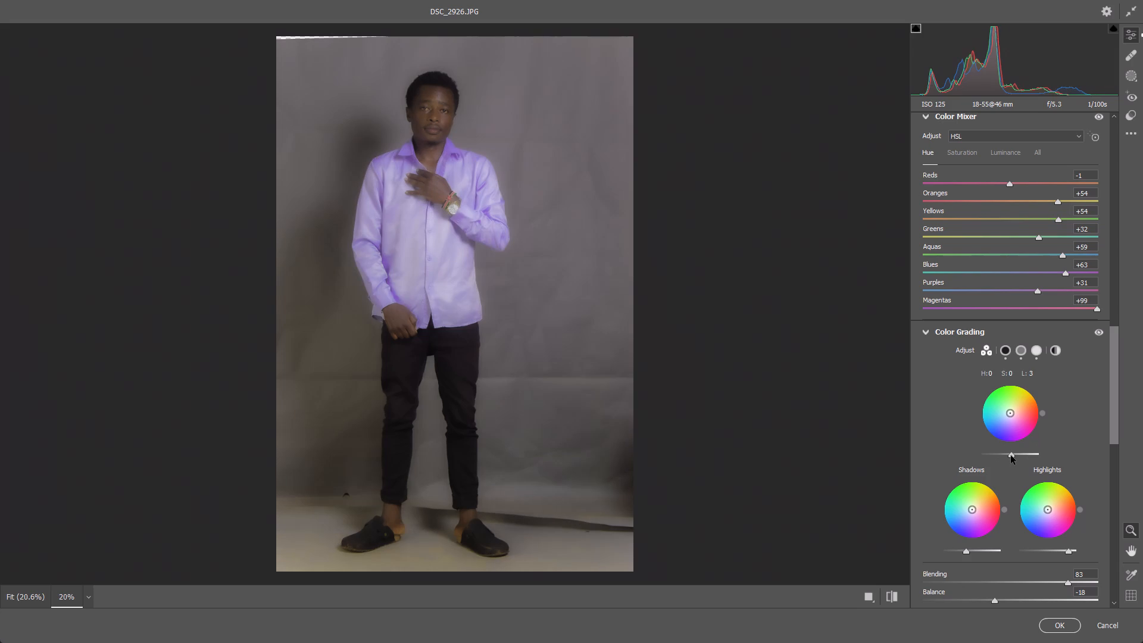
click(1003, 452)
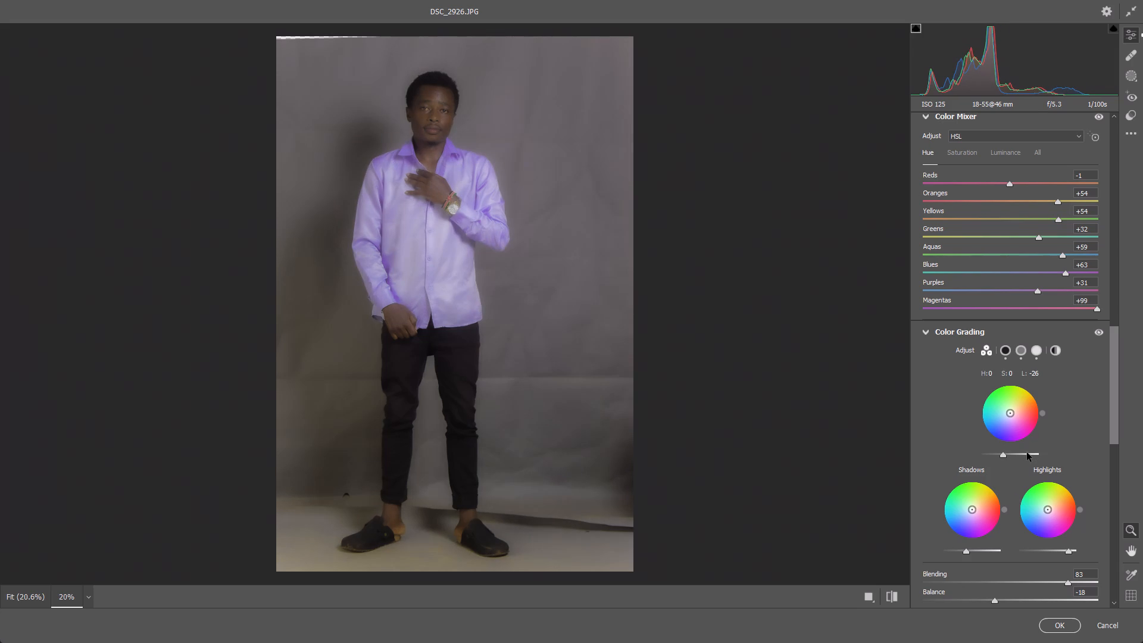
click(1025, 453)
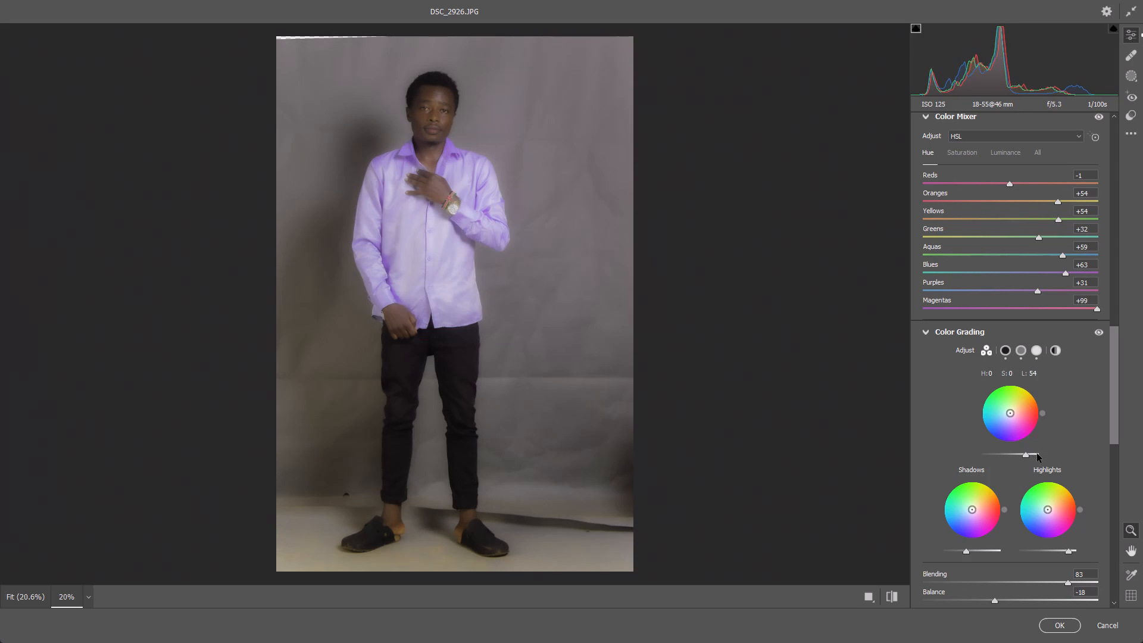
click(1037, 454)
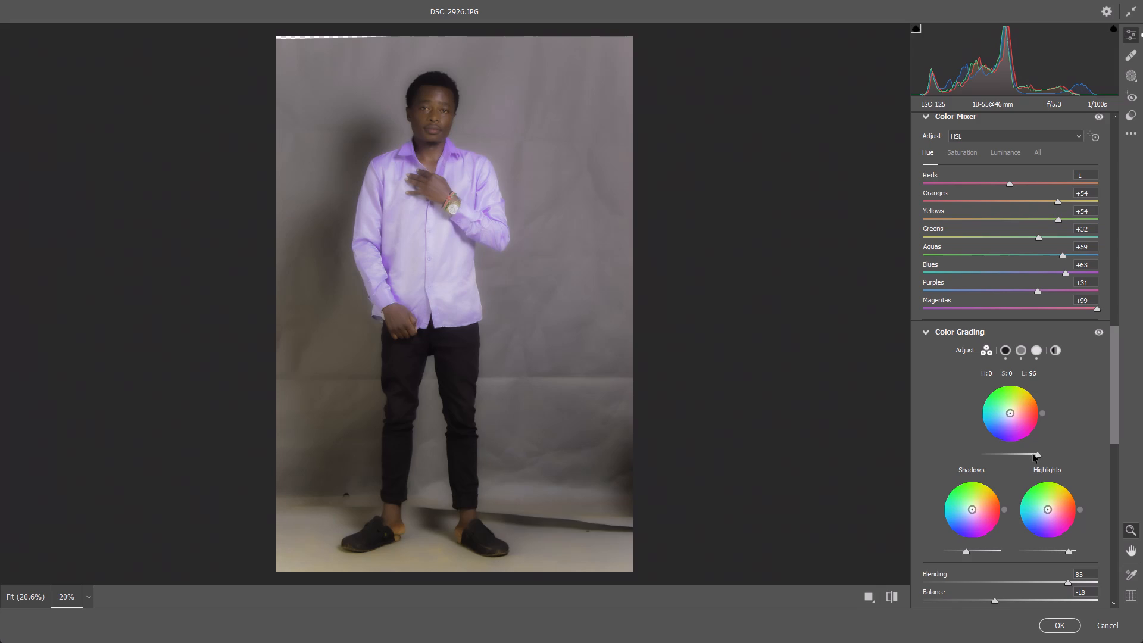
click(1029, 454)
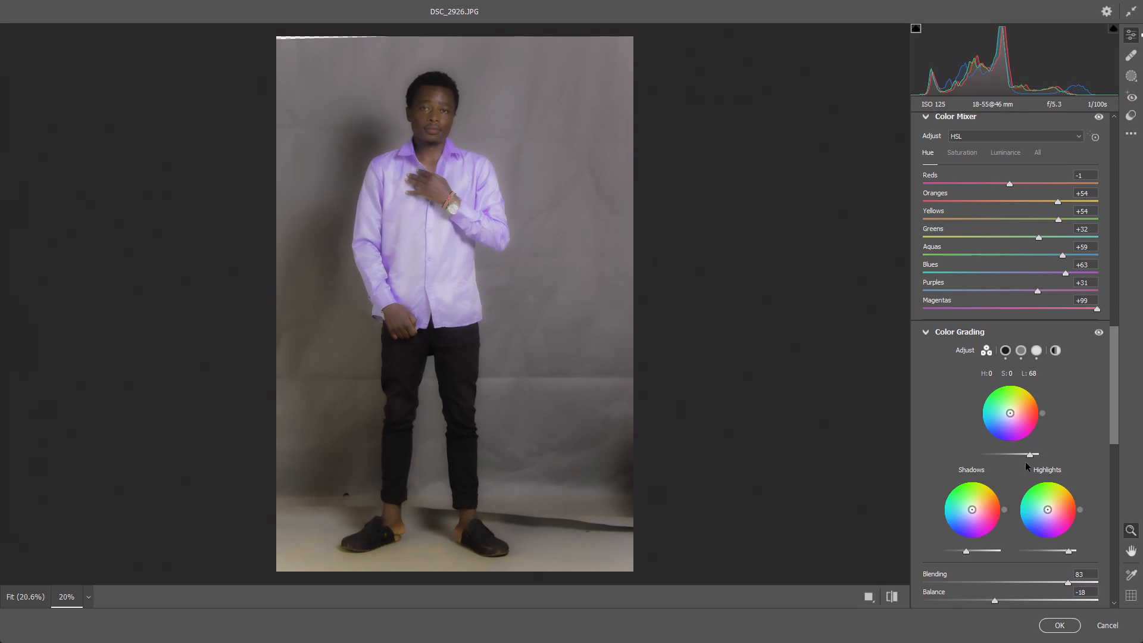
Set the Color Grading Highlights luminance to 18 after trying 49, -79 and -20.
click(1061, 550)
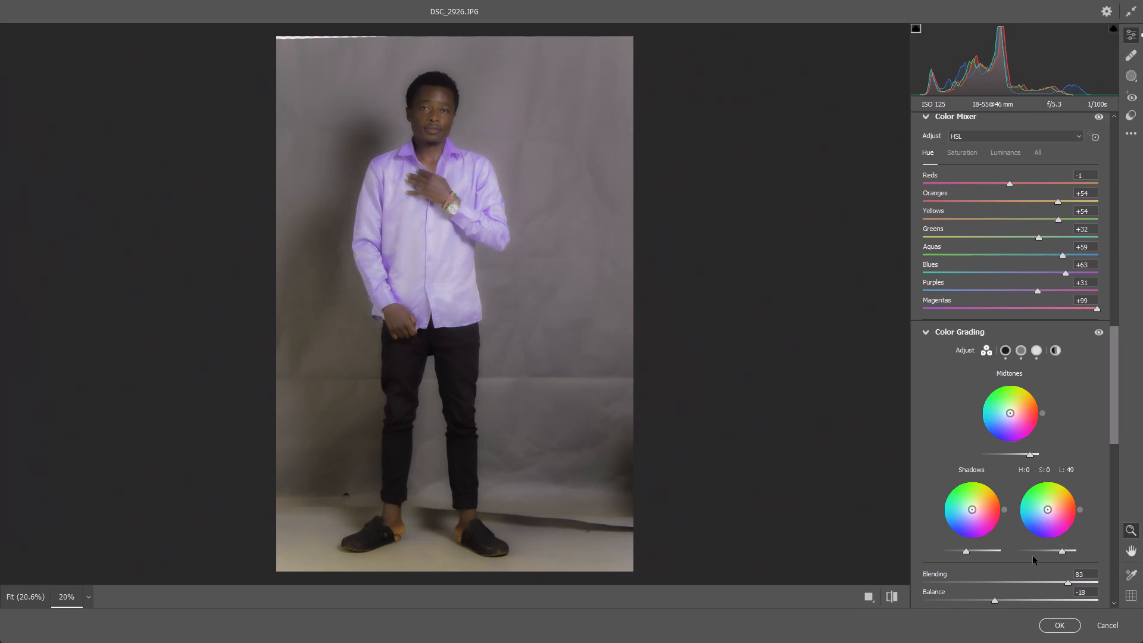
click(1025, 550)
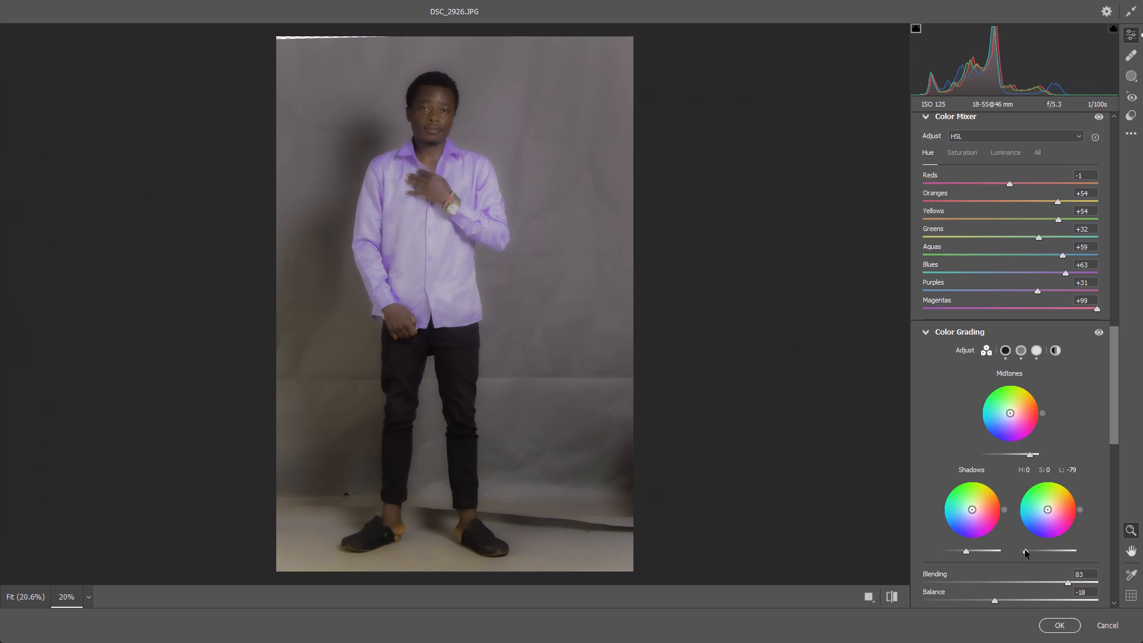
double_click(1042, 547)
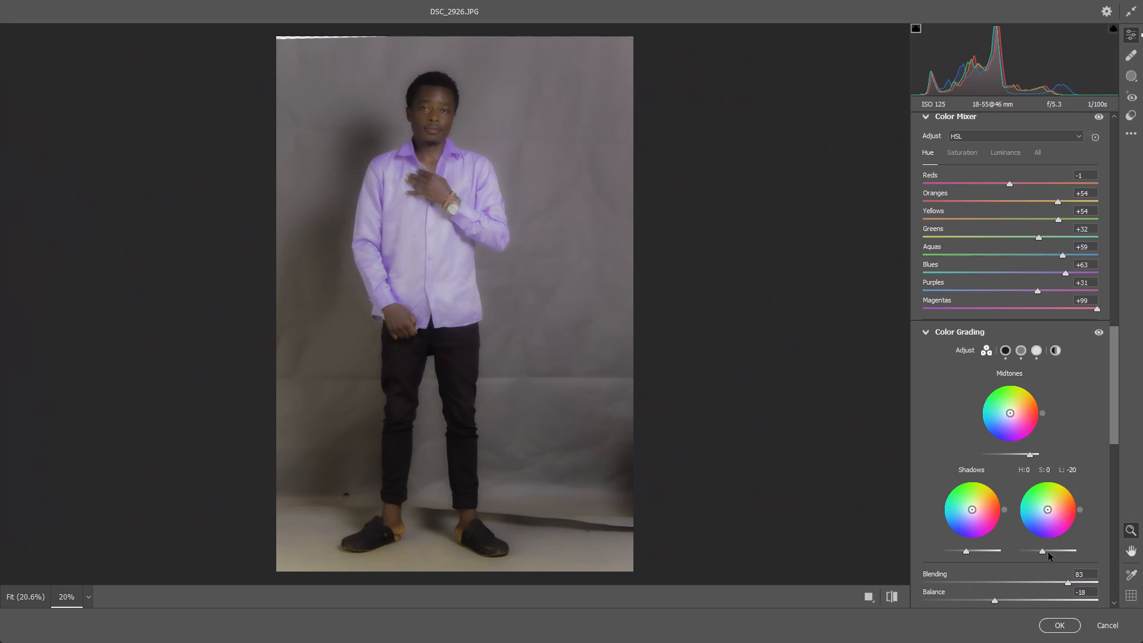
click(1052, 550)
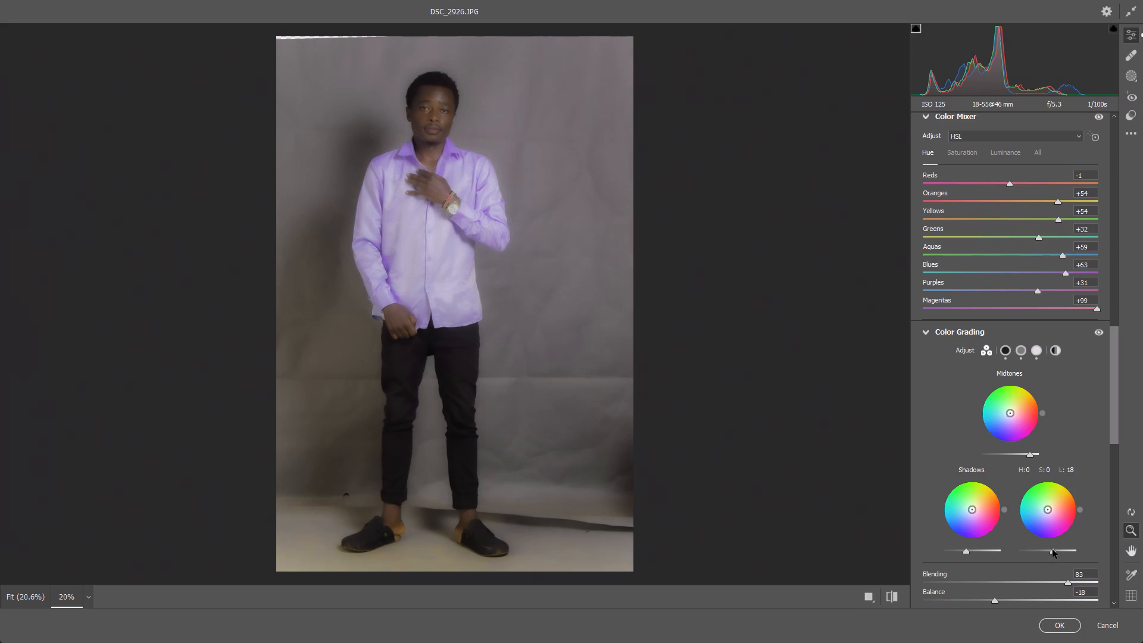
Try Color Grading Shadows luminance values between -14 and 71, settling on a moderately positive level.
click(977, 551)
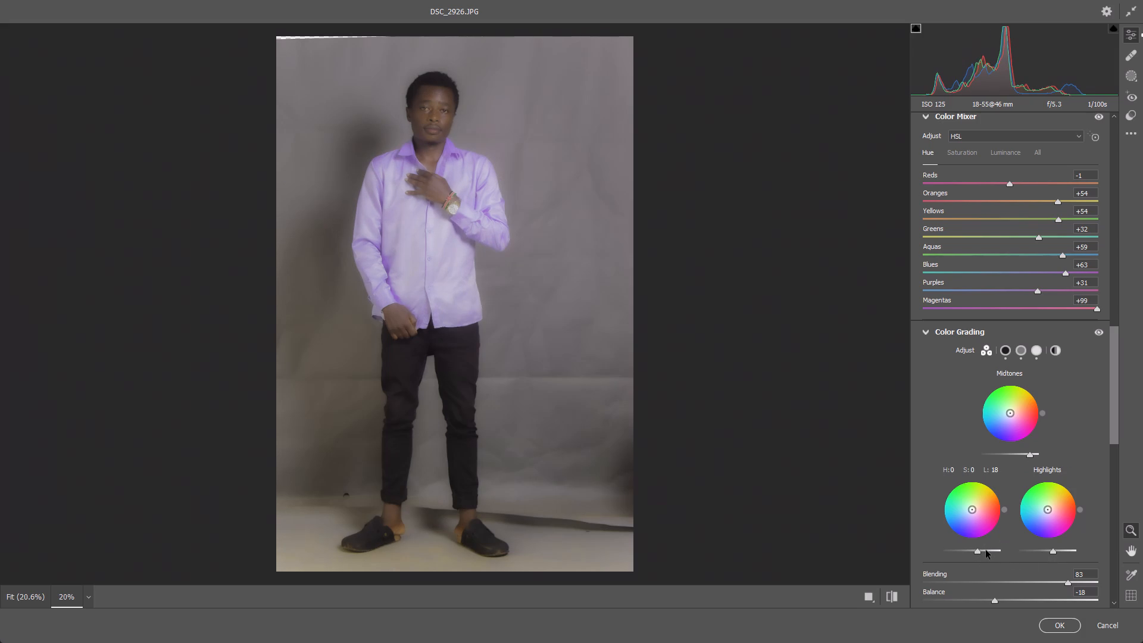
click(986, 550)
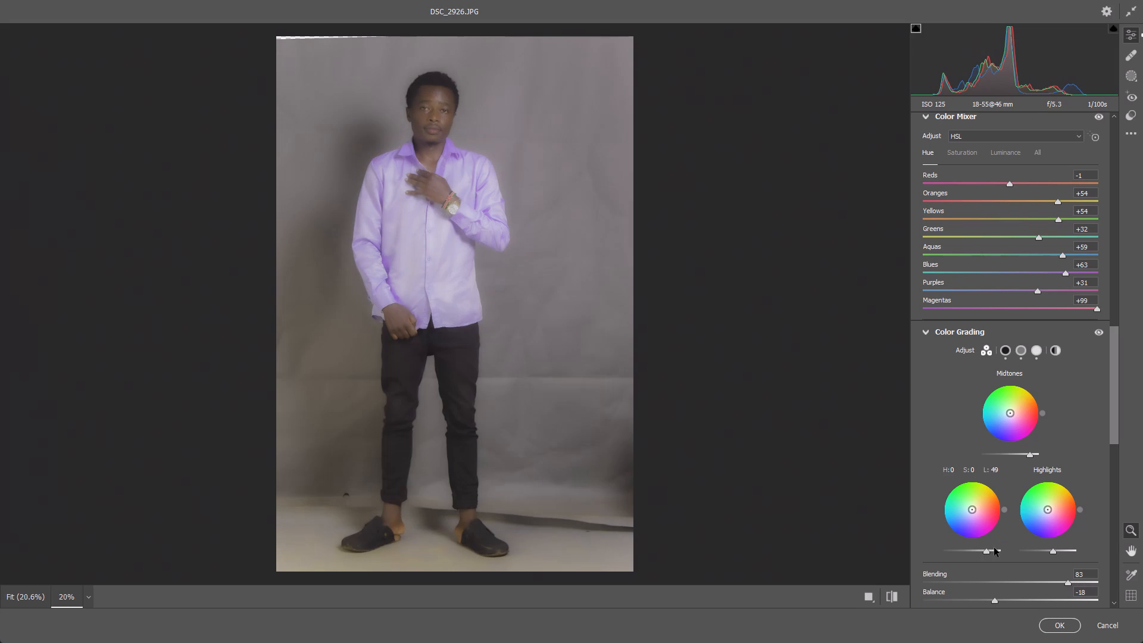
click(992, 550)
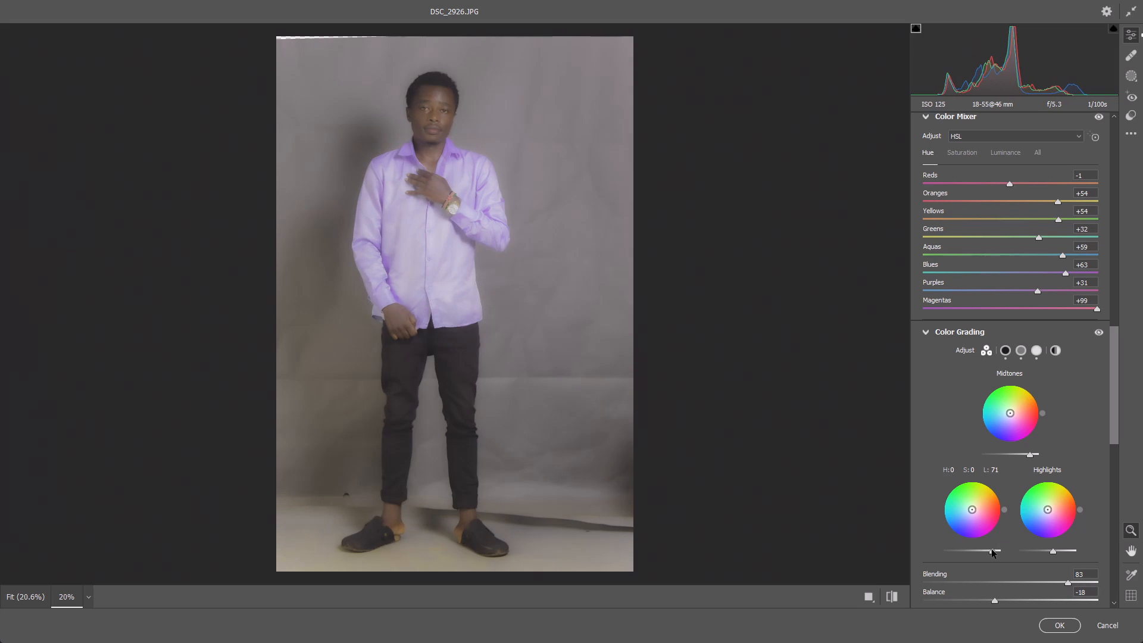
click(968, 550)
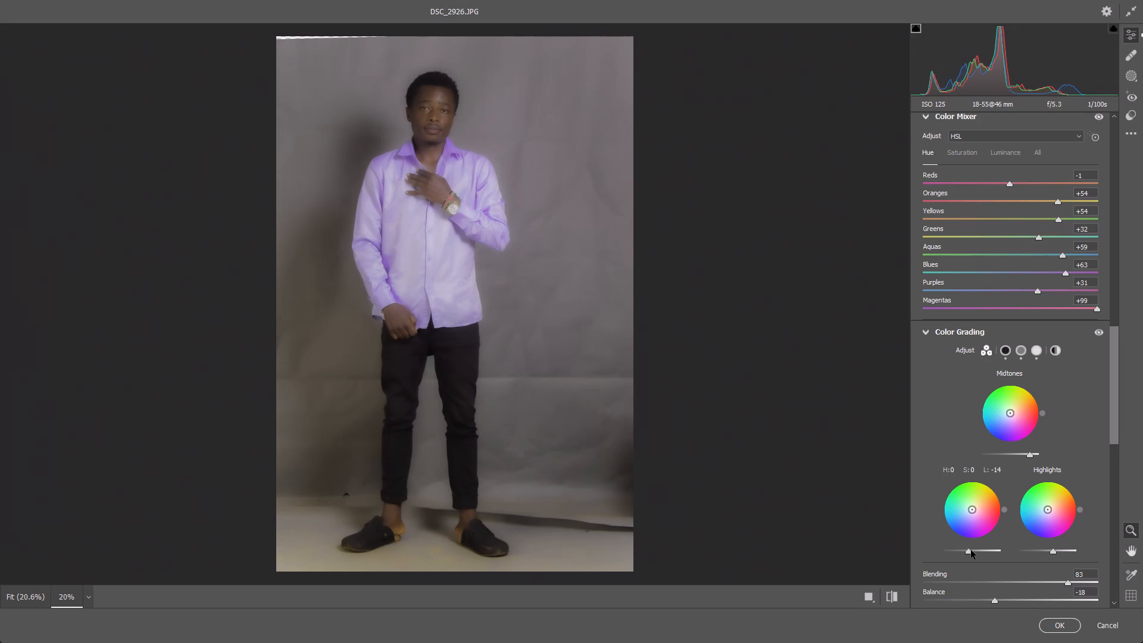
click(974, 549)
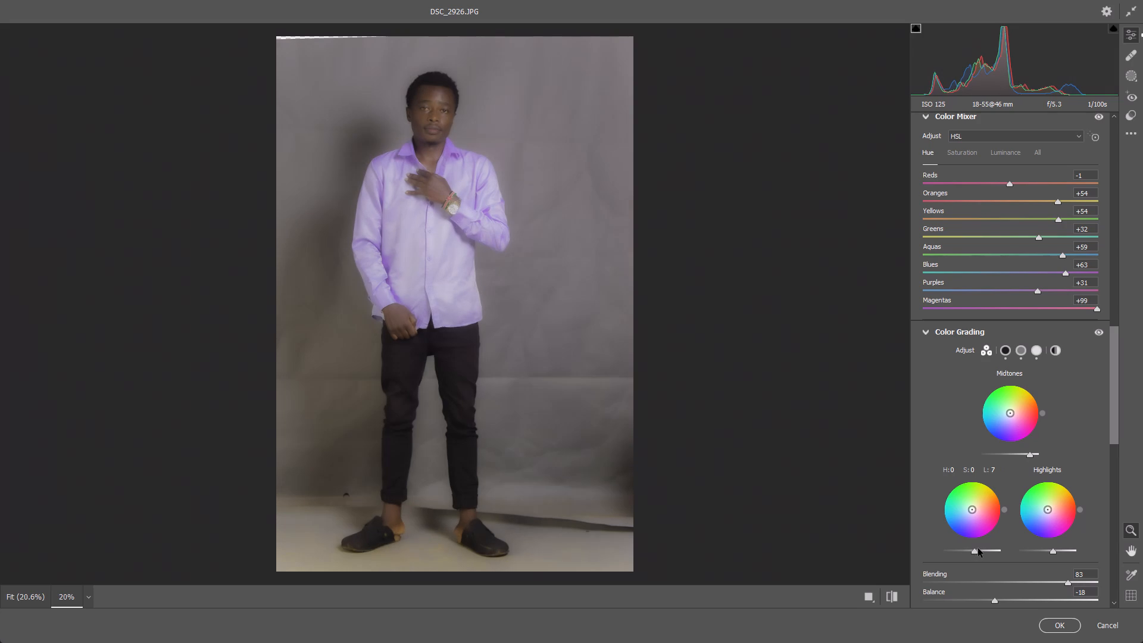
click(980, 548)
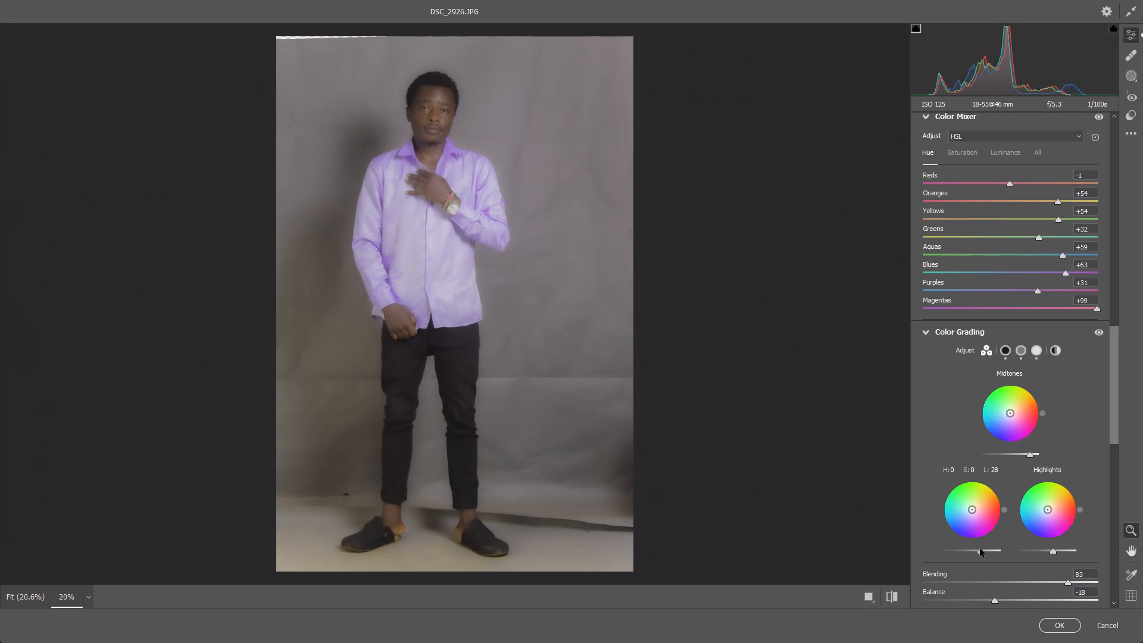
click(986, 548)
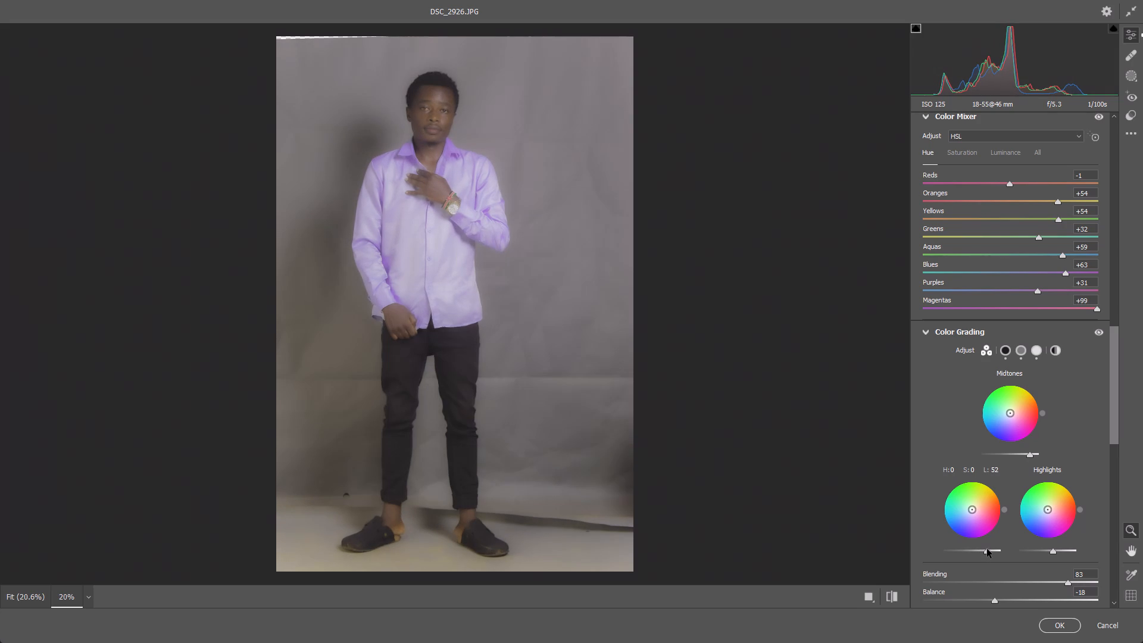
click(980, 549)
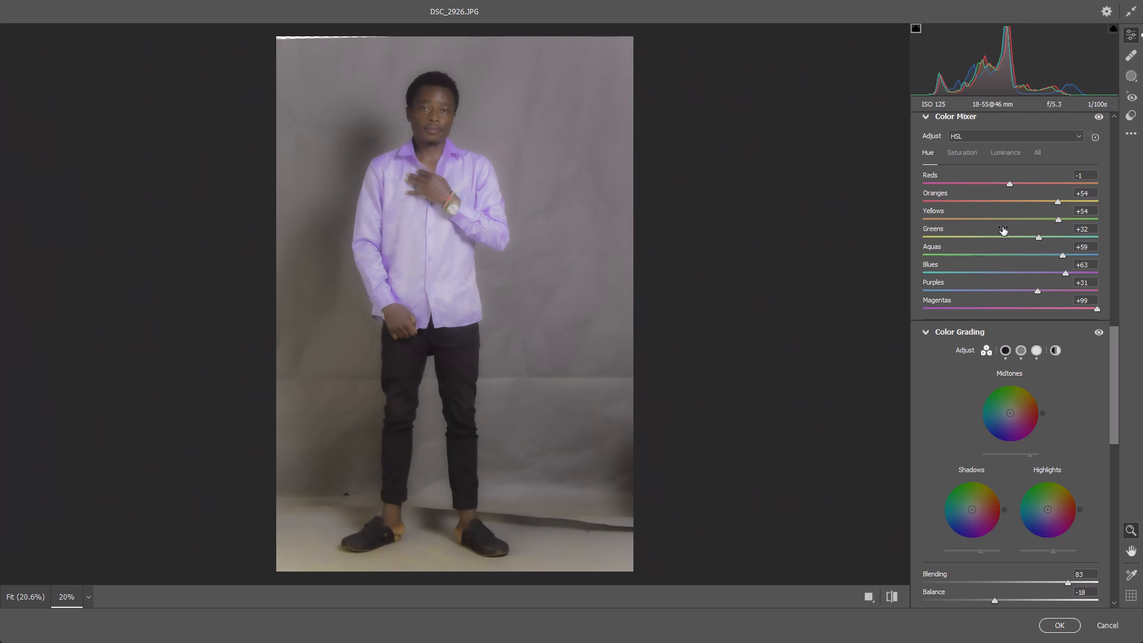
Set the Color Mixer Yellows hue to +76 after trying +9, -10 and +52.
click(1018, 220)
click(1001, 217)
click(1056, 218)
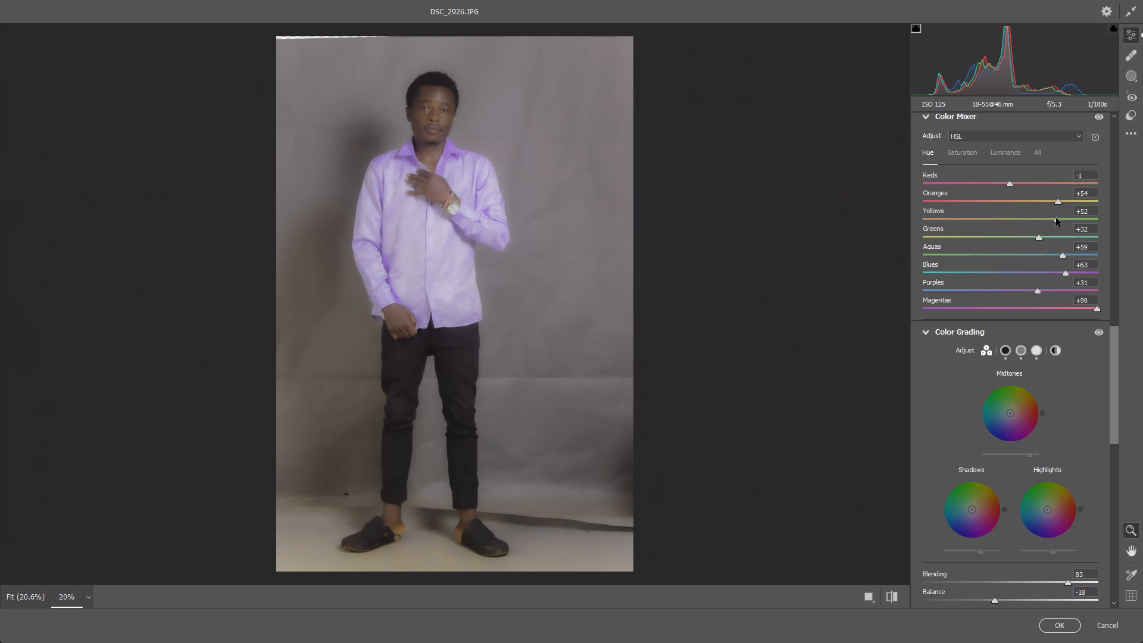
click(1076, 219)
Show the luminance adjustments of the Color Mixer.
double_click(1008, 151)
click(1008, 151)
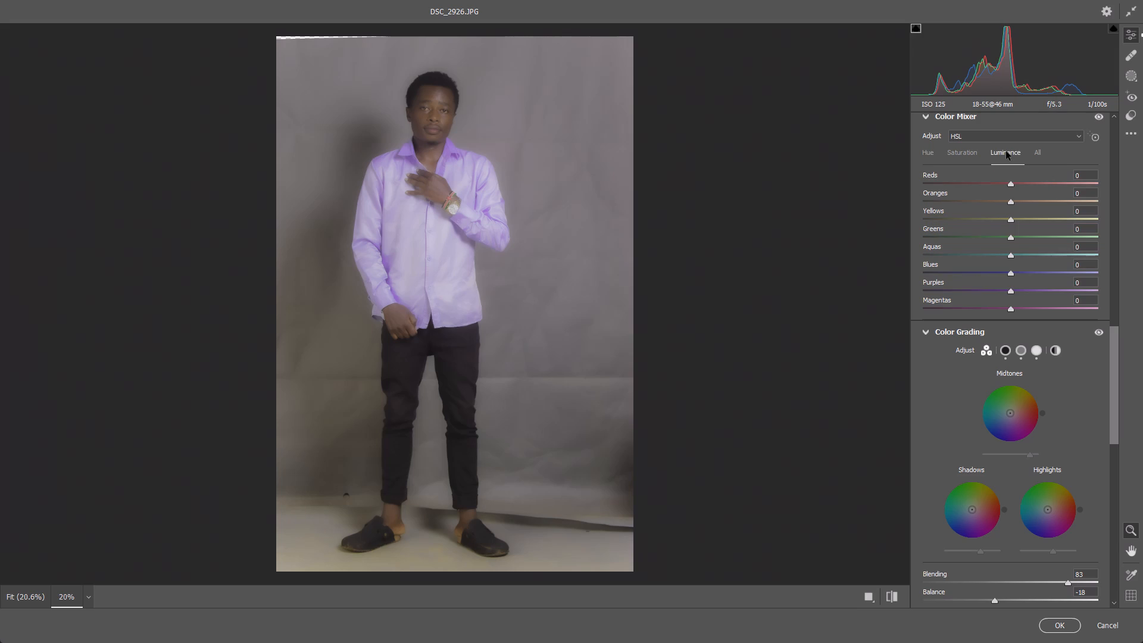
Raise the Contrast in the Basic adjustments to +15.
scroll(1007, 151, up, 9)
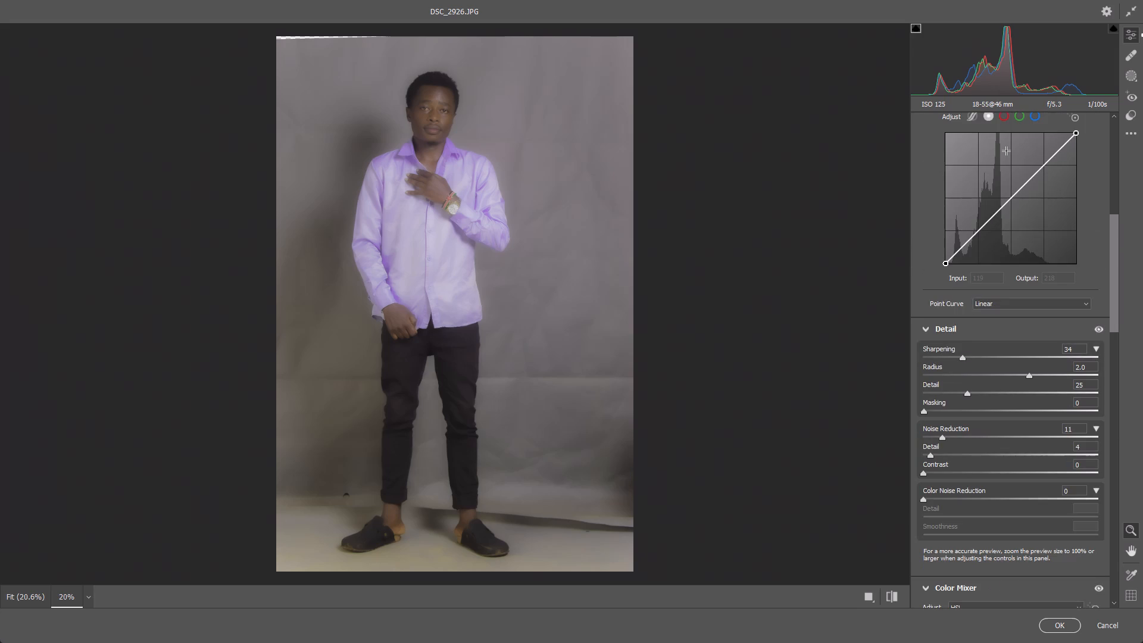
scroll(1007, 151, up, 2)
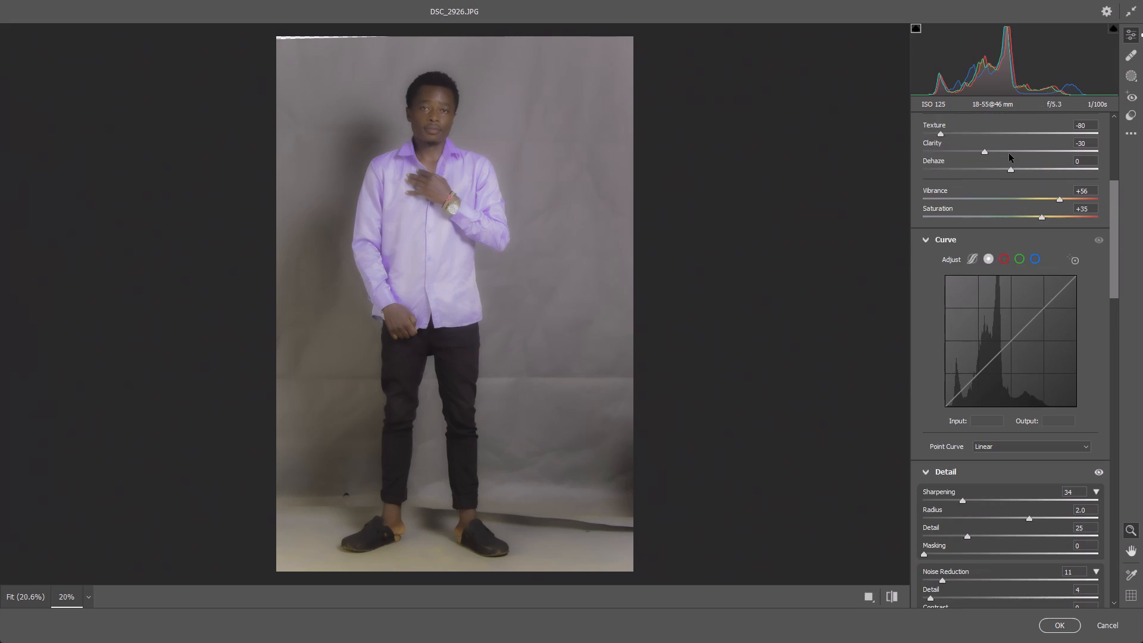
scroll(1009, 154, up, 2)
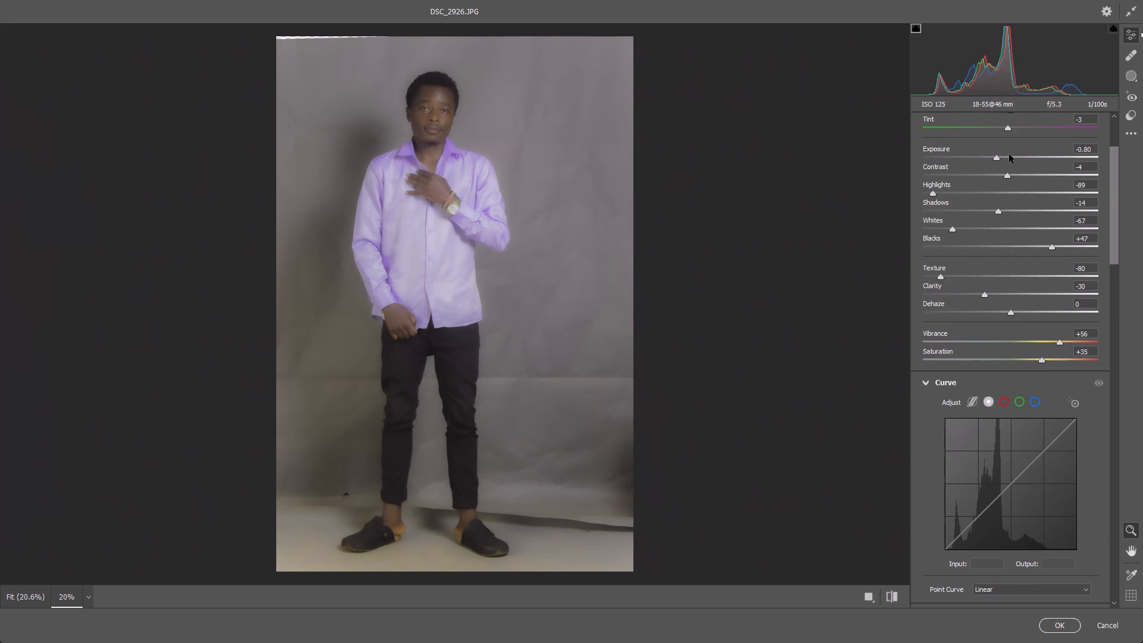
scroll(1009, 154, up, 1)
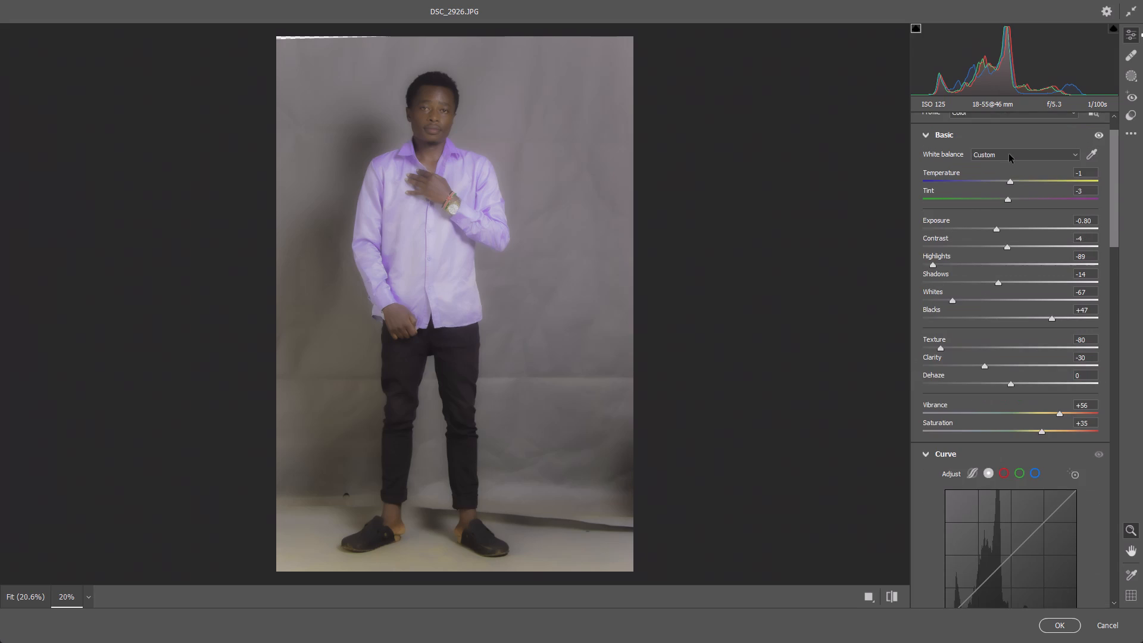
click(1023, 247)
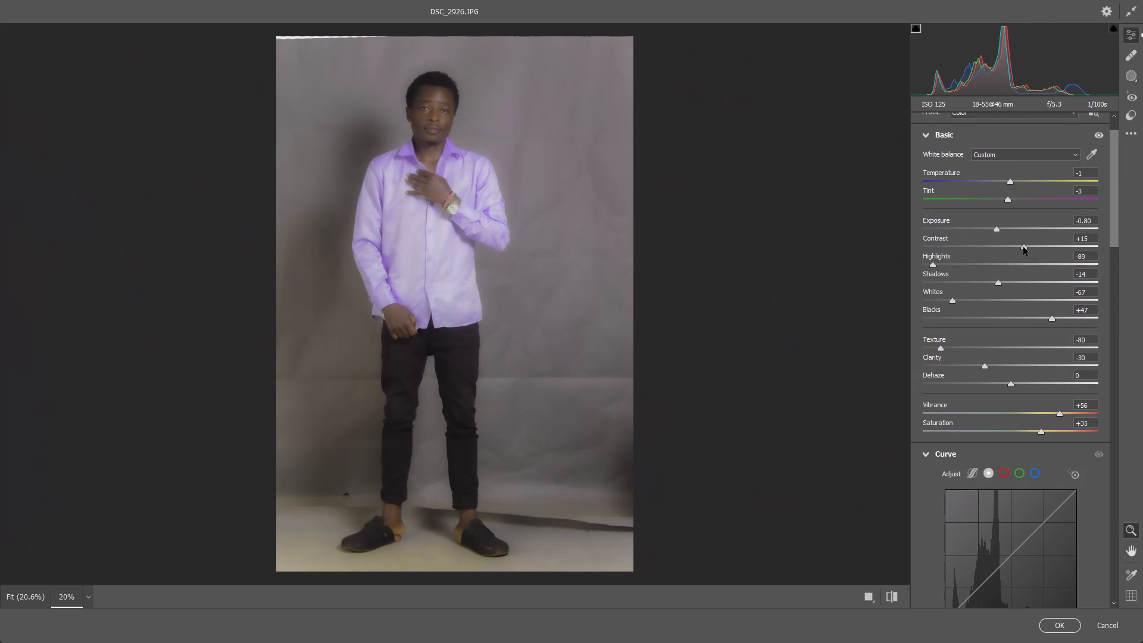
Set the white balance Temperature to -7 after trying +16, -26 and -16.
click(1025, 182)
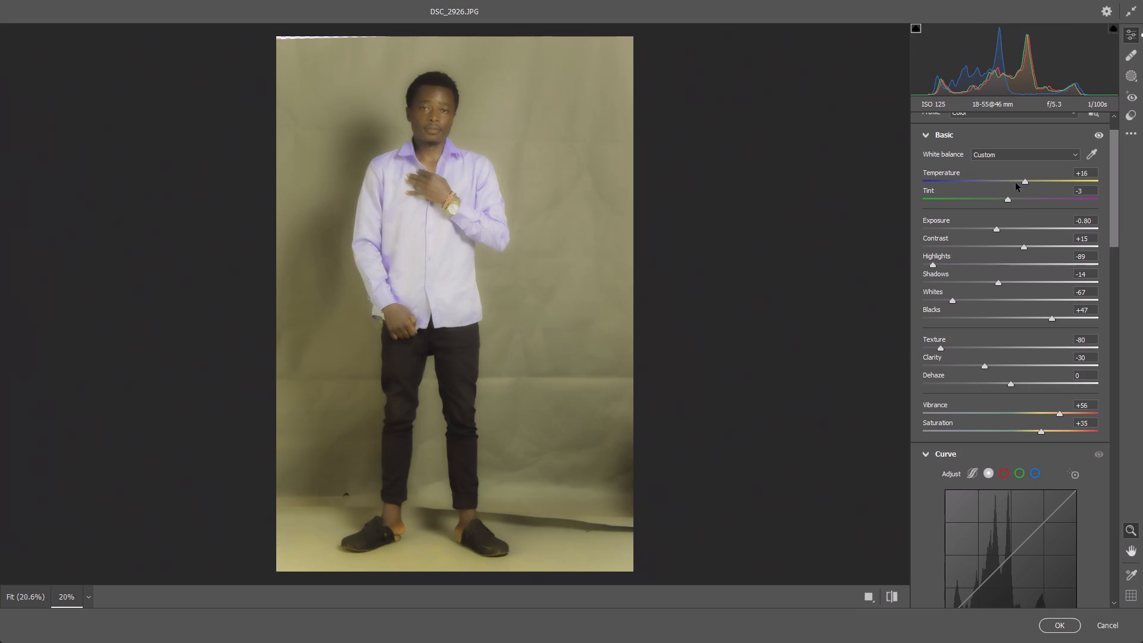
click(988, 181)
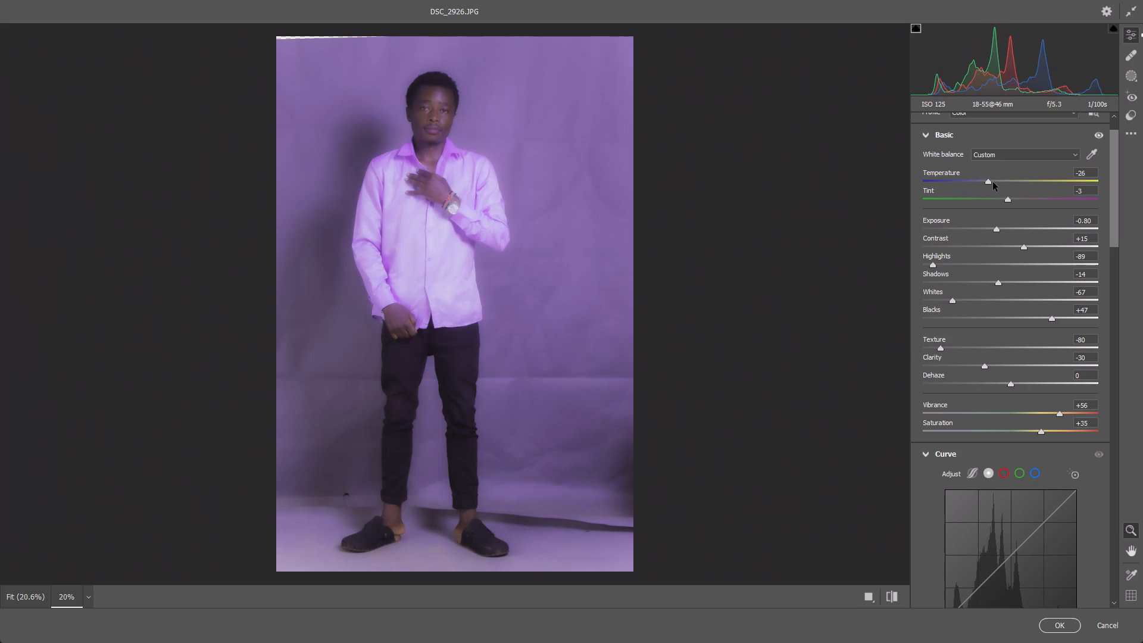
click(997, 179)
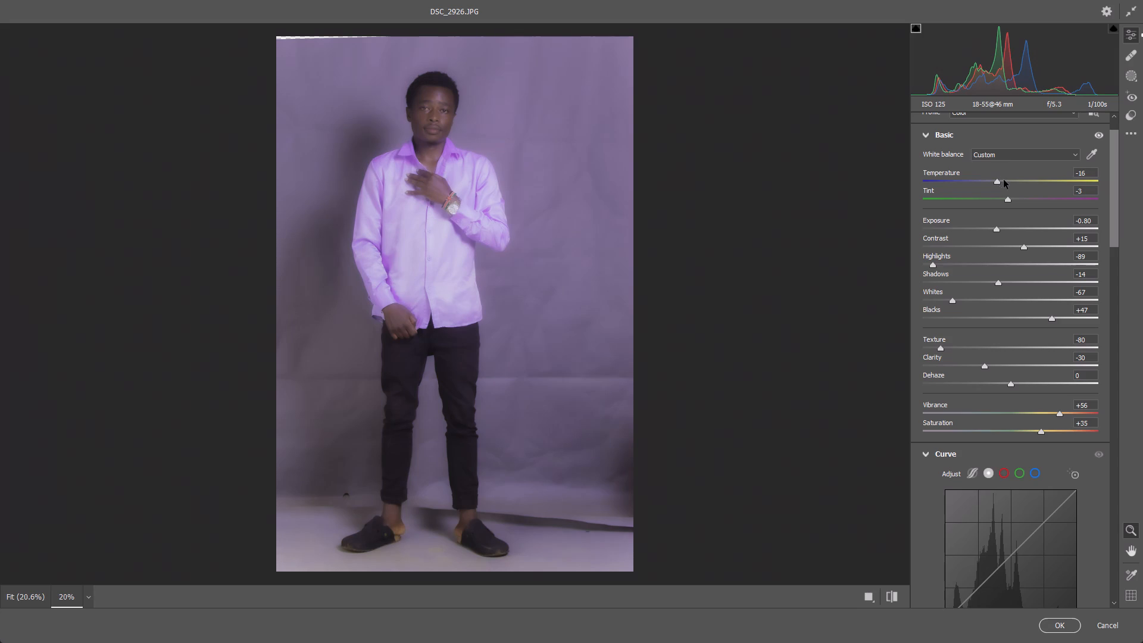
click(1004, 180)
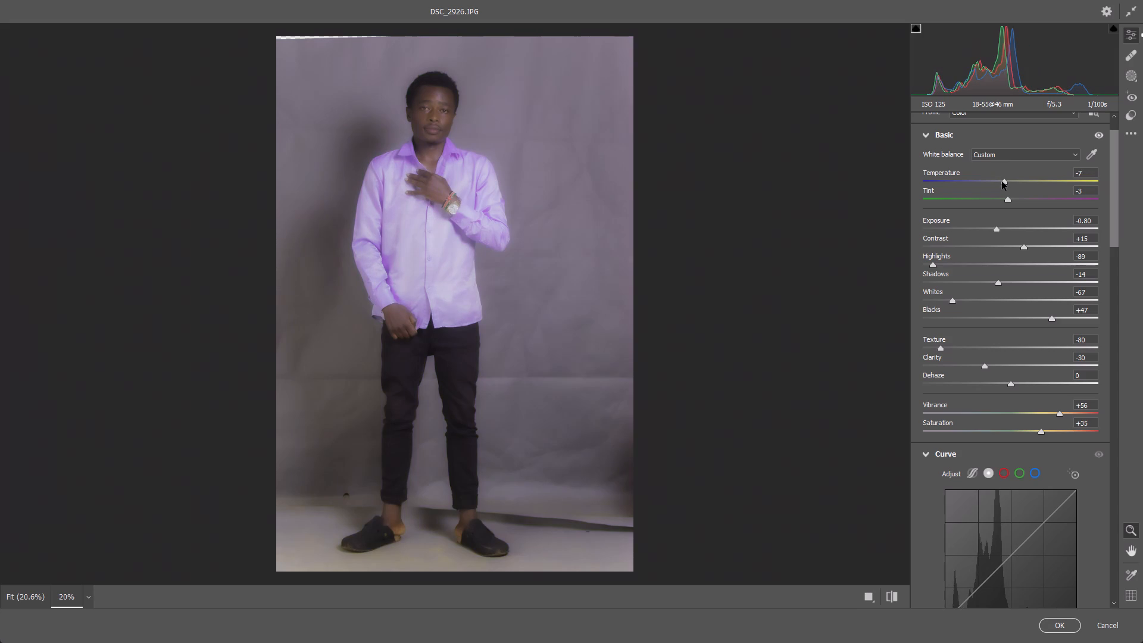
Apply the Camera Raw adjustments to the texture layer.
click(1056, 622)
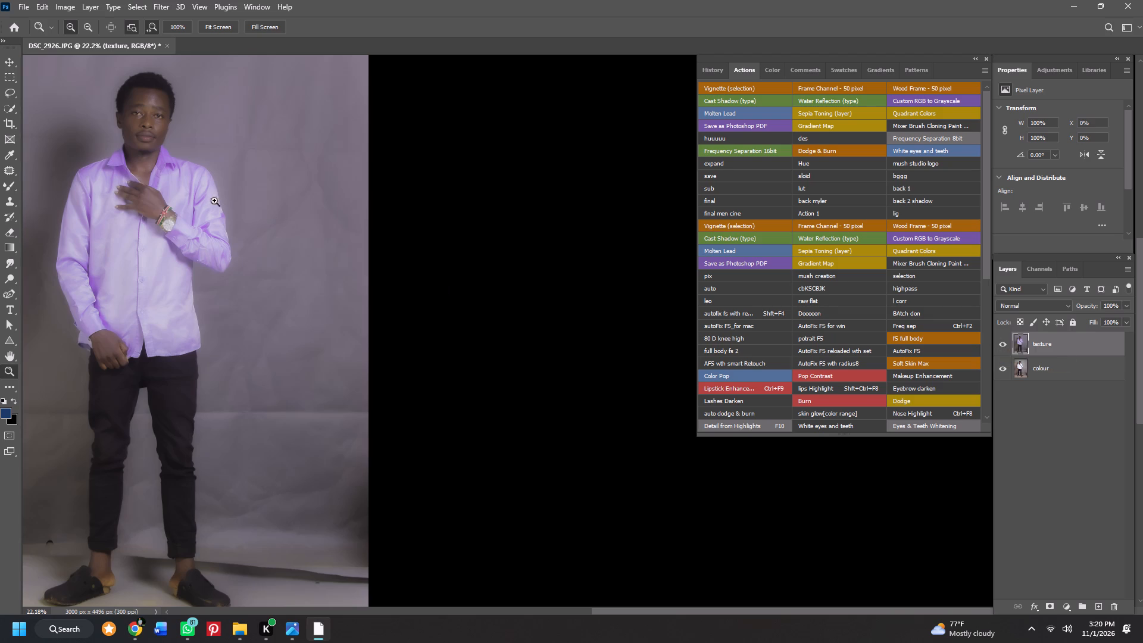
Apply a Gaussian Blur with a radius of 23 pixels to the texture layer.
click(154, 8)
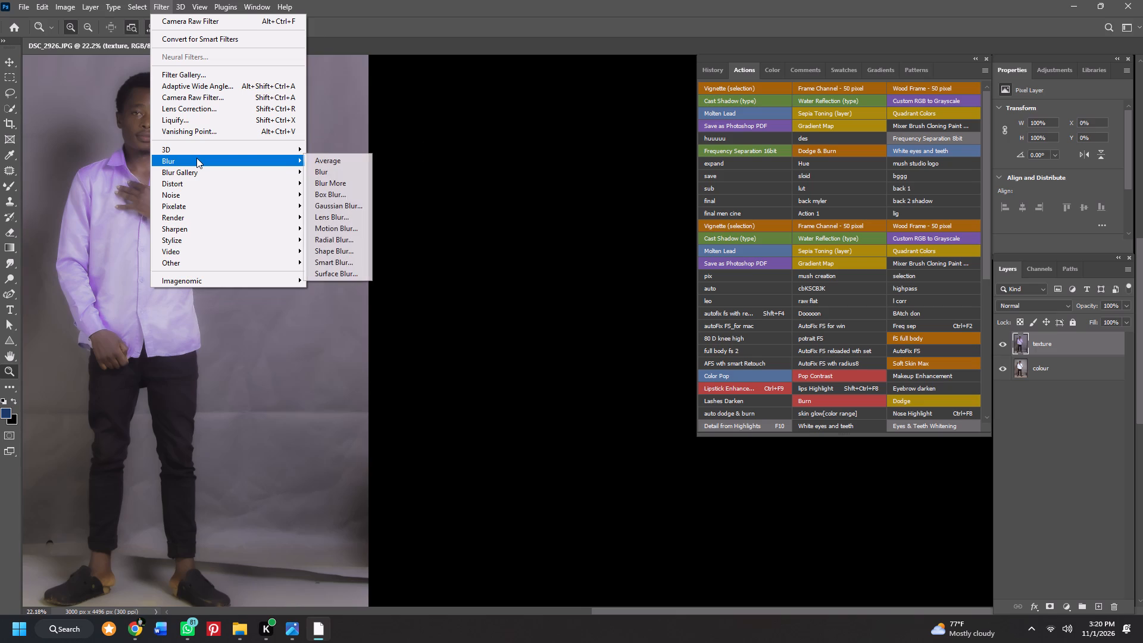
triple_click(331, 204)
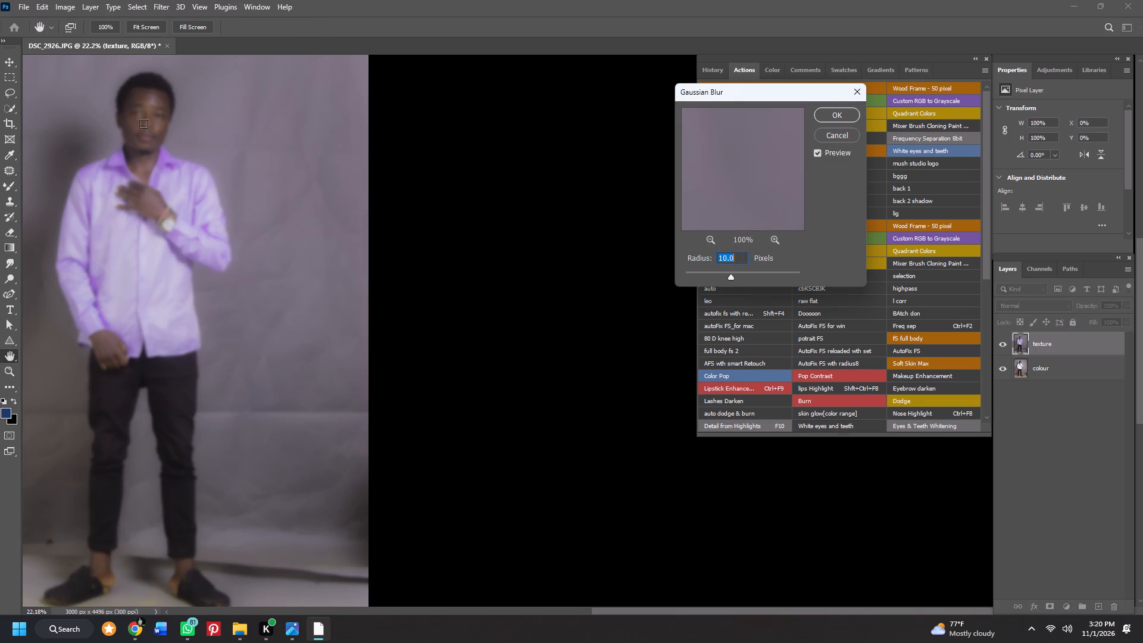
click(147, 102)
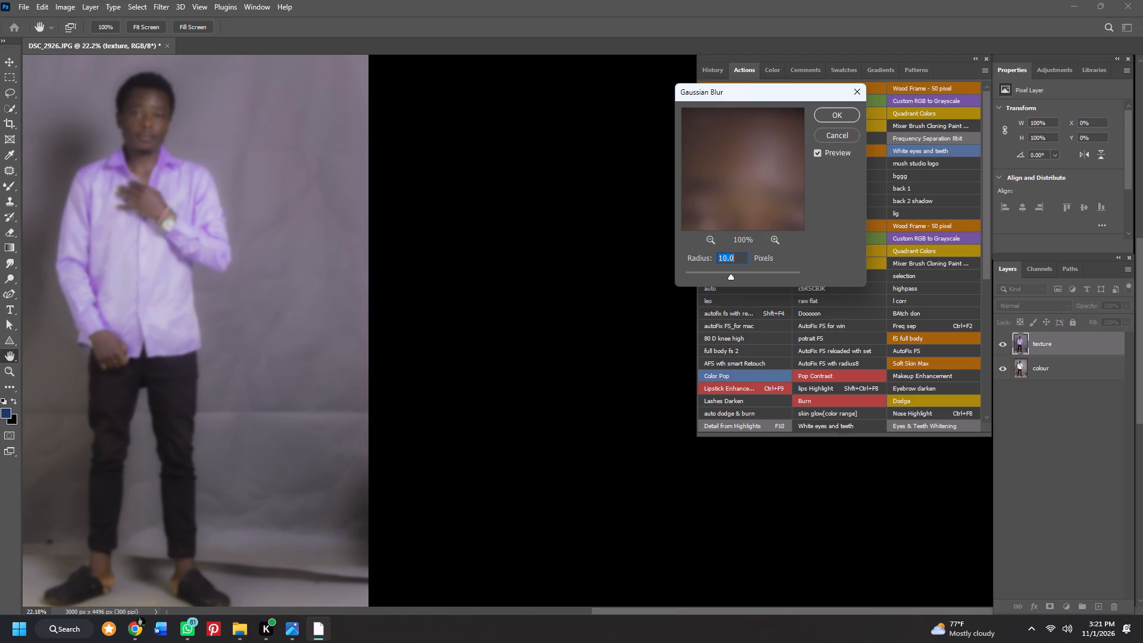
key(Delete)
text(23)
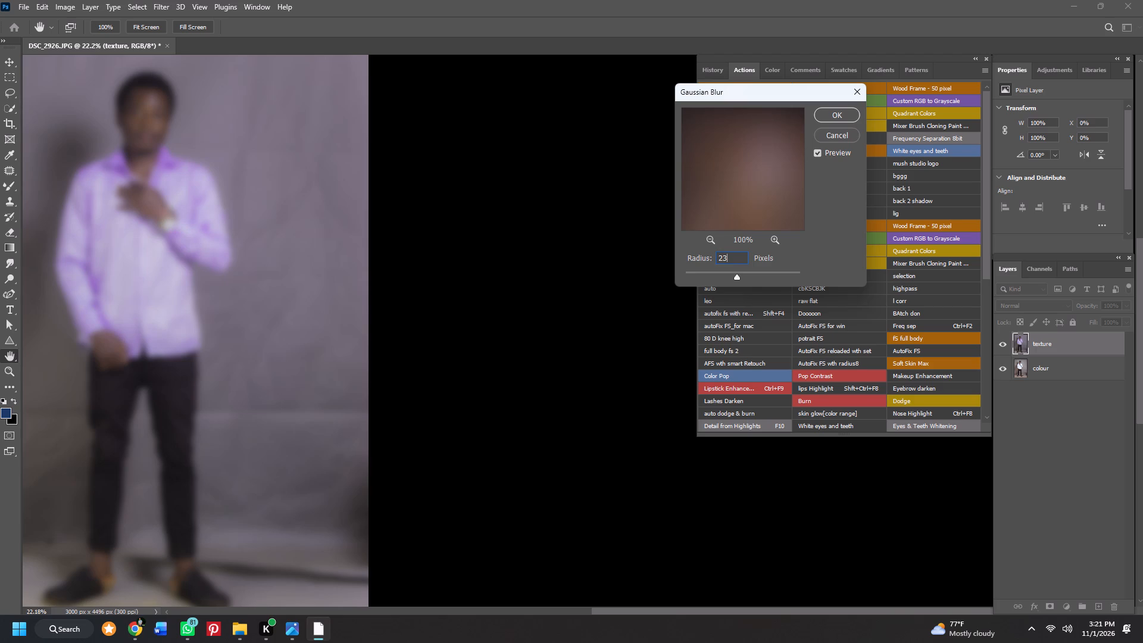
double_click(846, 112)
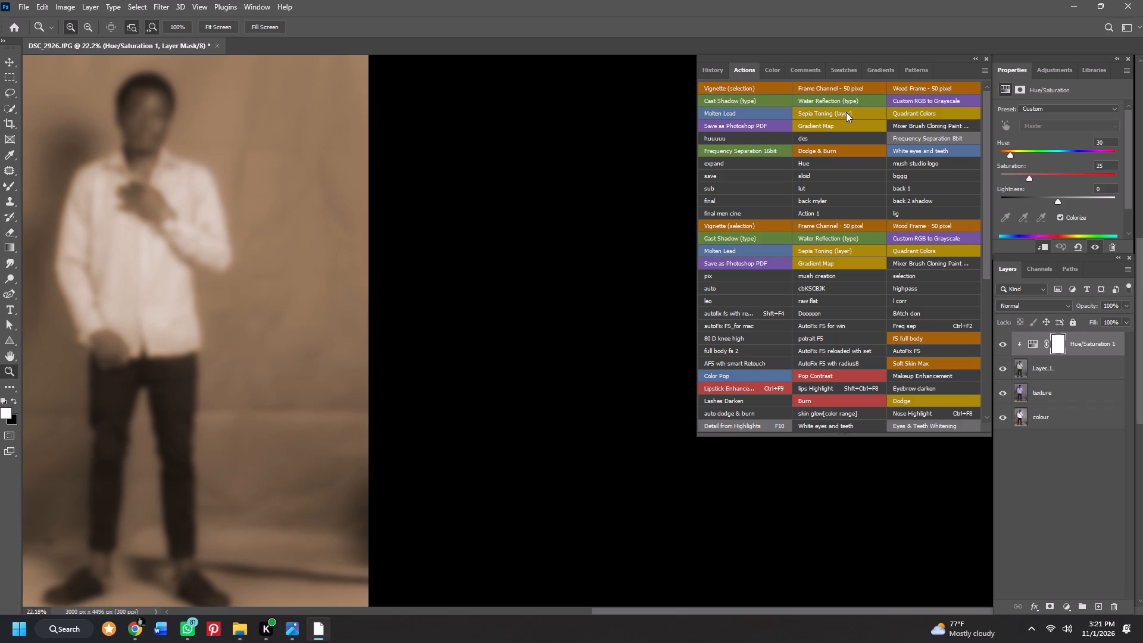
Compare the photo with the Hue/Saturation 1, Layer 1, texture and colour layers alternately hidden and shown.
click(1005, 370)
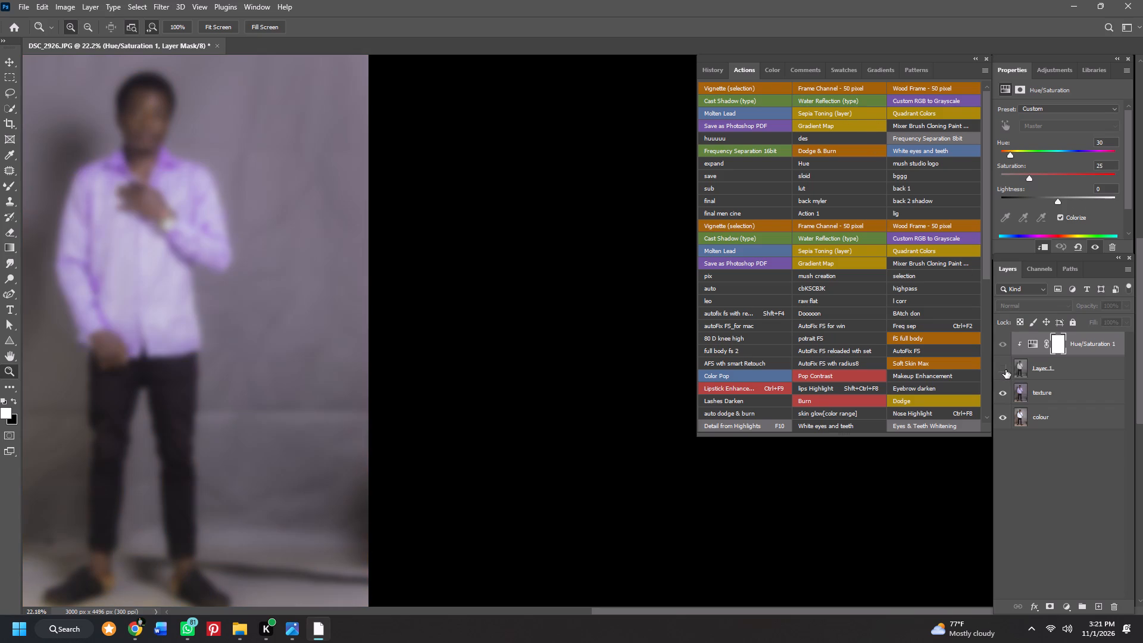
click(1005, 370)
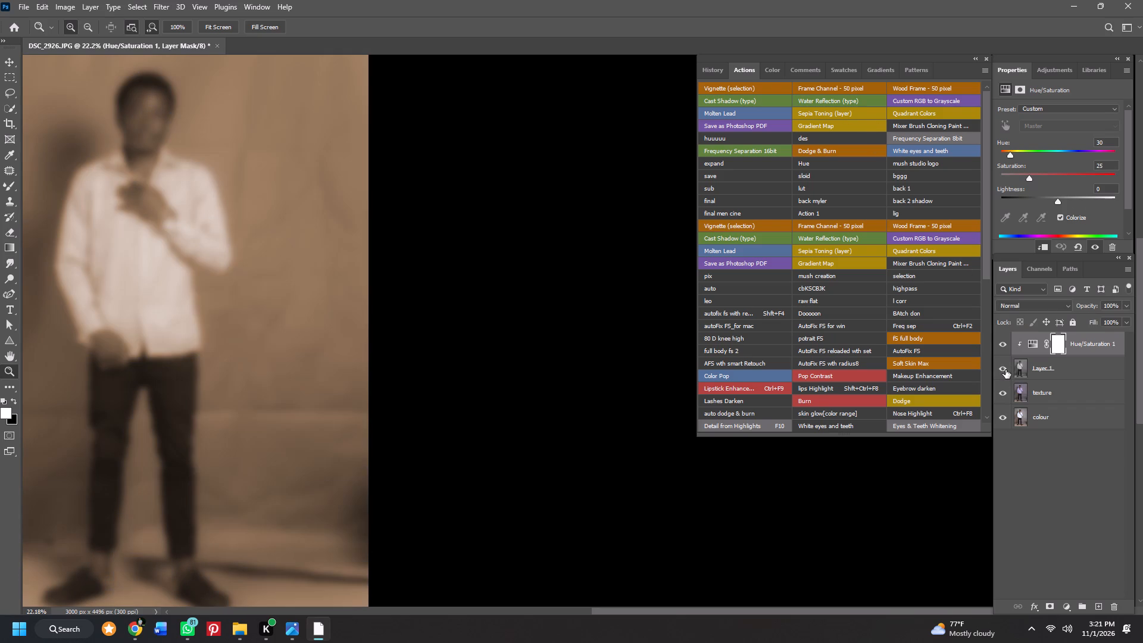
click(1003, 391)
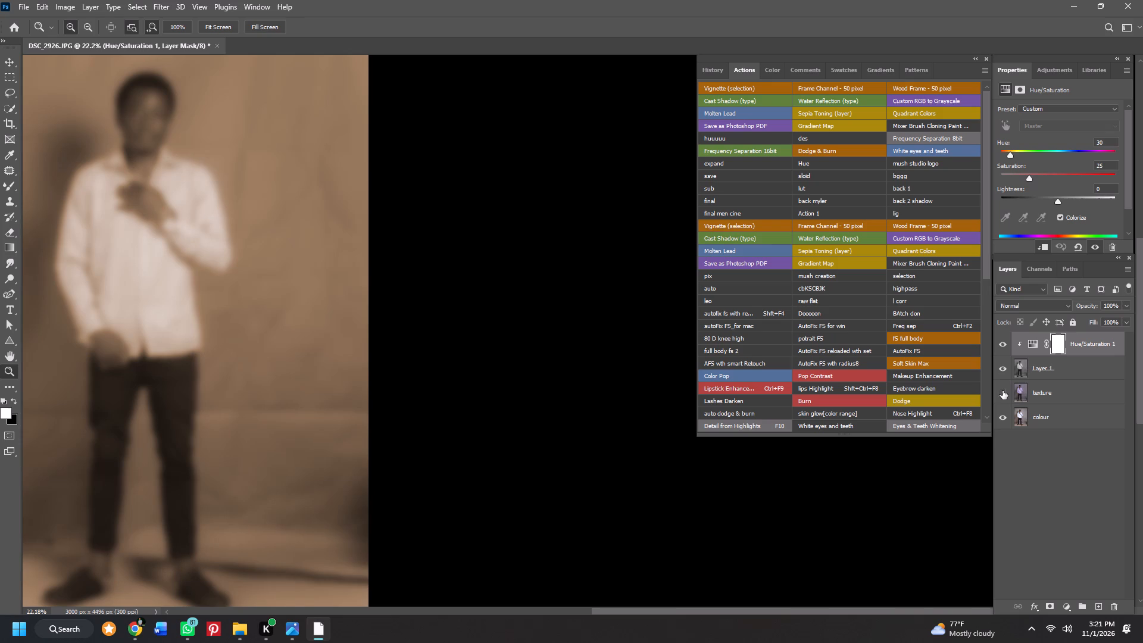
double_click(999, 393)
double_click(1000, 417)
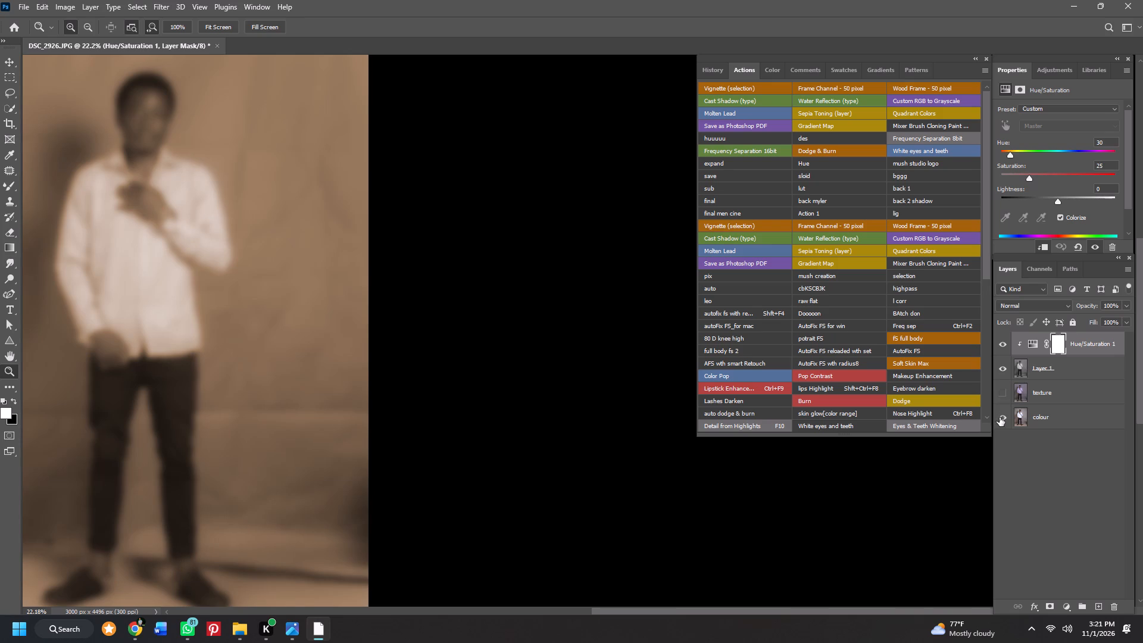
click(1000, 417)
click(1003, 341)
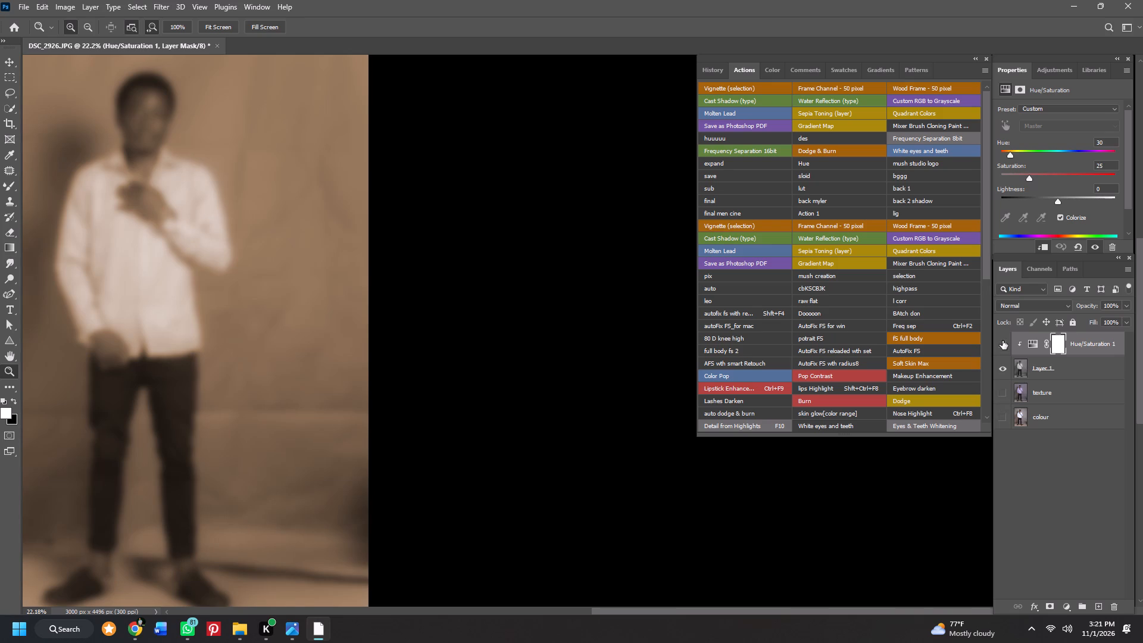
click(1003, 341)
click(1003, 341)
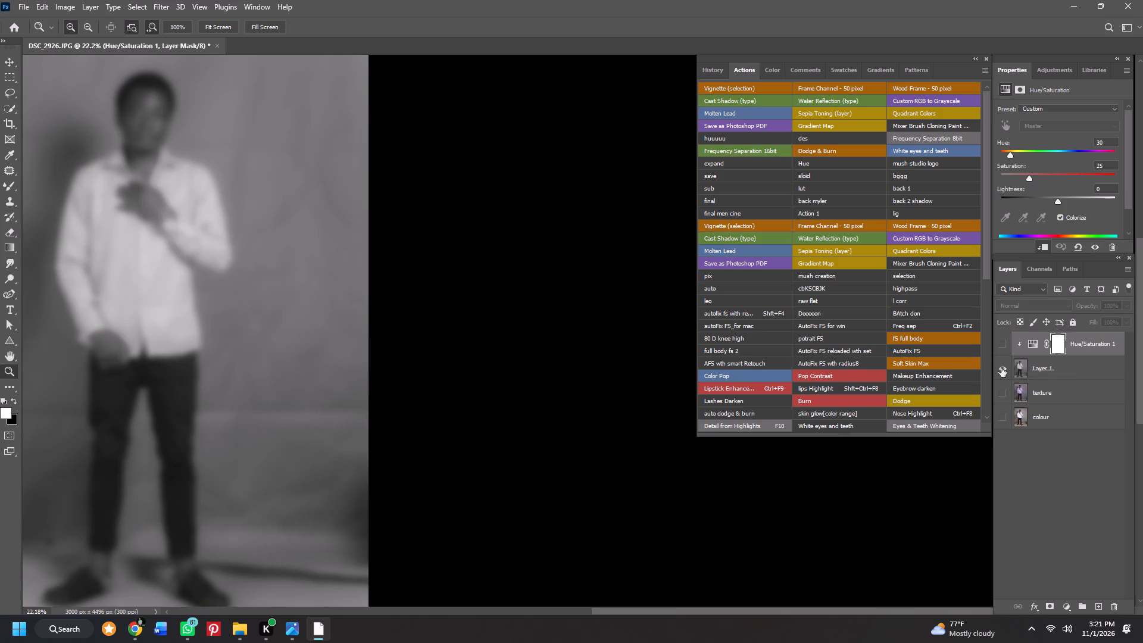
click(1001, 368)
click(1003, 368)
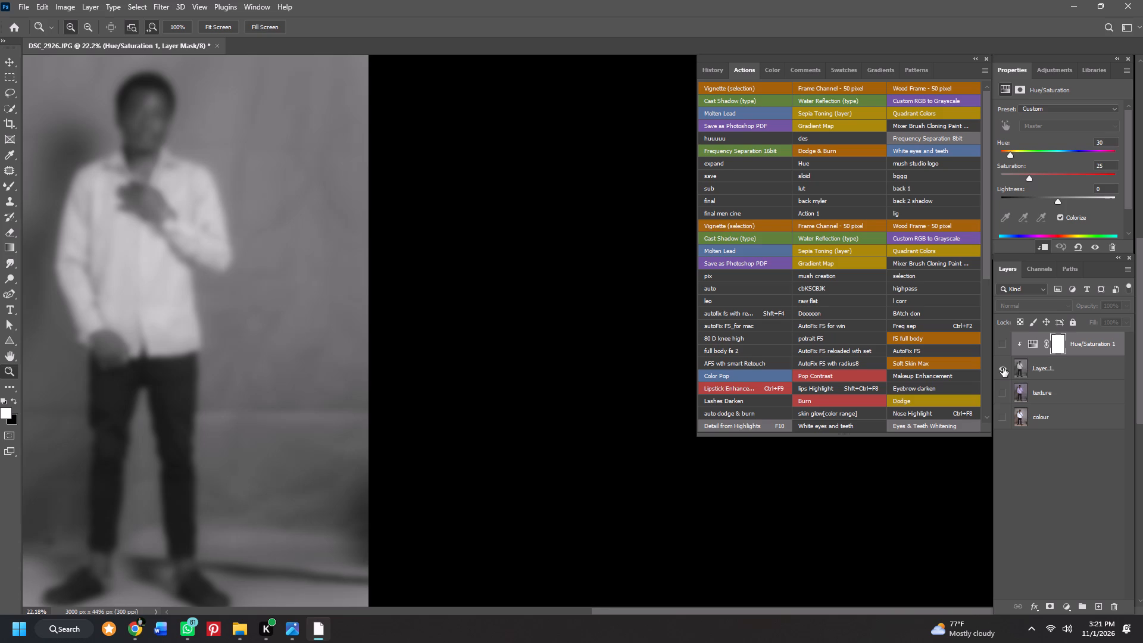
click(1003, 368)
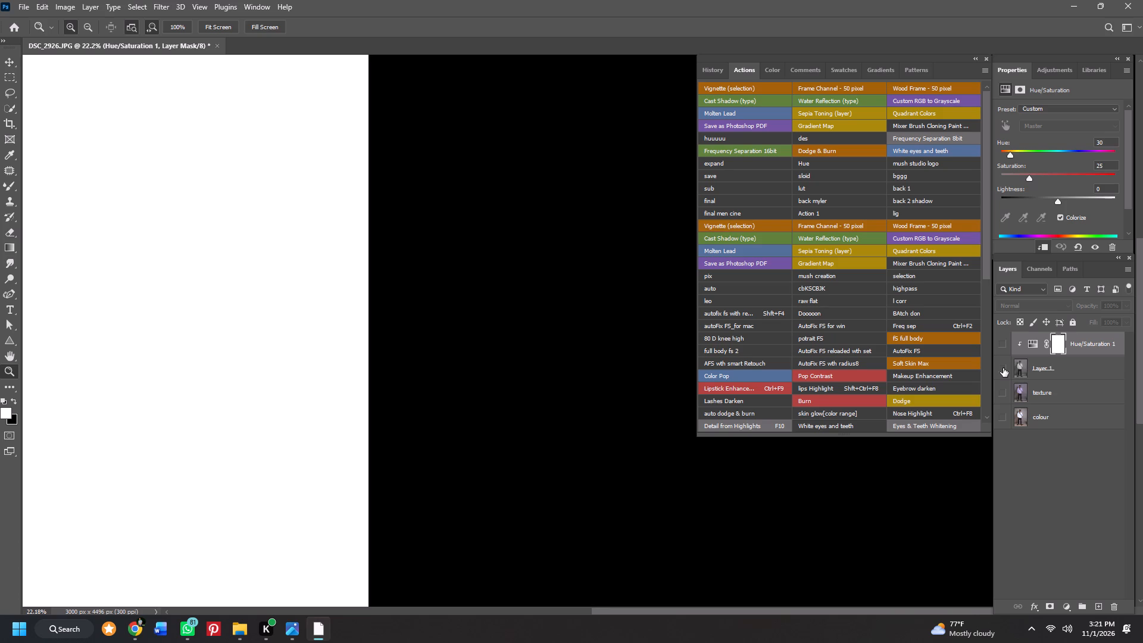
click(1003, 368)
click(1001, 390)
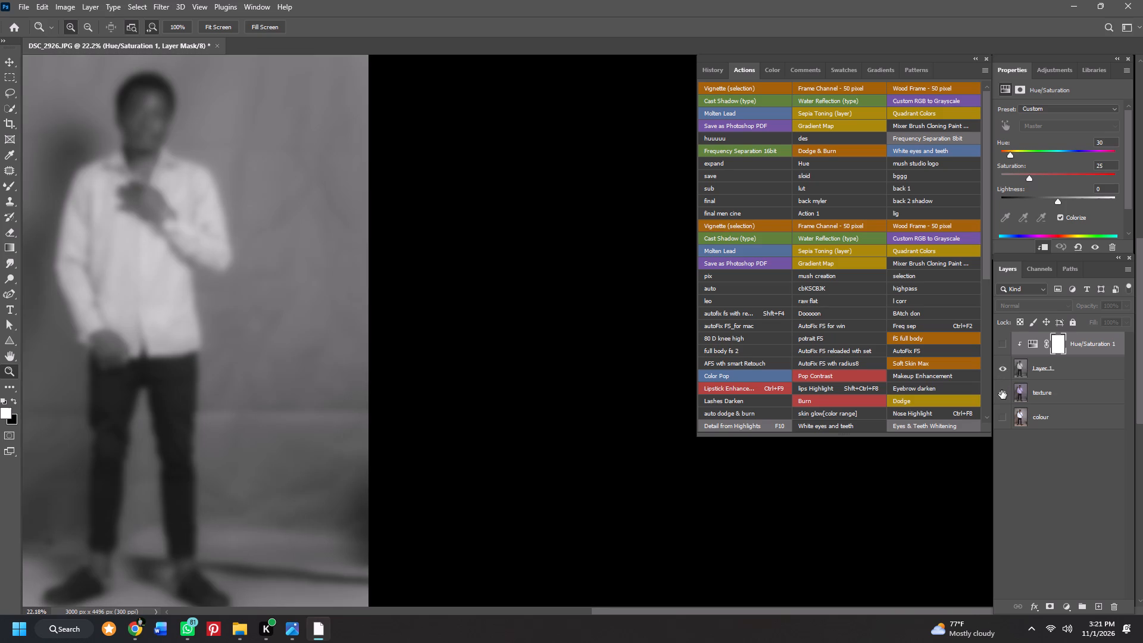
double_click(1001, 390)
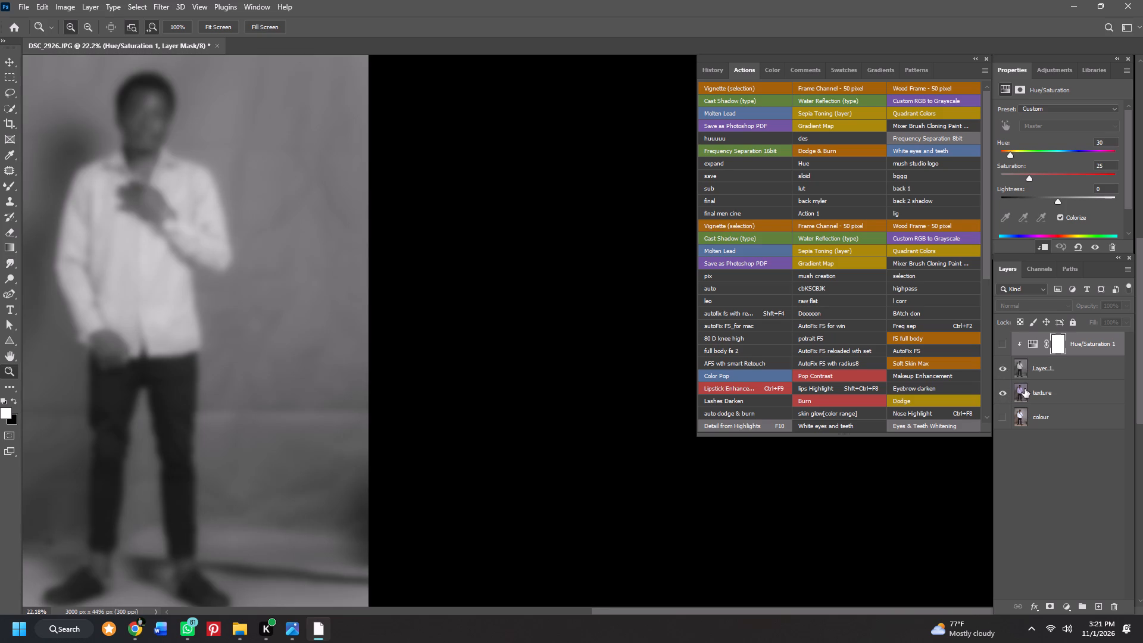
Set the texture layer's Blend If Gray limits to 0 and 205 for the current layer, 120 and 208 for the underlying layer.
click(1025, 389)
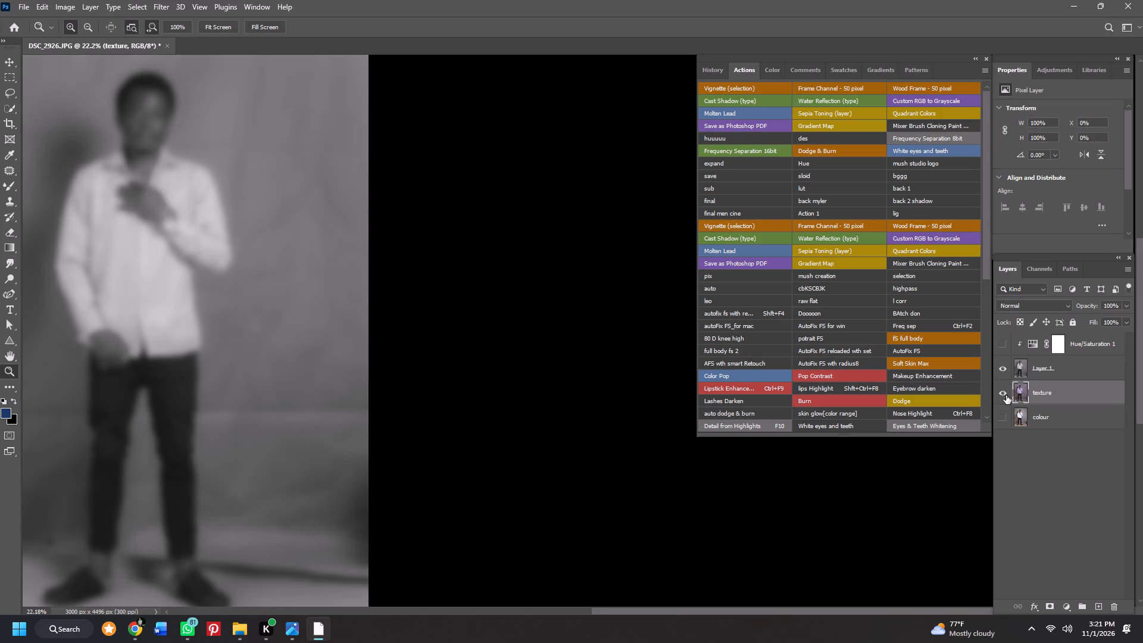
triple_click(1020, 391)
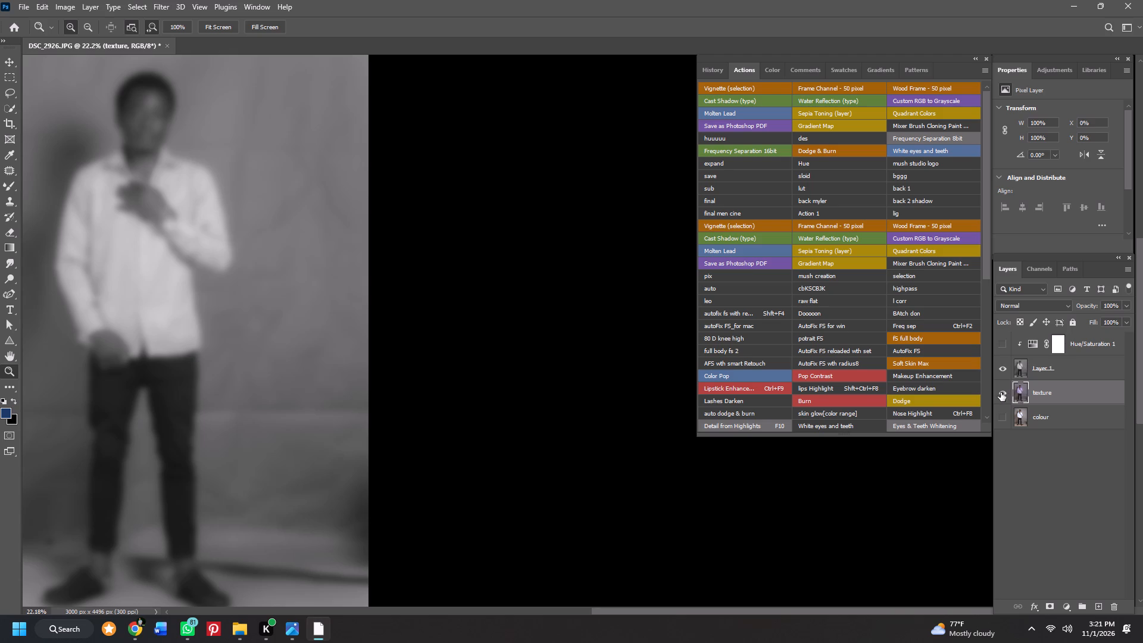
double_click(1001, 392)
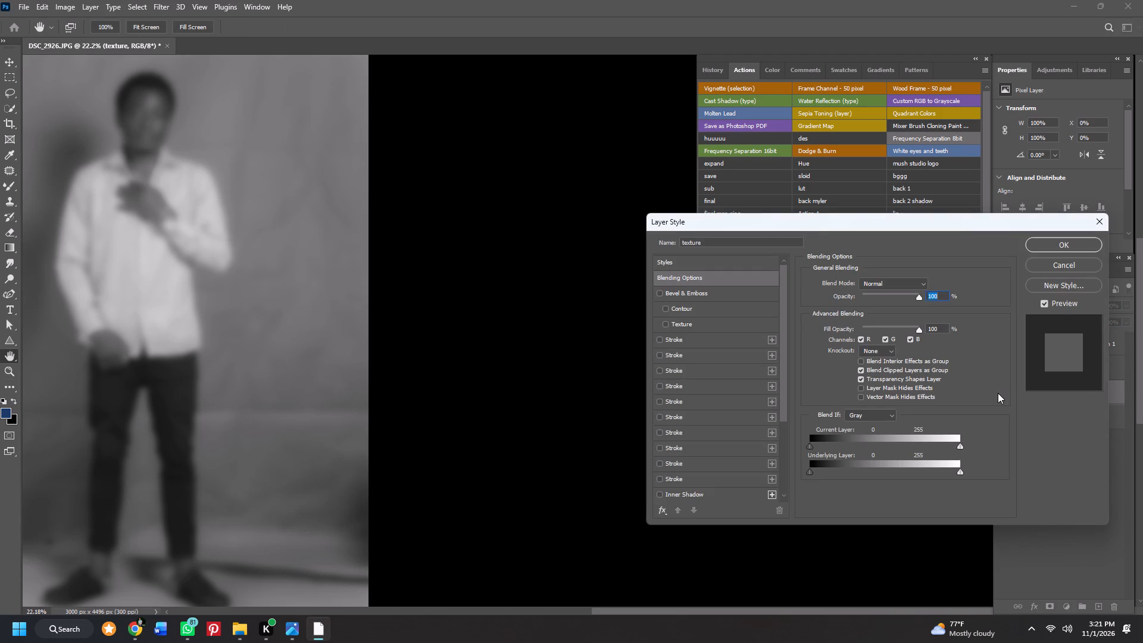
double_click(826, 435)
double_click(827, 434)
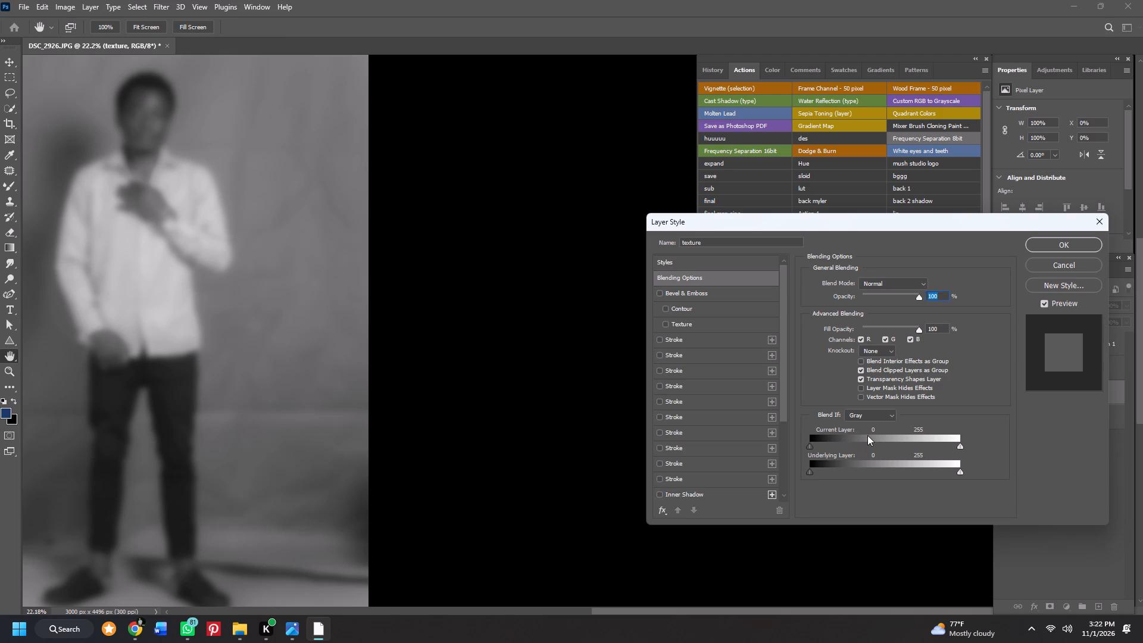
click(868, 434)
click(883, 435)
double_click(896, 430)
double_click(889, 459)
double_click(880, 463)
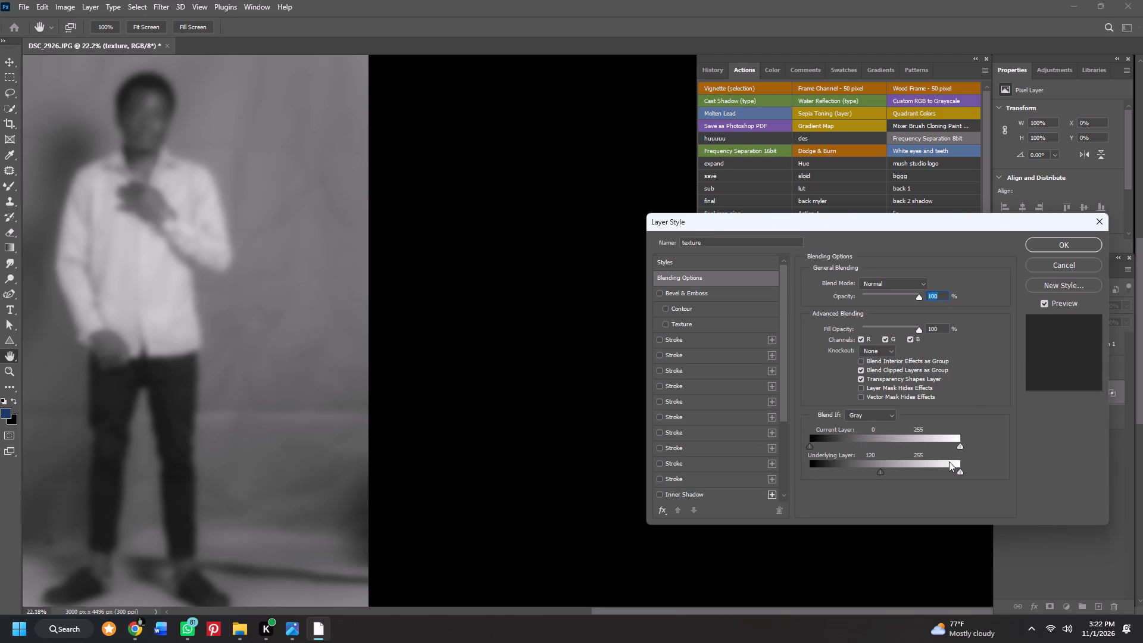
click(948, 461)
click(932, 462)
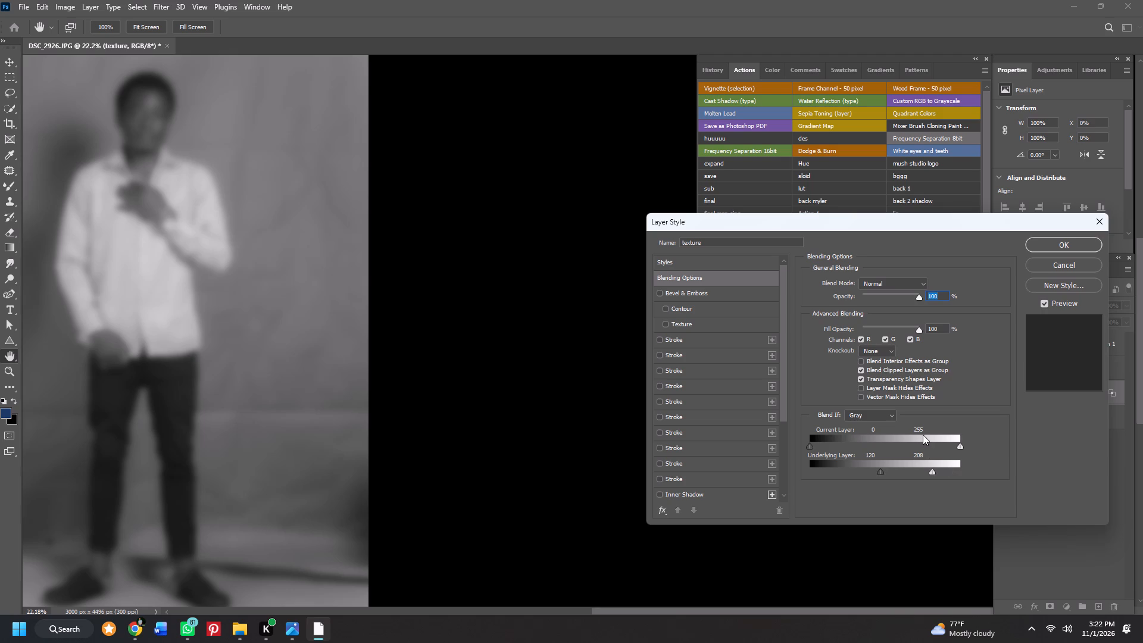
double_click(930, 435)
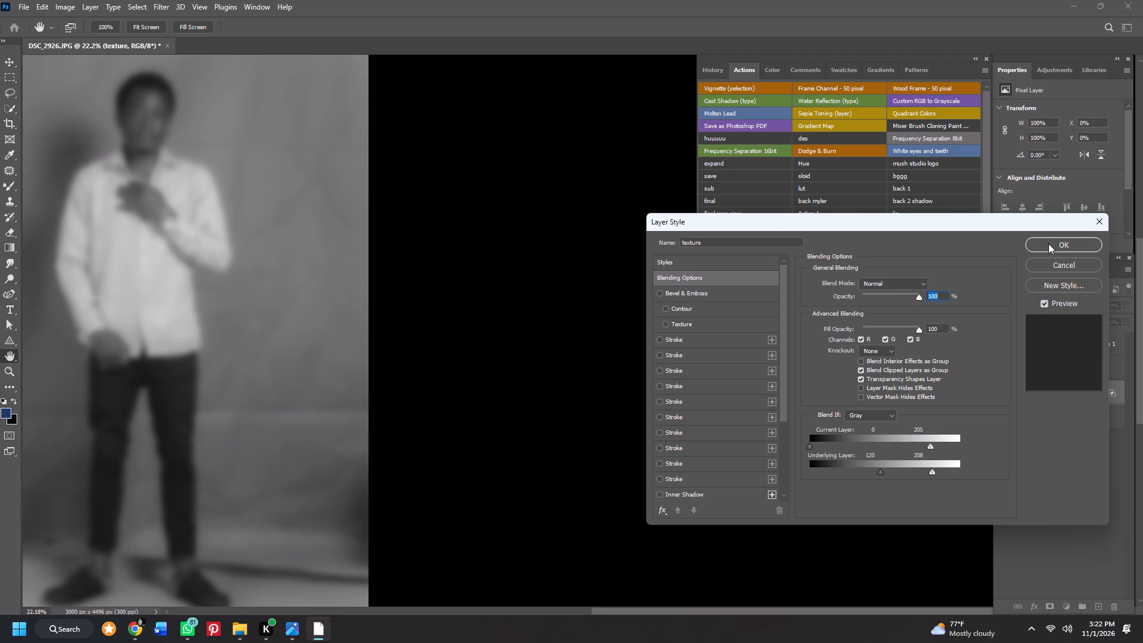
click(1048, 244)
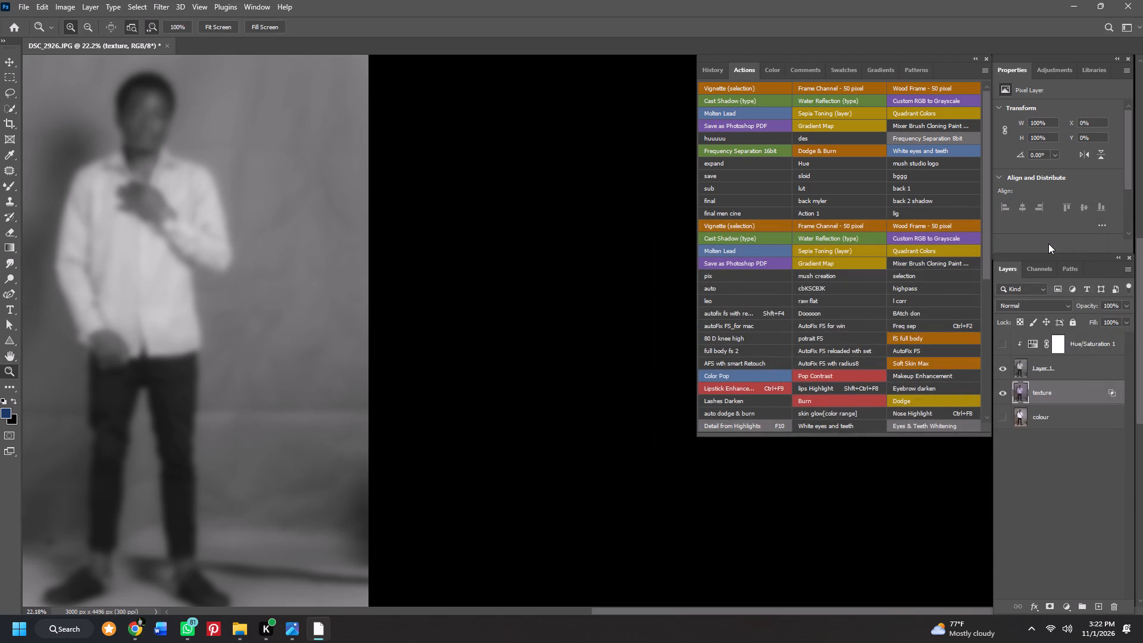
Make the Hue/Saturation 1, texture and colour layers visible.
click(1002, 342)
click(1004, 390)
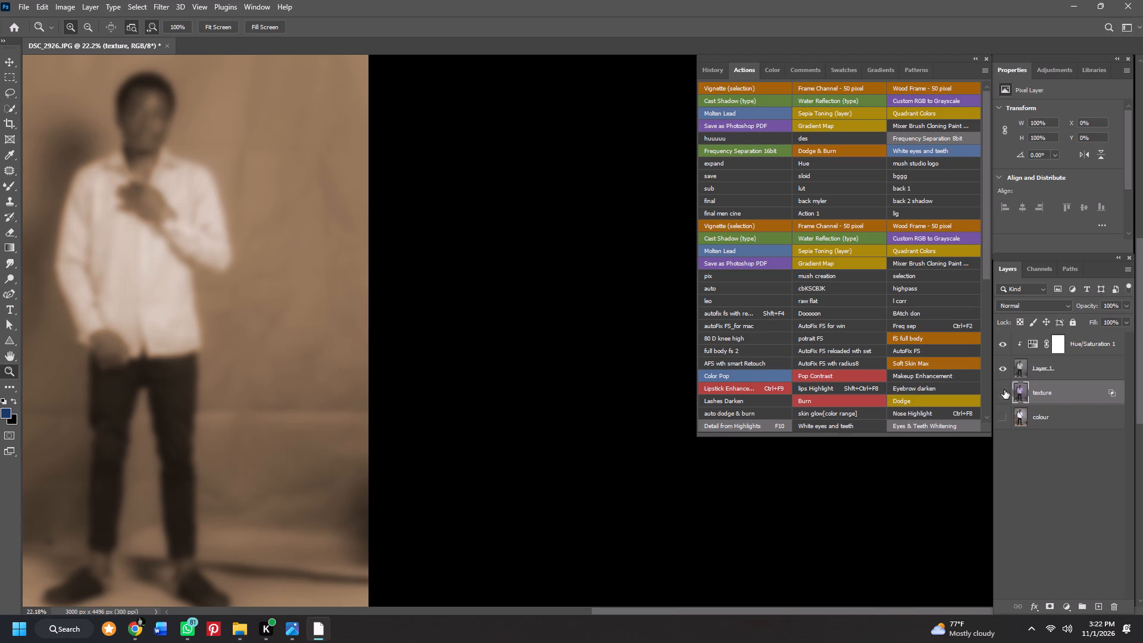
double_click(1000, 413)
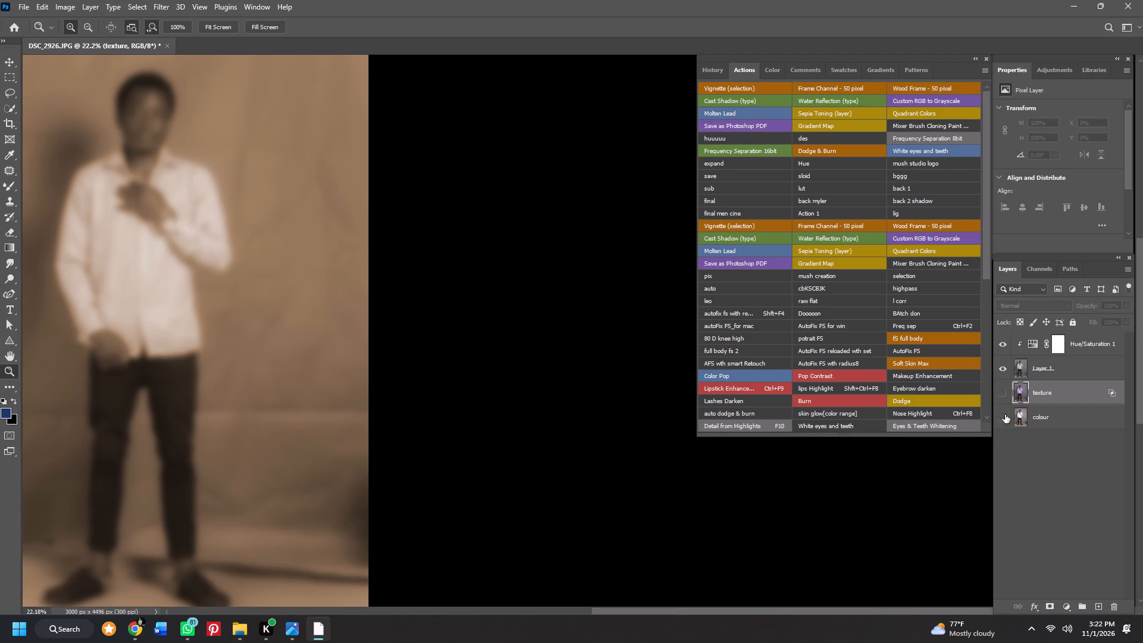
click(1005, 416)
click(1003, 392)
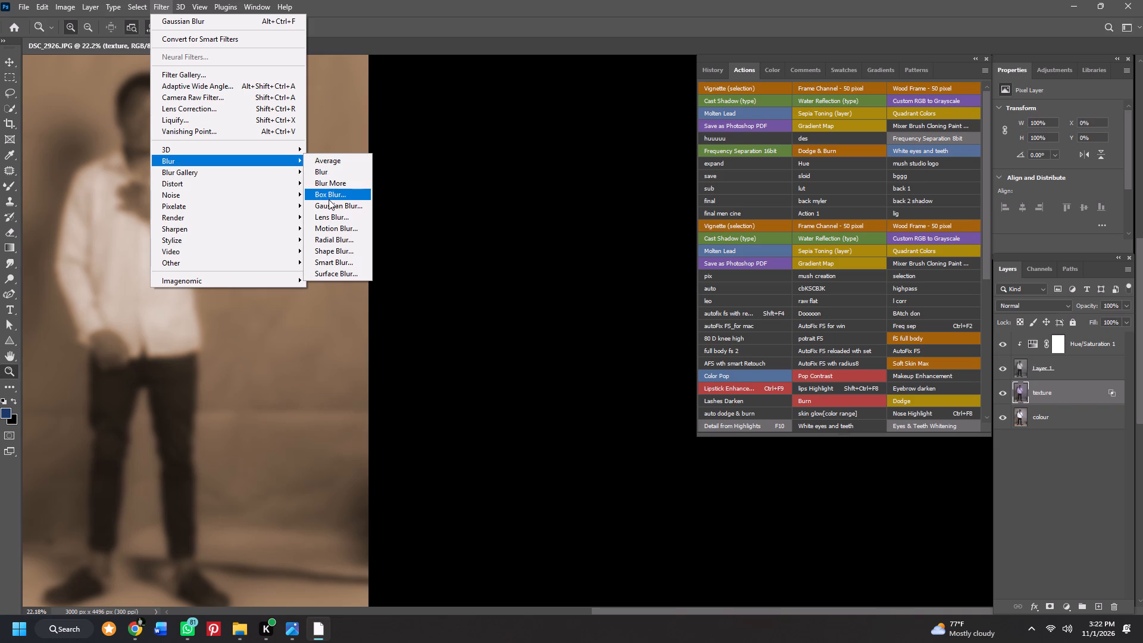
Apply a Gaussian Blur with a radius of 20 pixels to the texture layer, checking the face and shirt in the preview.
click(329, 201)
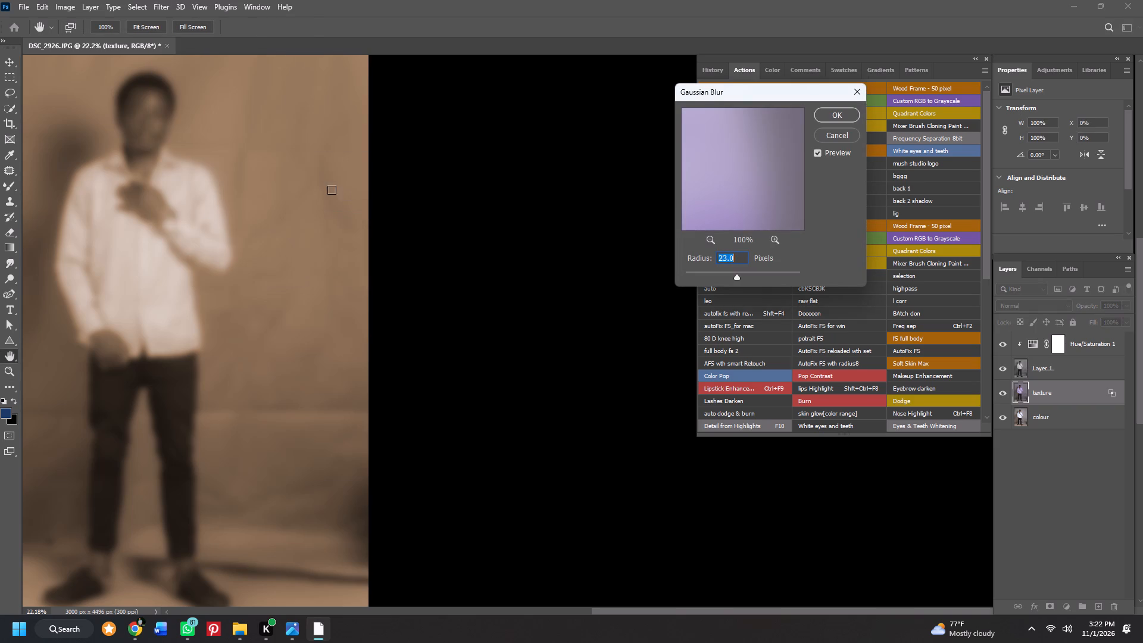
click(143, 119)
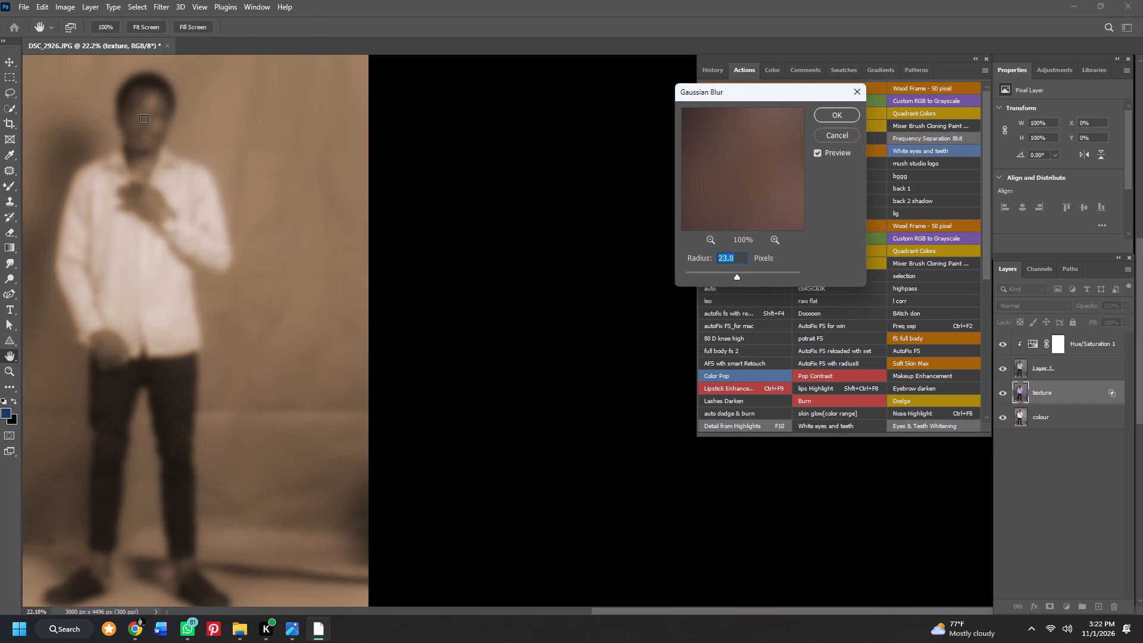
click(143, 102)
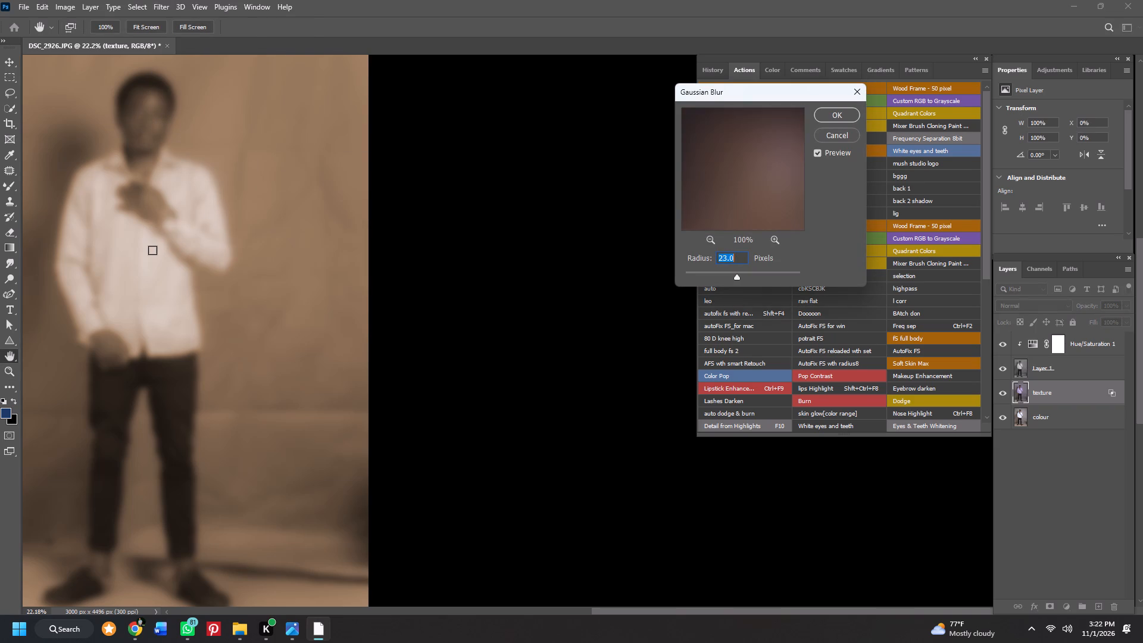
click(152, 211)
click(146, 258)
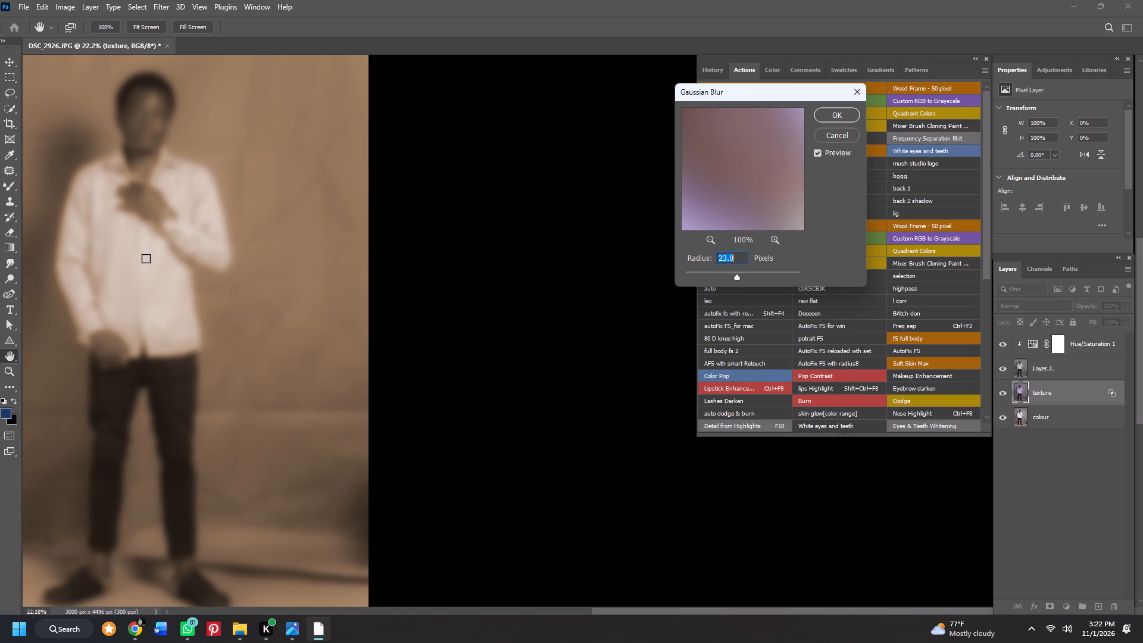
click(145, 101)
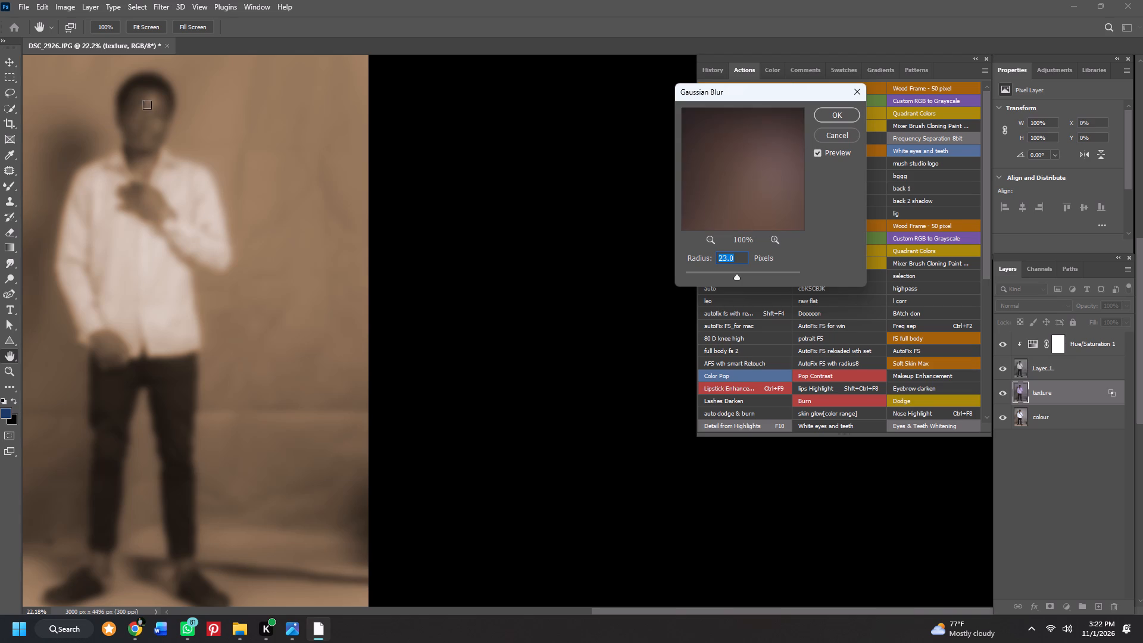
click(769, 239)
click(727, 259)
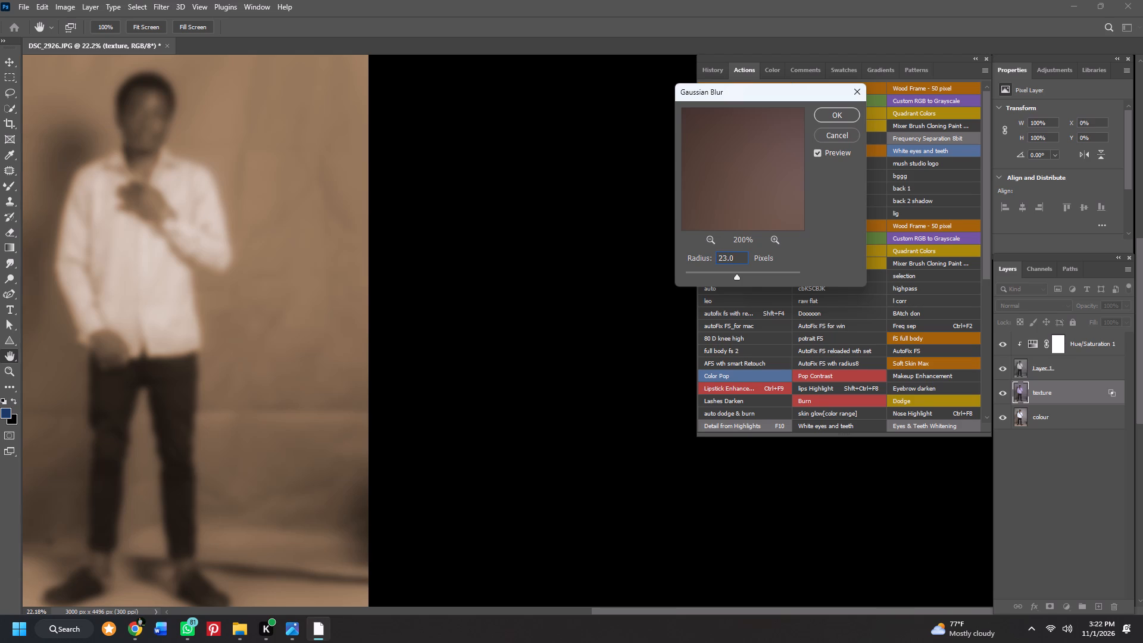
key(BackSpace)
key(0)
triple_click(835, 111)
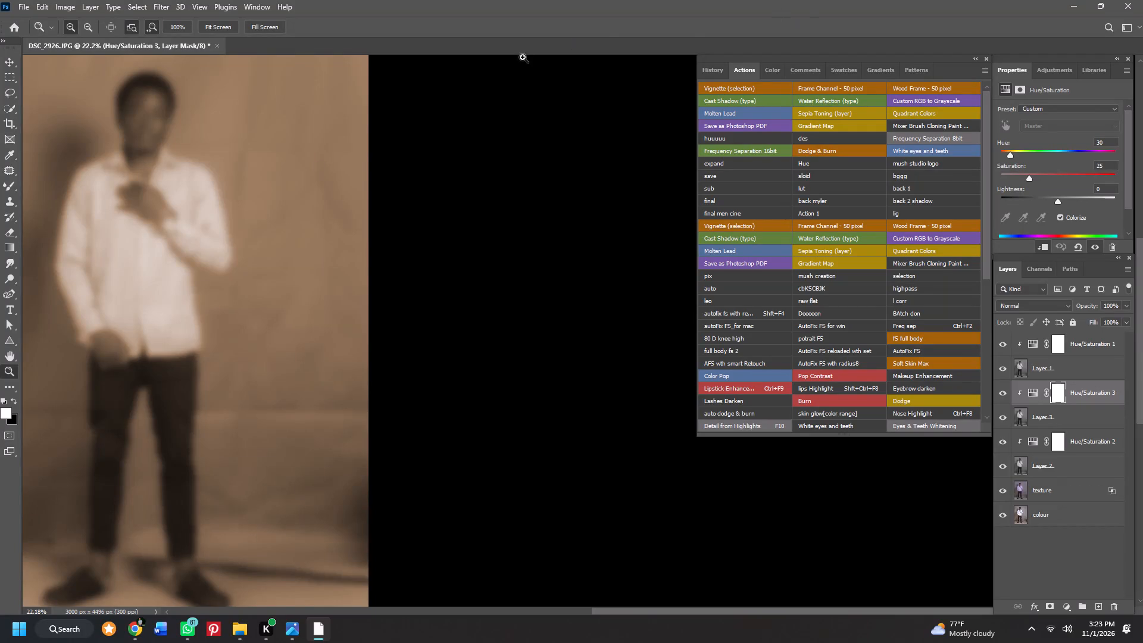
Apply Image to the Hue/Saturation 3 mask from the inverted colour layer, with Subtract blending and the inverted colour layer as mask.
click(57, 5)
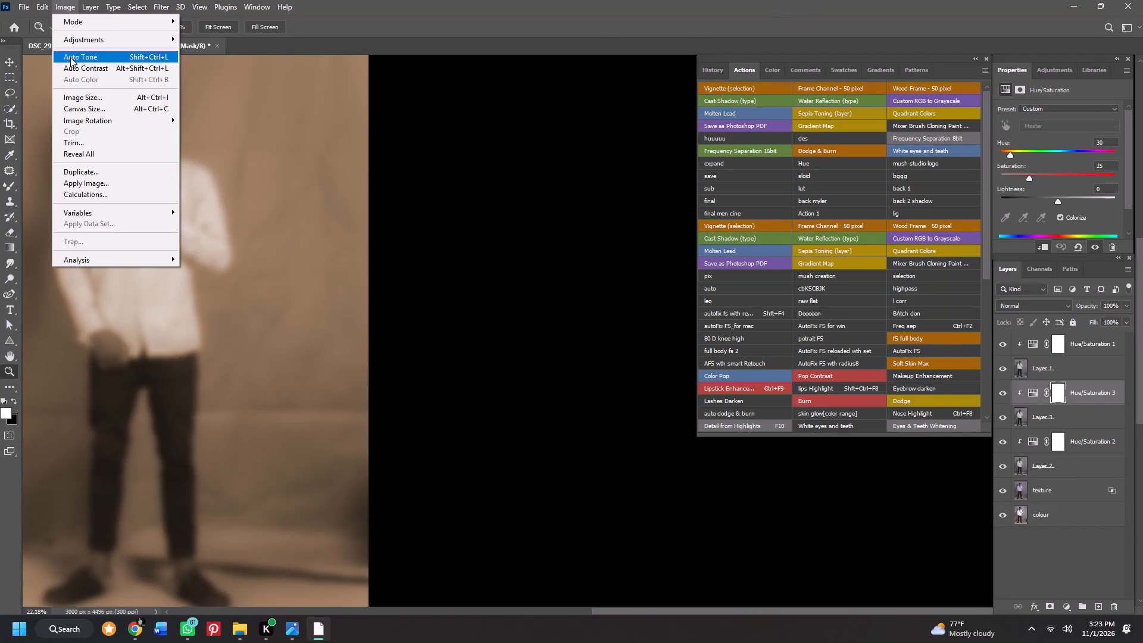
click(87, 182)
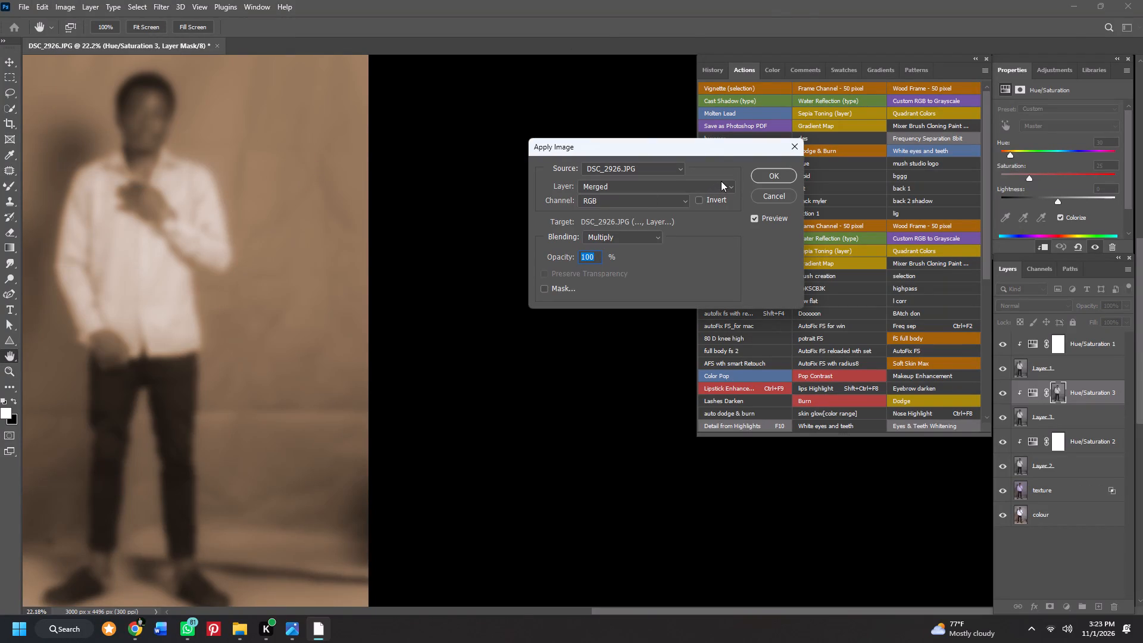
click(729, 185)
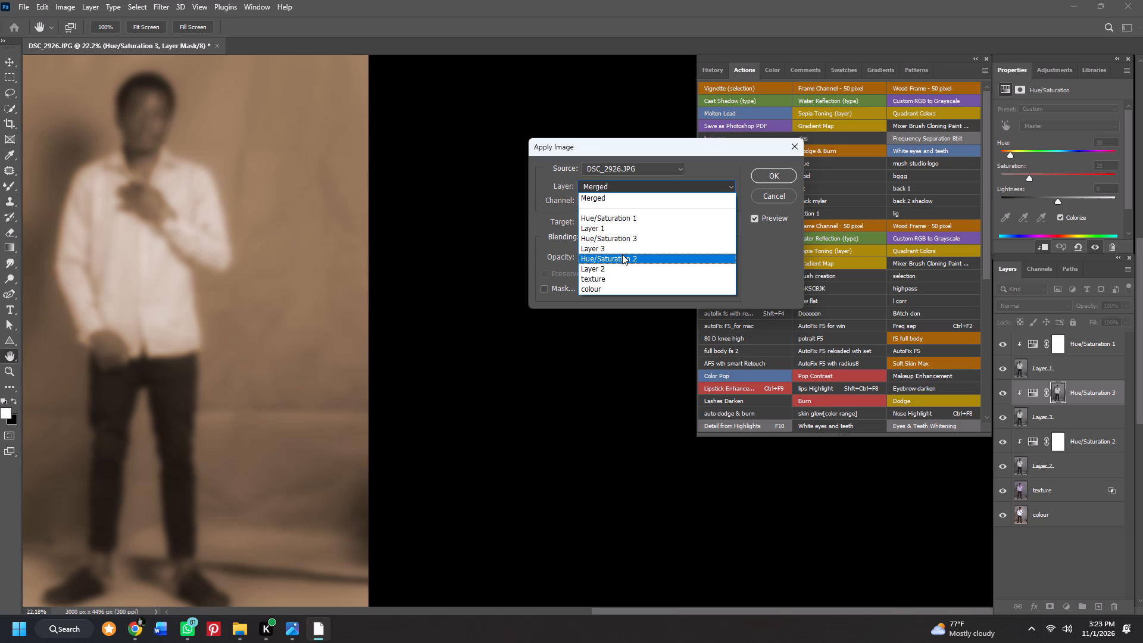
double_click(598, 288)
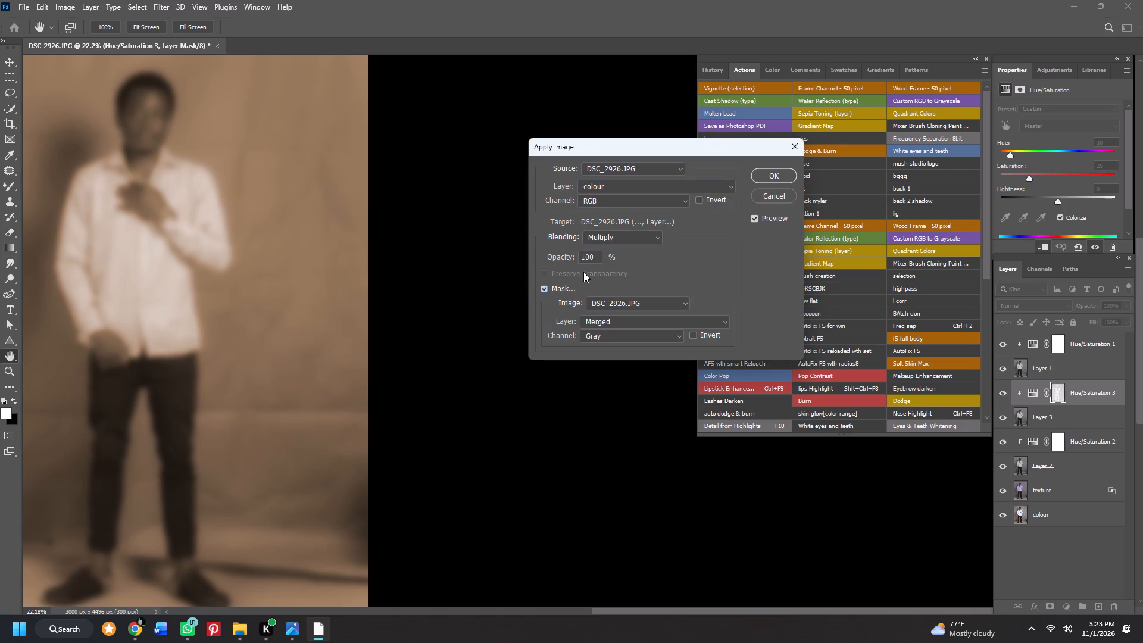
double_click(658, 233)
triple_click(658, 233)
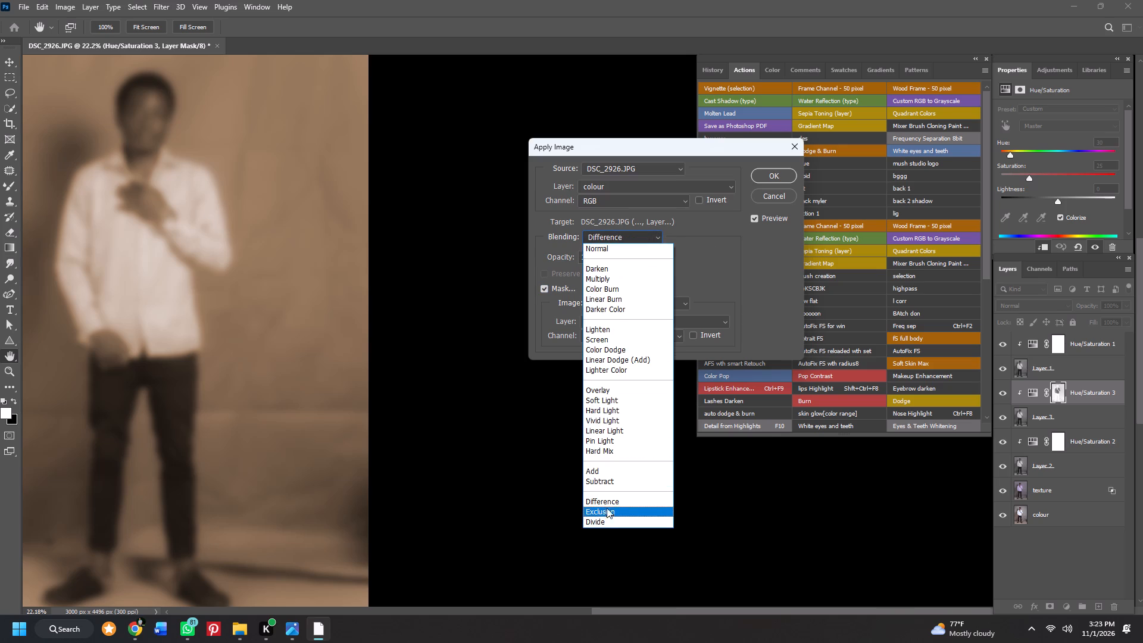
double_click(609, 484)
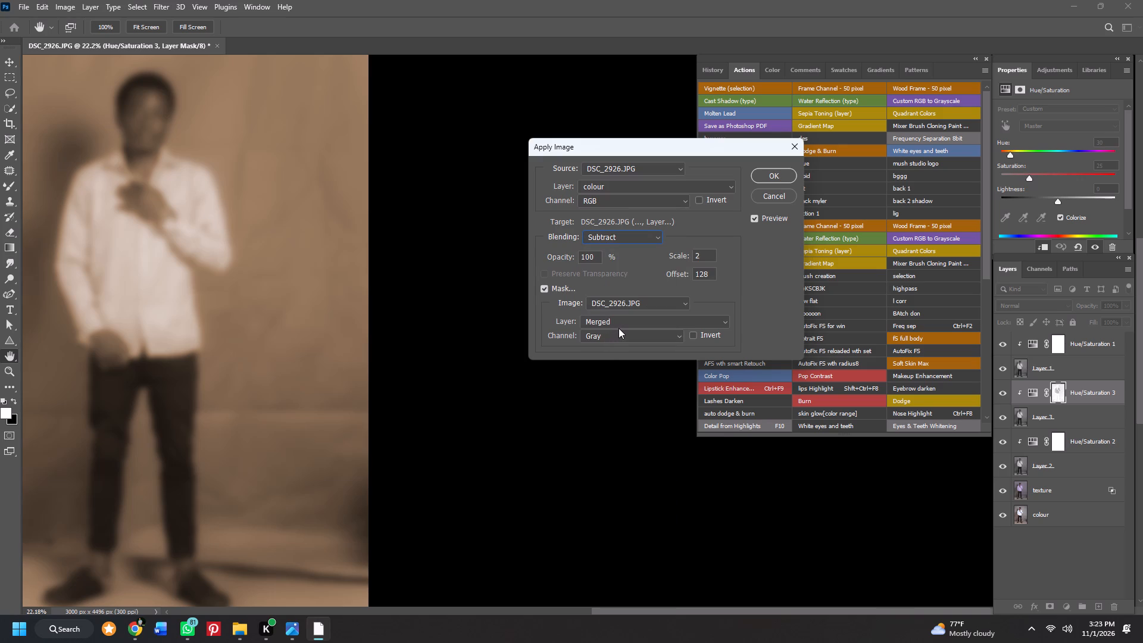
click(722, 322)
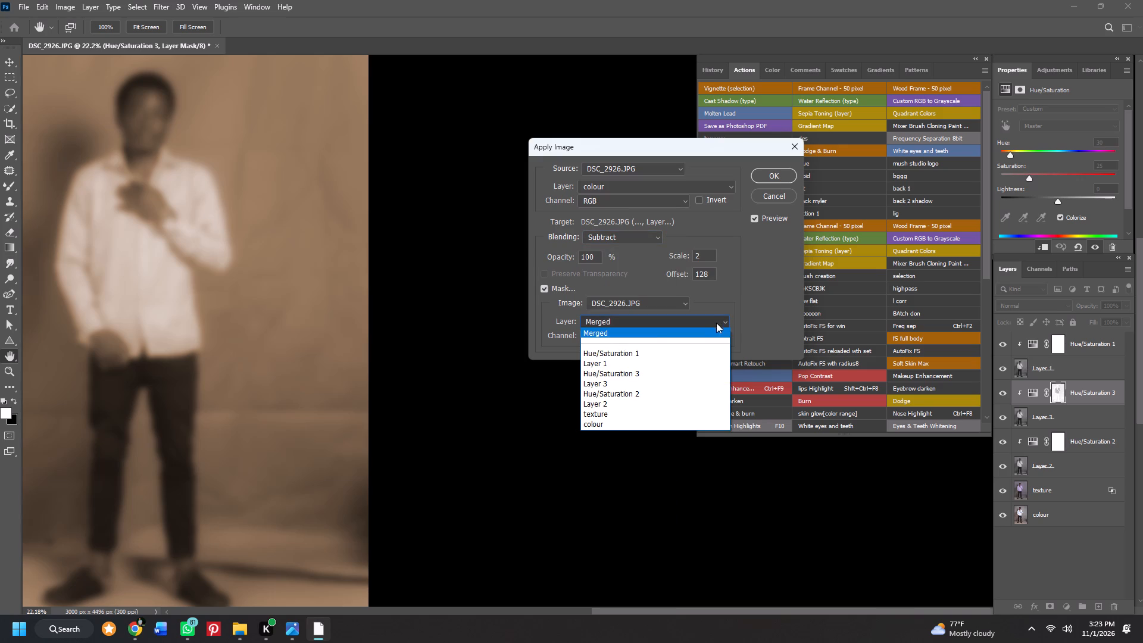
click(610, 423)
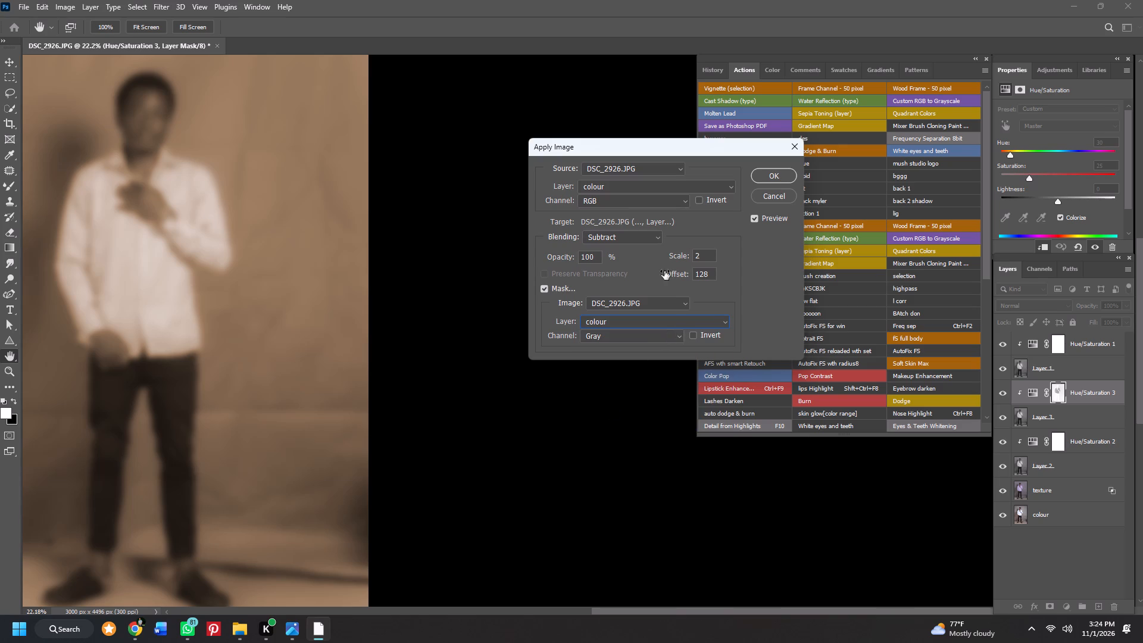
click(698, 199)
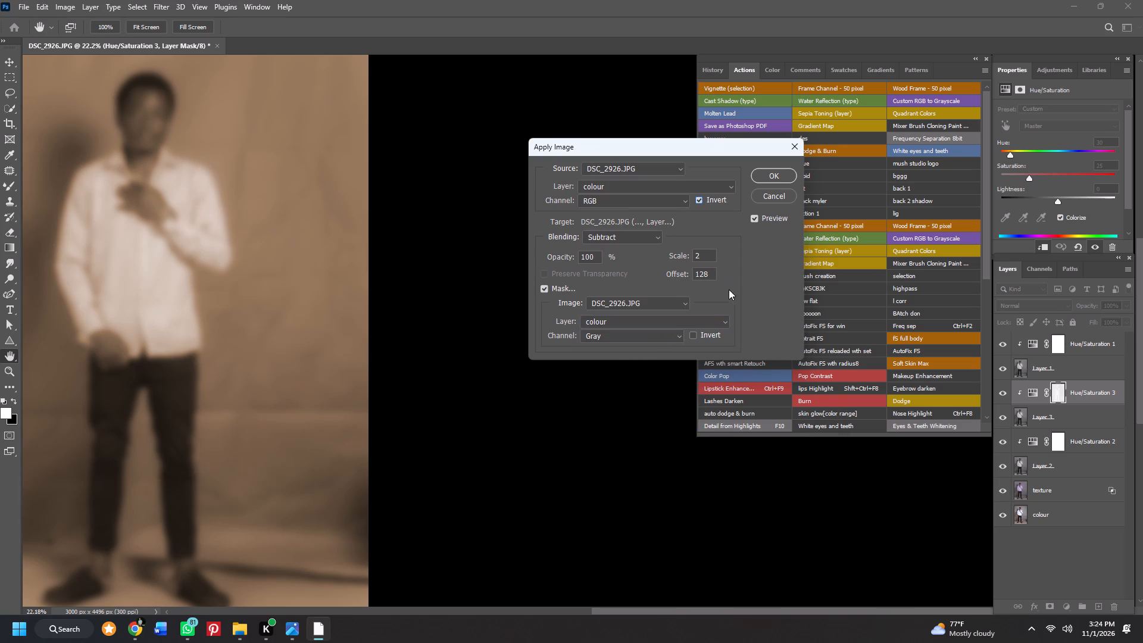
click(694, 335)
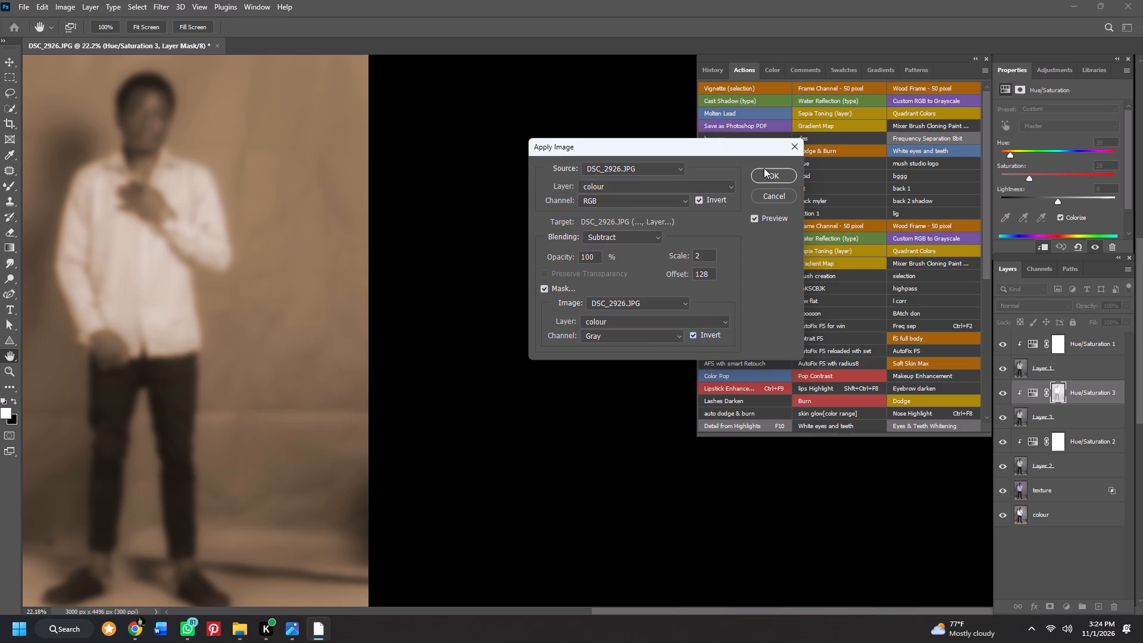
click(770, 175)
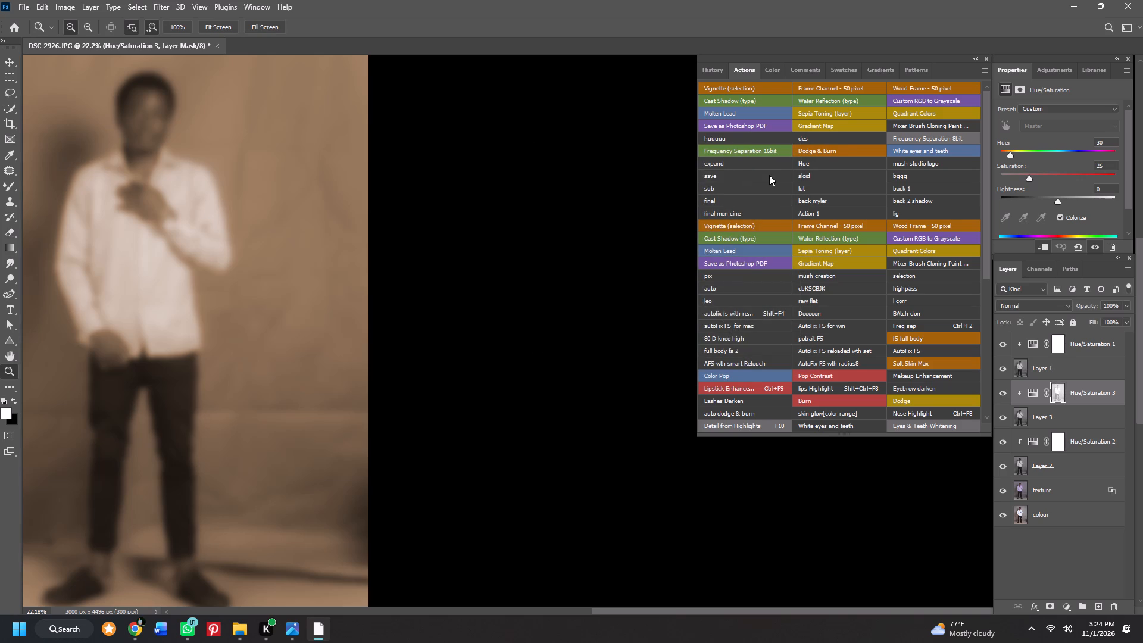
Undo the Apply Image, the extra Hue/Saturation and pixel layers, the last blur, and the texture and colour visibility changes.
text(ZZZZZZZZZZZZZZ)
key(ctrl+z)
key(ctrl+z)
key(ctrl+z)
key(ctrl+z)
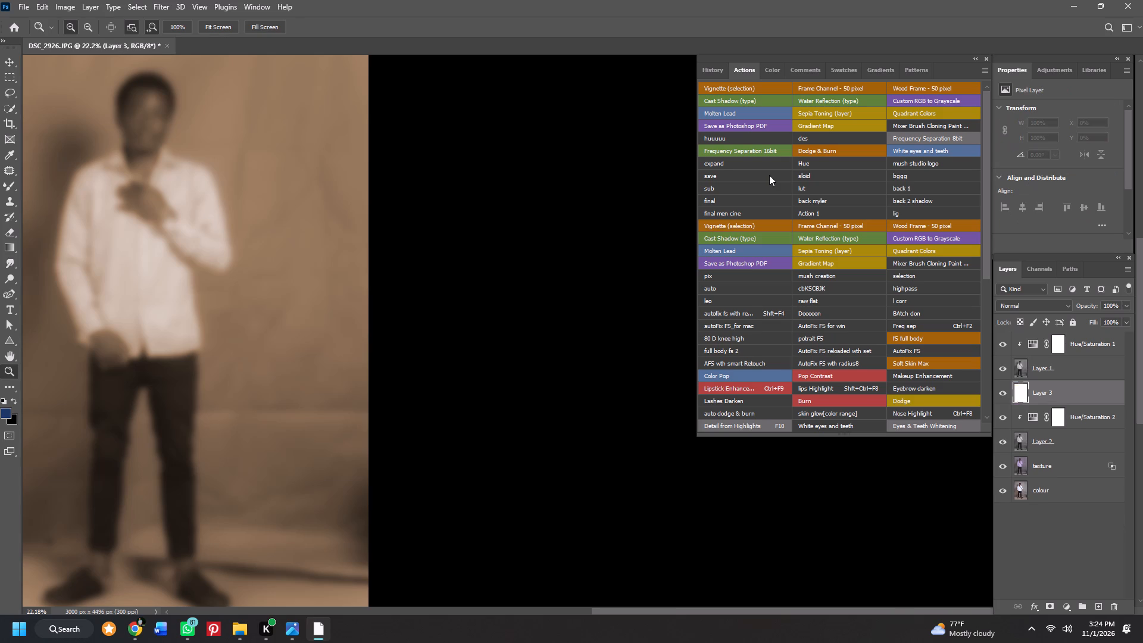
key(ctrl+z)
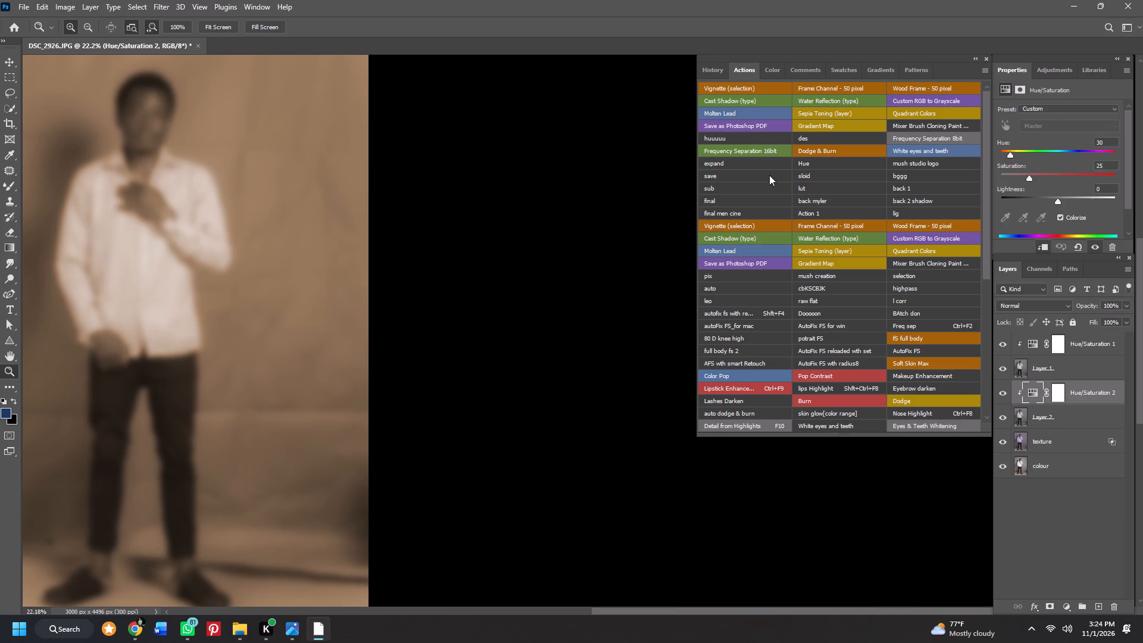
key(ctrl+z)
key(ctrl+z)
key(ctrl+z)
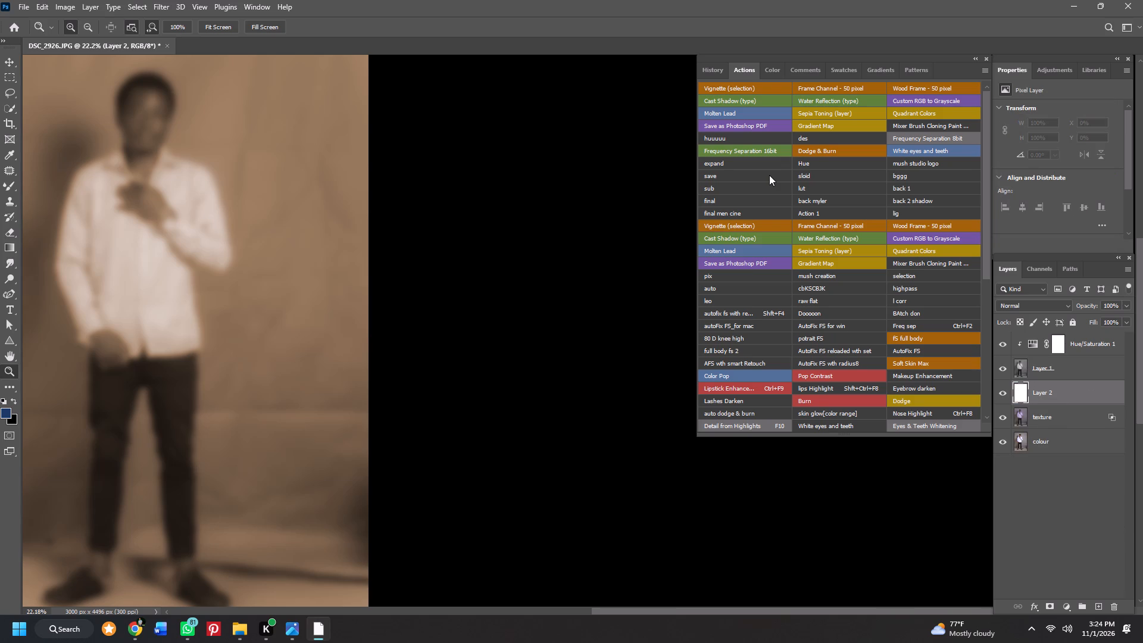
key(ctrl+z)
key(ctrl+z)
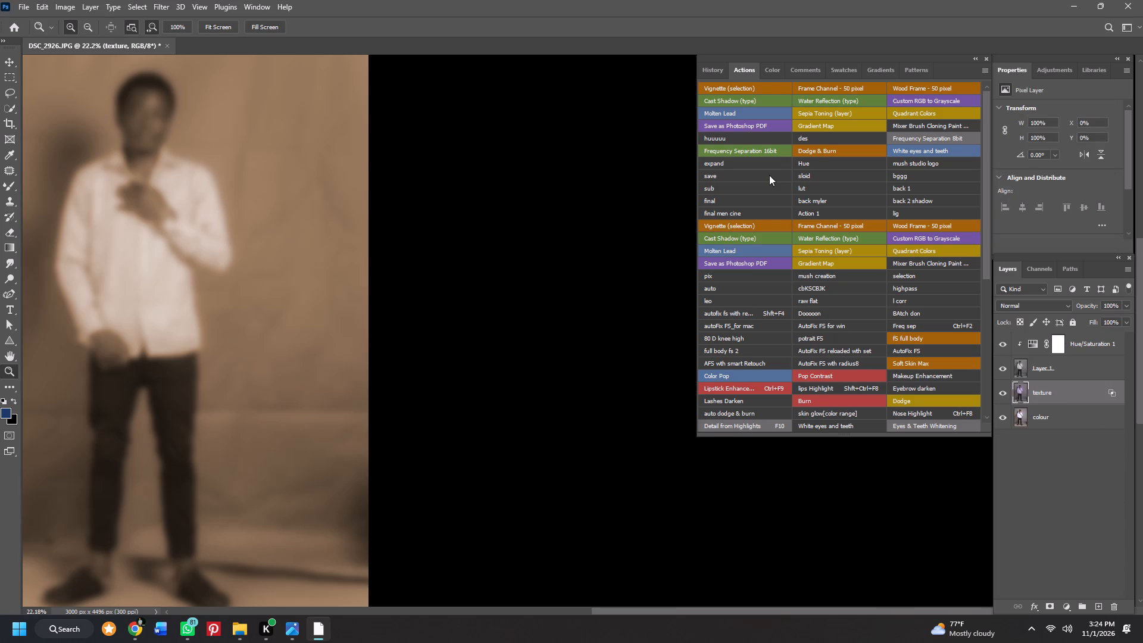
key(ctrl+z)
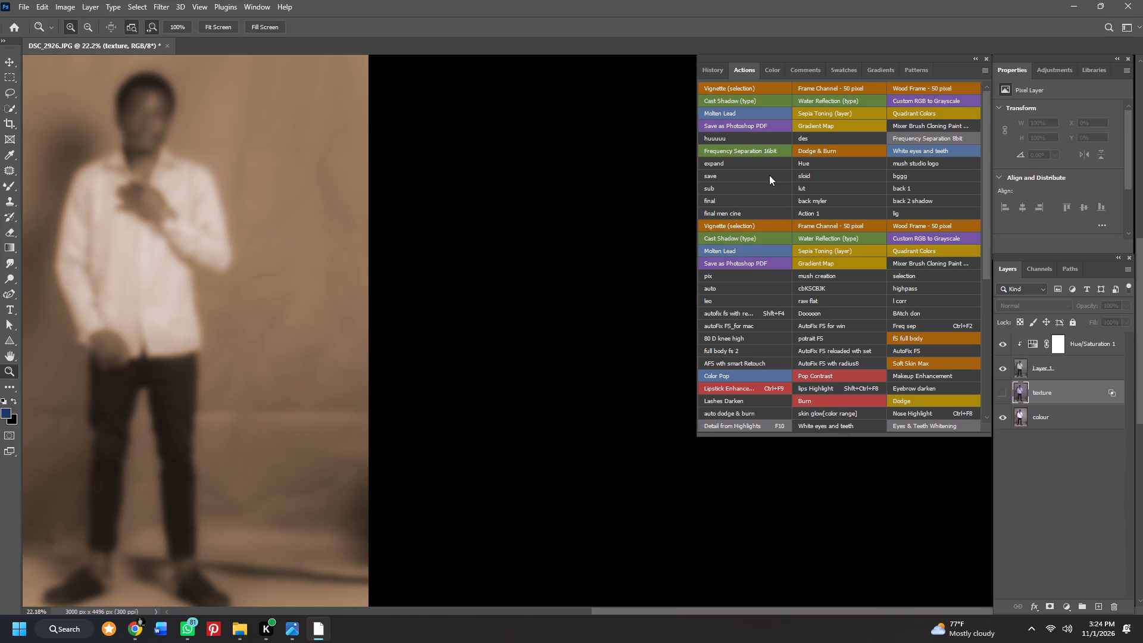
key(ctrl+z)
Review the texture layer's blending options and close them with the Blend If settings as they are.
double_click(1019, 387)
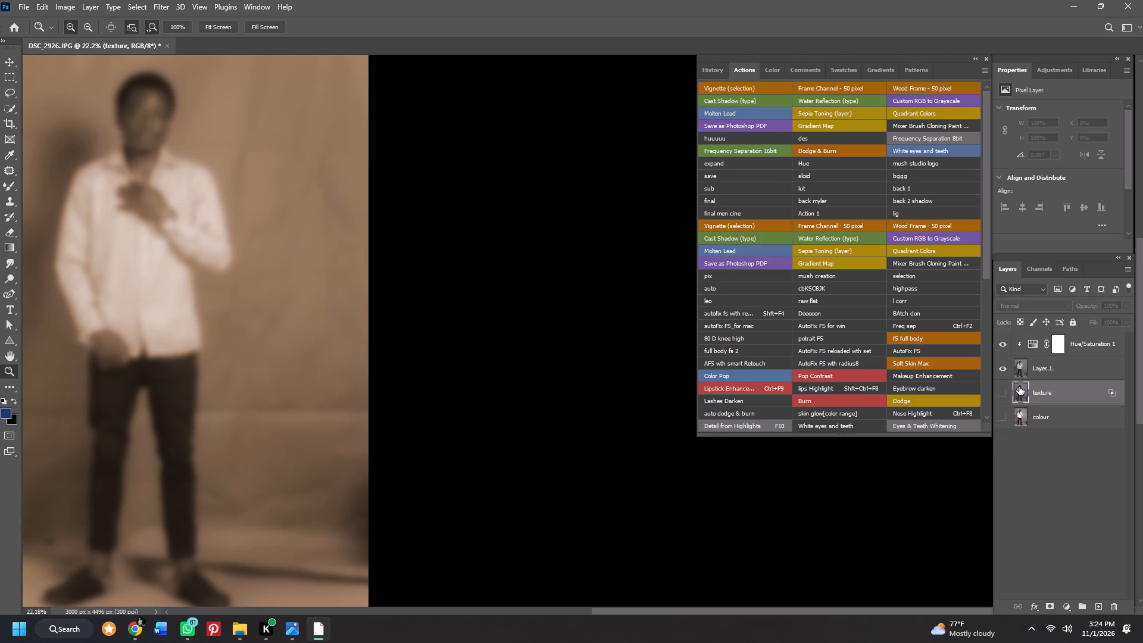
click(1020, 386)
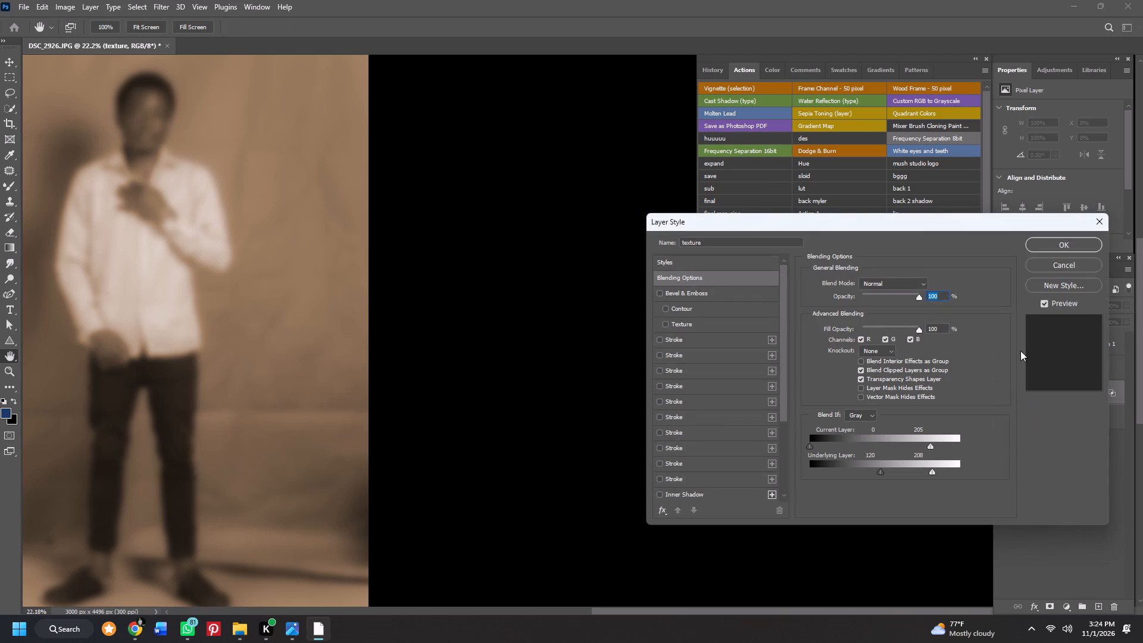
click(1085, 240)
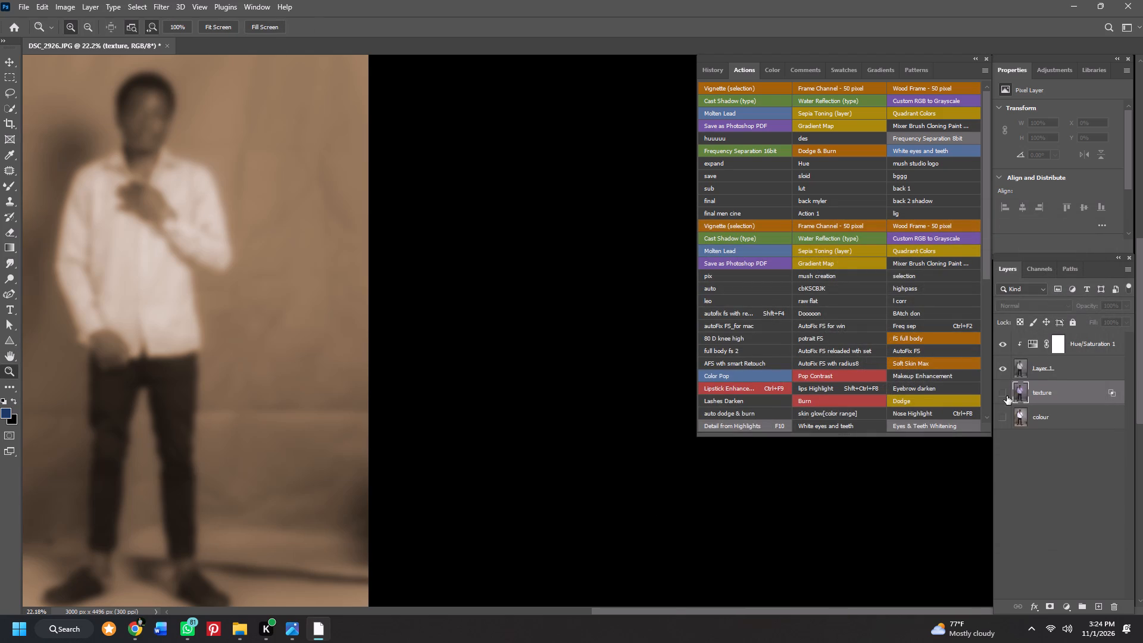
Make the texture layer visible.
click(1006, 391)
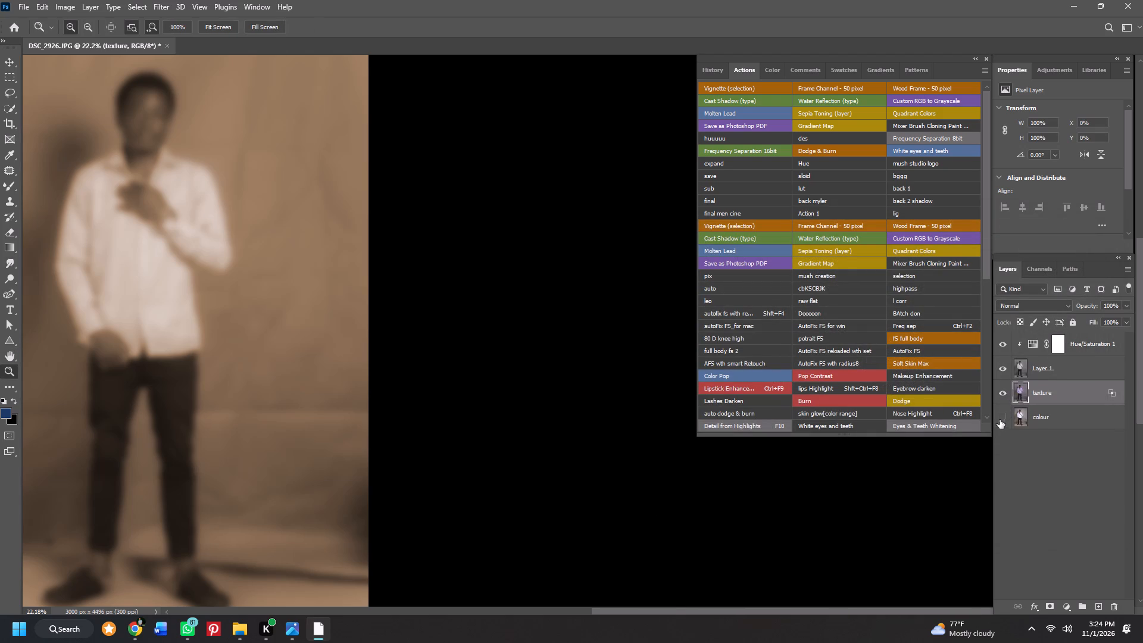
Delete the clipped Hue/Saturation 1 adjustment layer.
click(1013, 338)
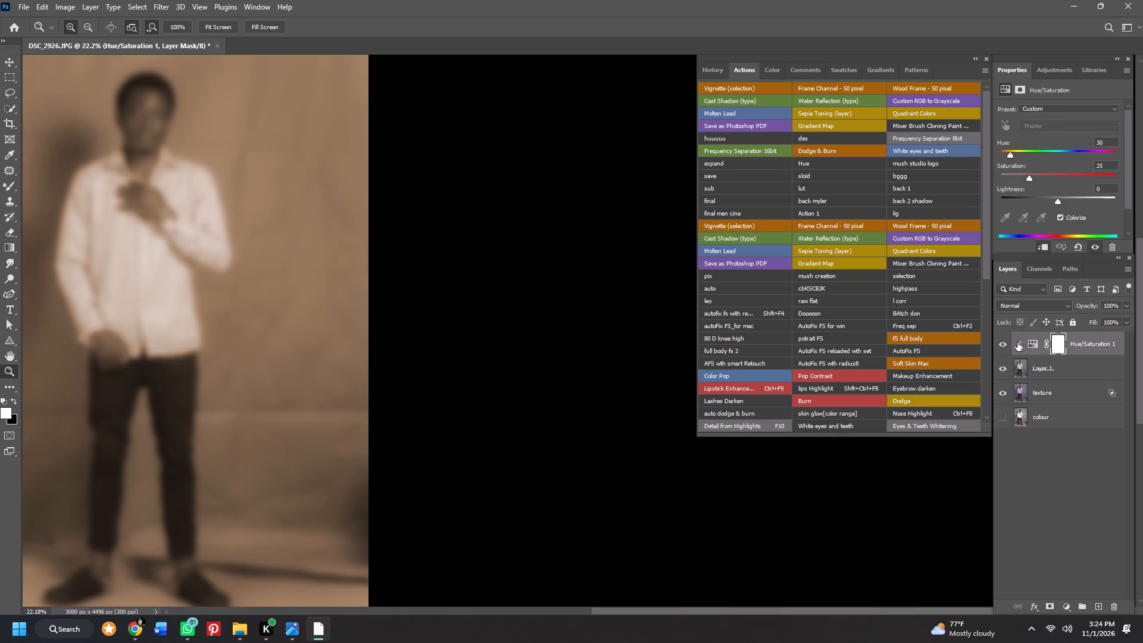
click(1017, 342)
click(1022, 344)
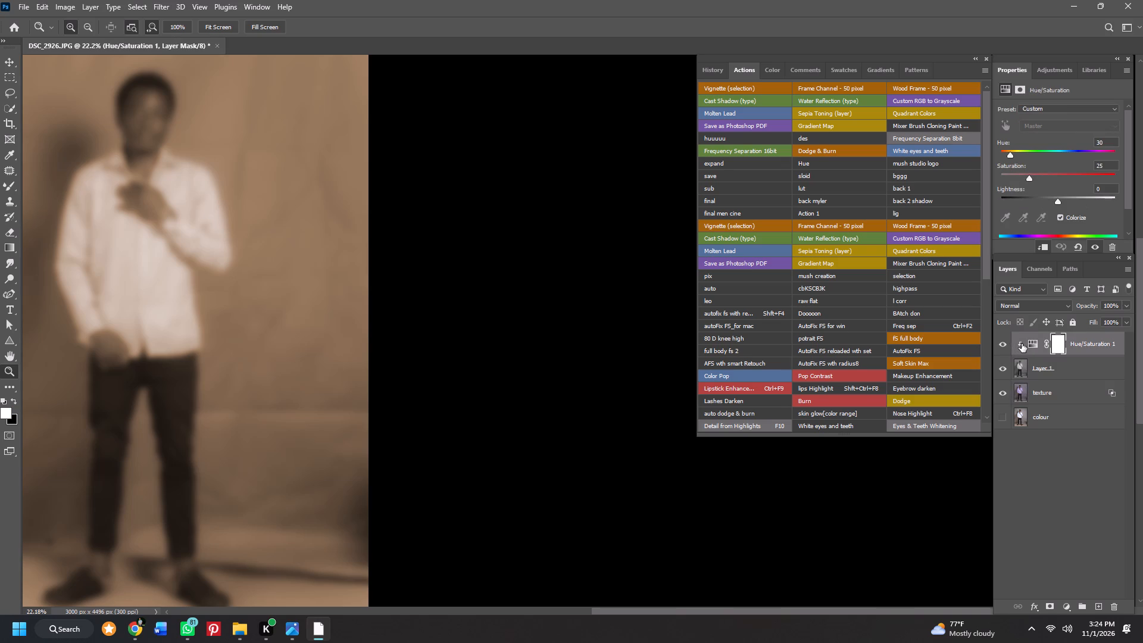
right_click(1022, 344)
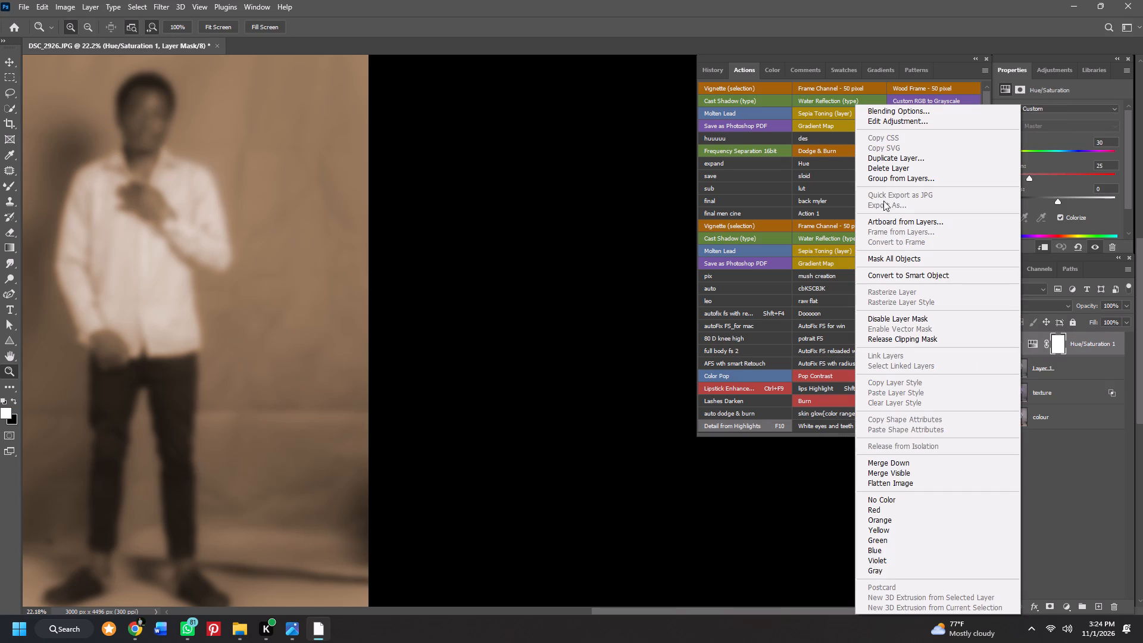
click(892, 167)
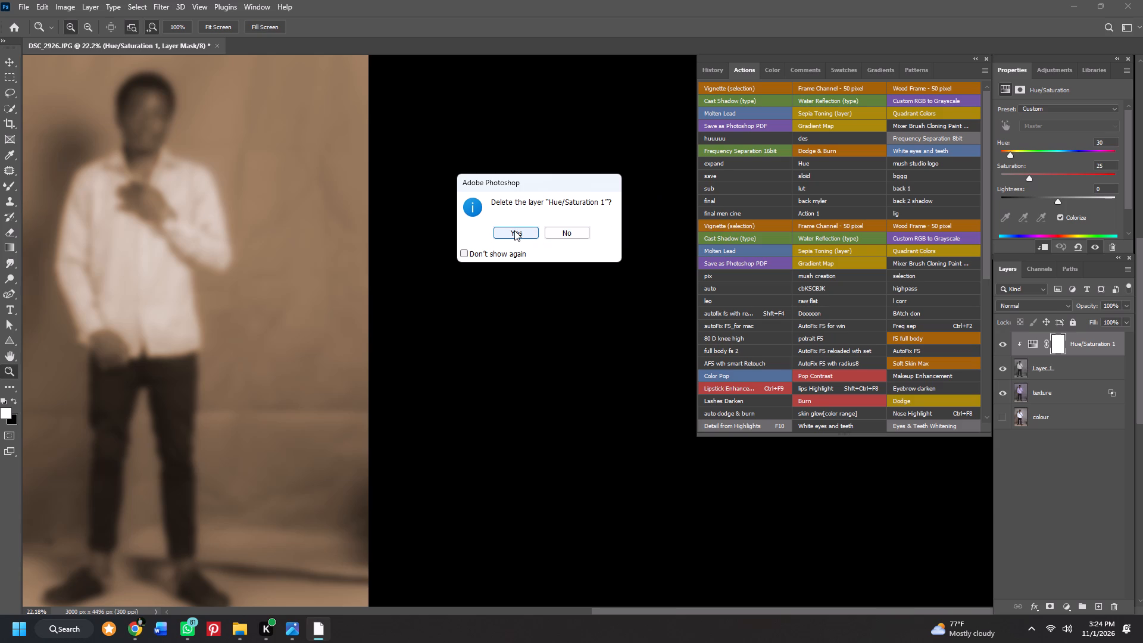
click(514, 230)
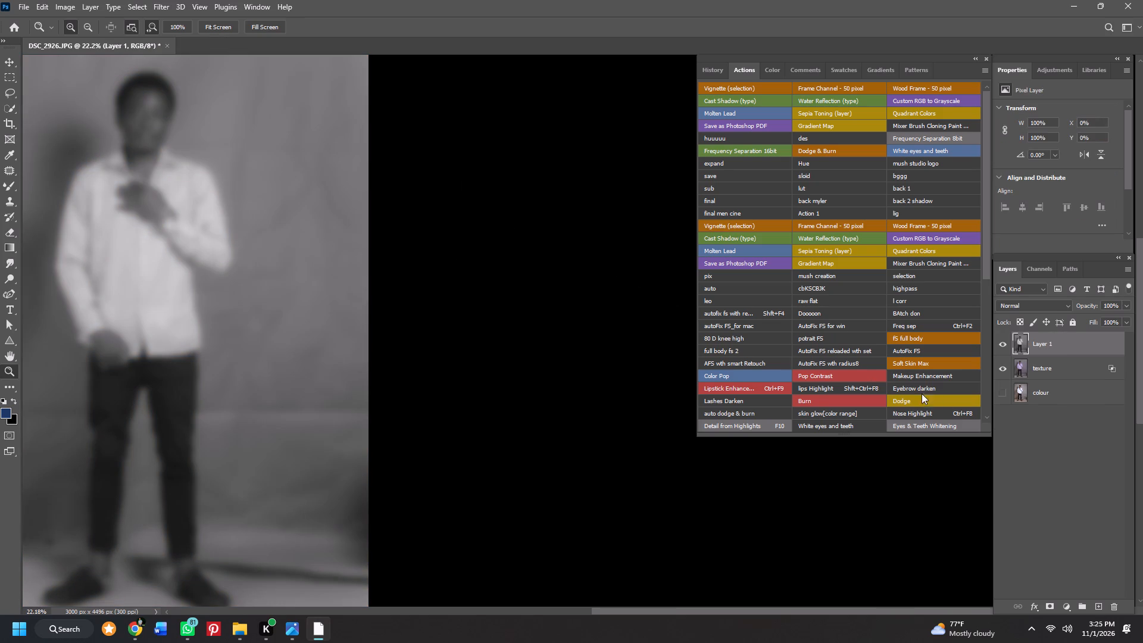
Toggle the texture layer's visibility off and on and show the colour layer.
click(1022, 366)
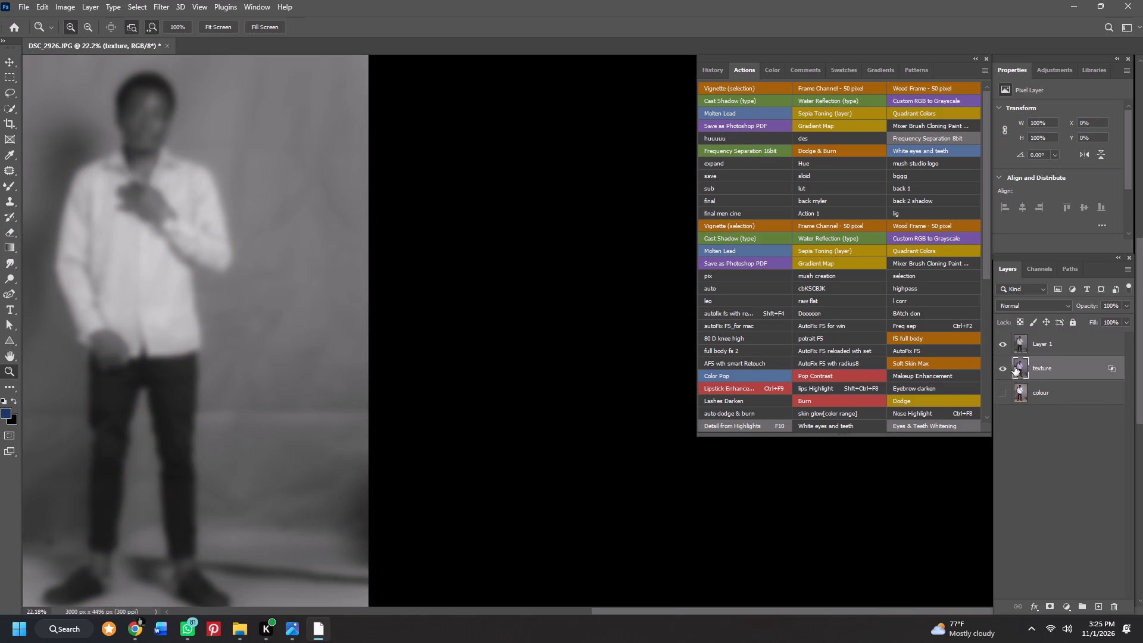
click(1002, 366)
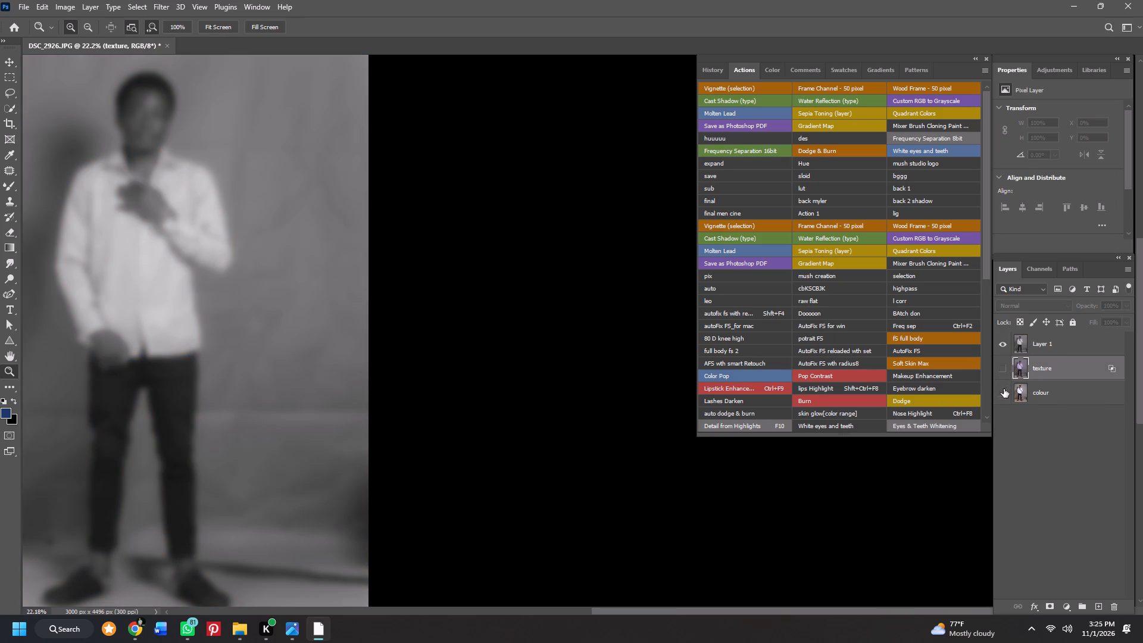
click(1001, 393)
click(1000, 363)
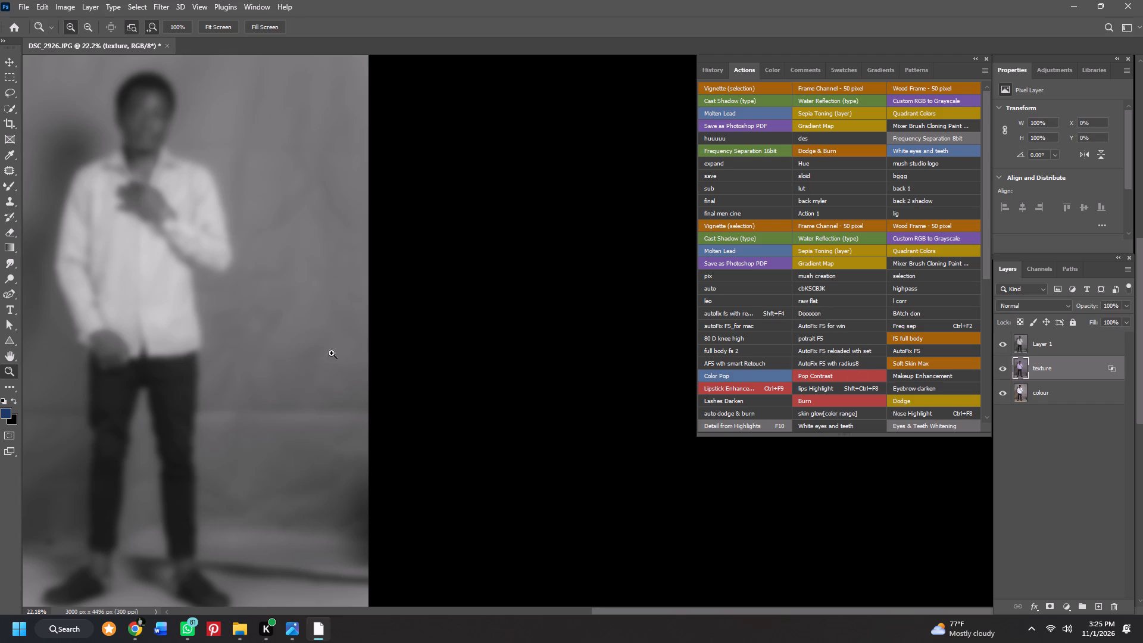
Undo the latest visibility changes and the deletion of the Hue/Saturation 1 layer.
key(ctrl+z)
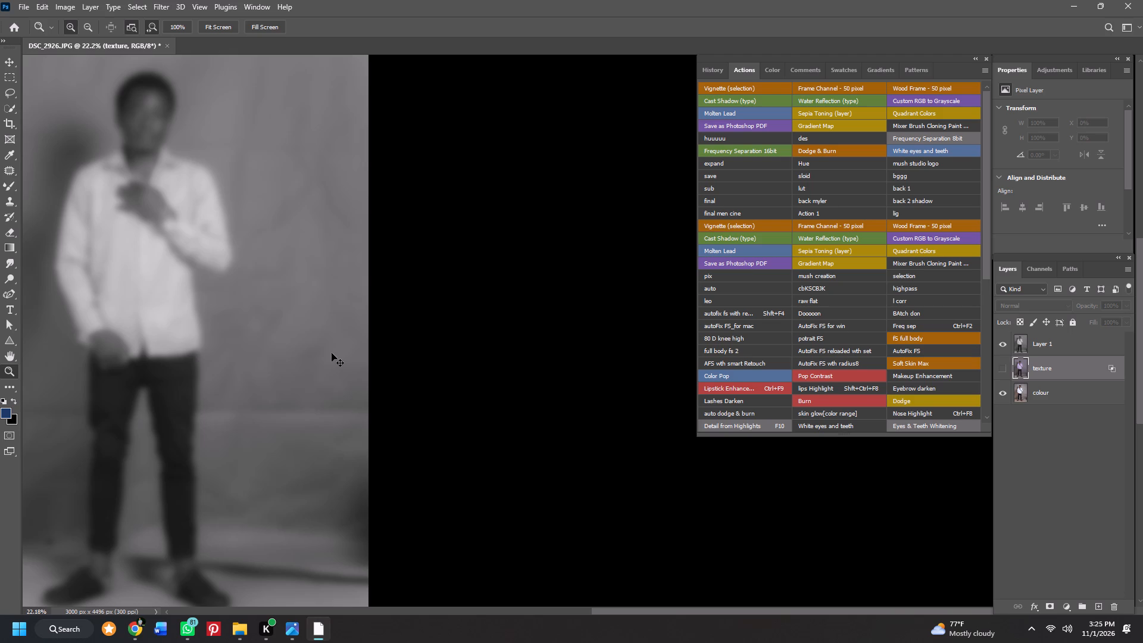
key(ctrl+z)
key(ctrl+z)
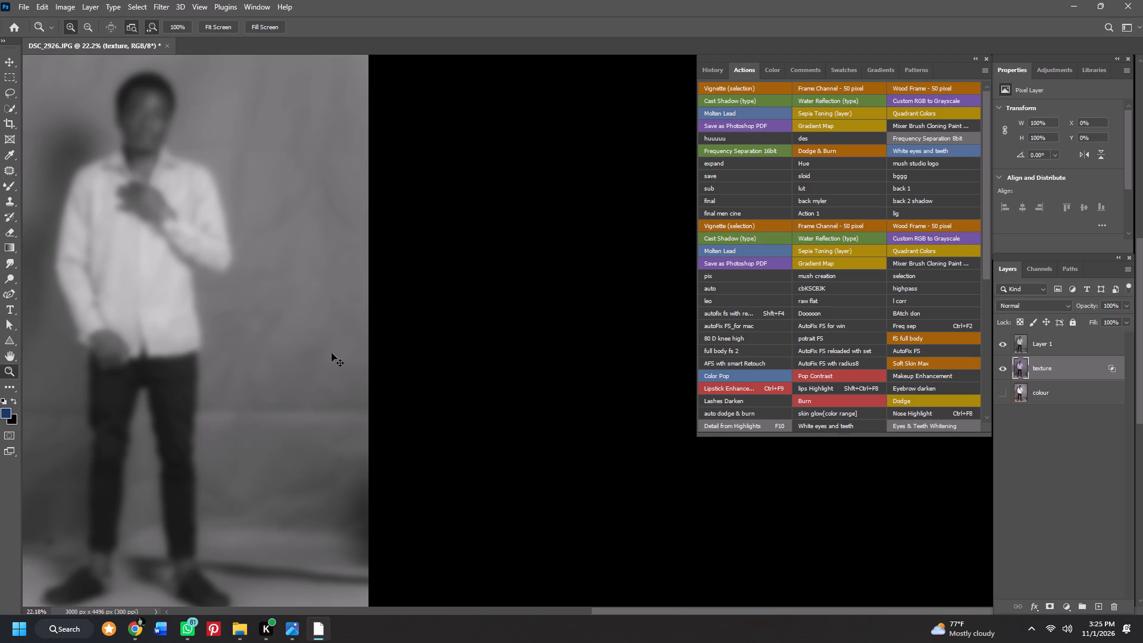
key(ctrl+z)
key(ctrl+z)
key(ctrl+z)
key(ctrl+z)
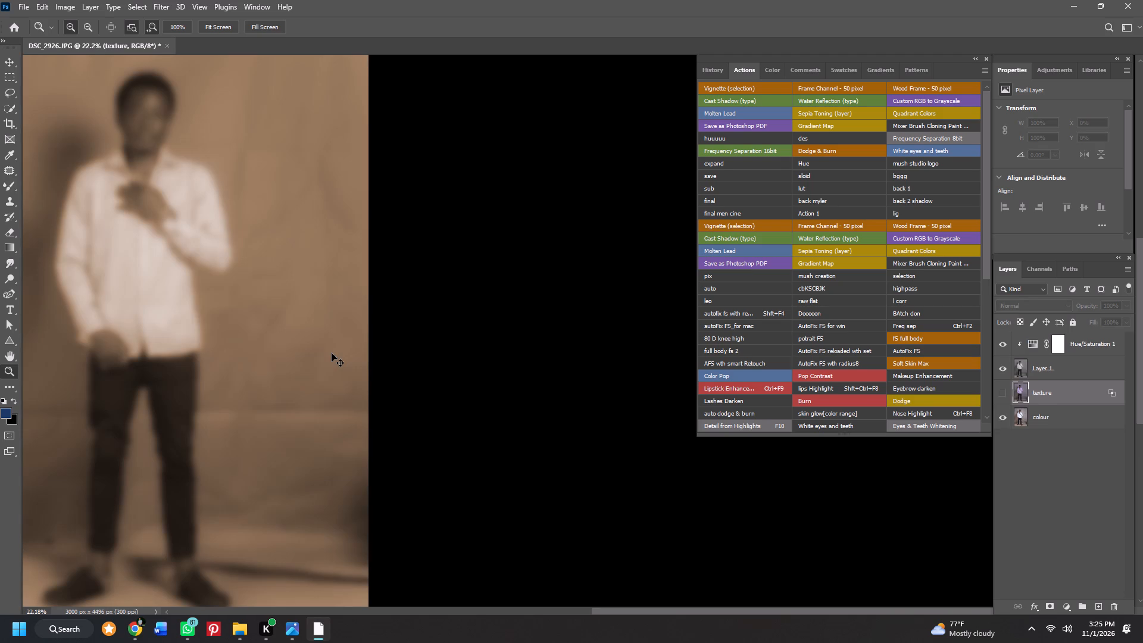
Undo the earlier visibility changes on the Hue/Saturation 1, Layer 1, texture and colour layers.
key(ctrl+z)
key(ctrl+z)
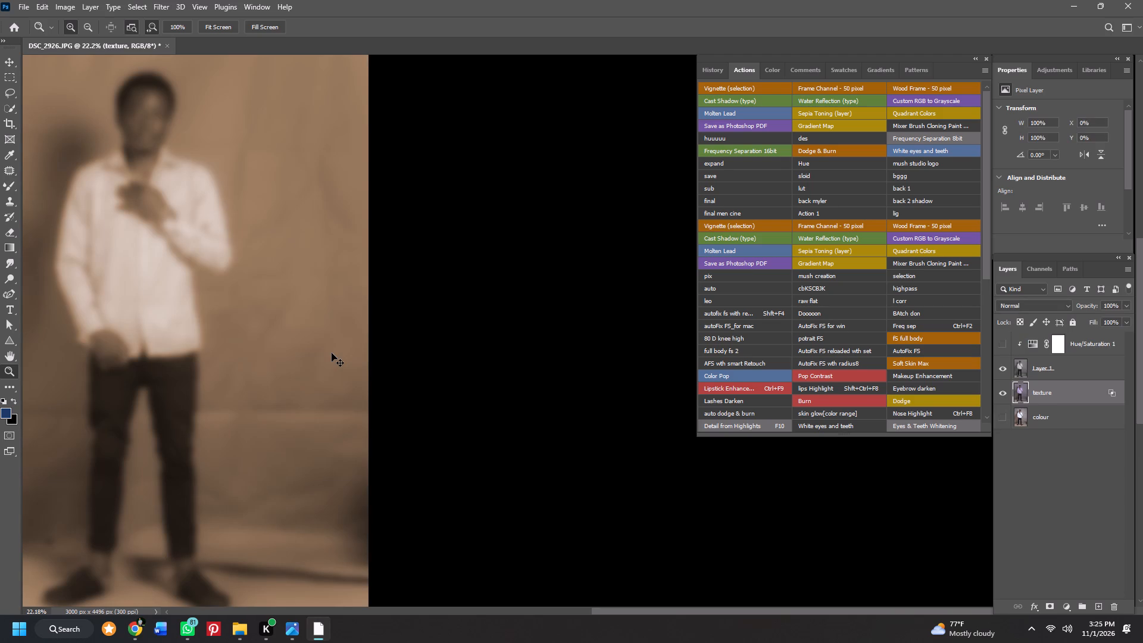
key(ctrl+z)
key(ctrl+z)
key(ctrl+z)
key(ctrl+z)
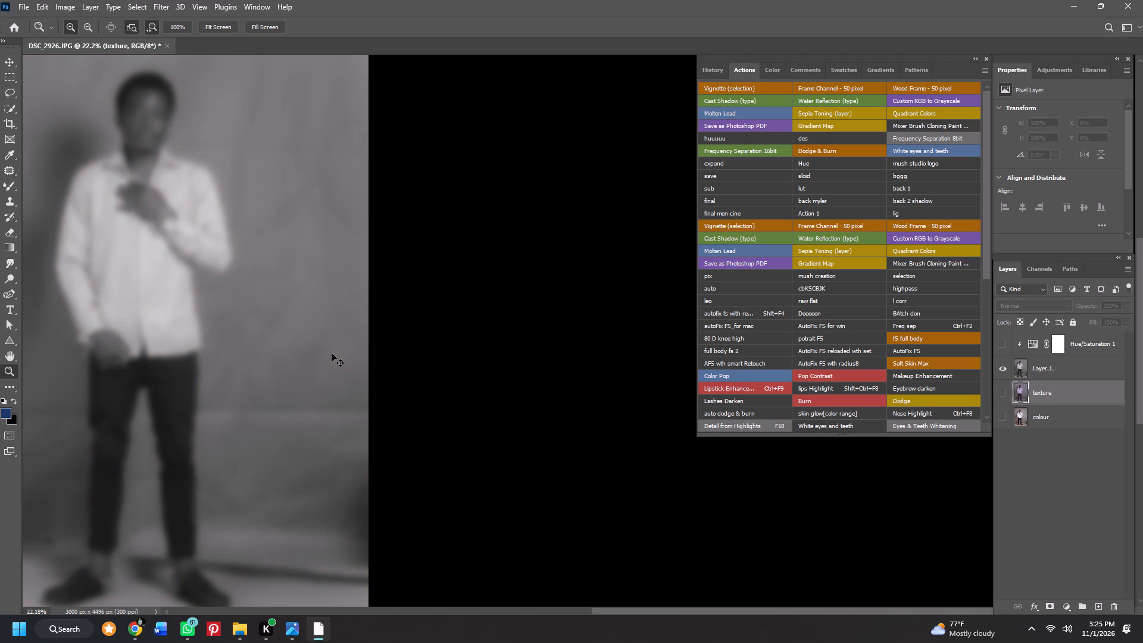
key(ctrl+z)
key(ctrl+z)
key(ctrl+z)
key(ctrl+z)
key(ctrl+z)
key(ctrl+z)
key(ctrl+z)
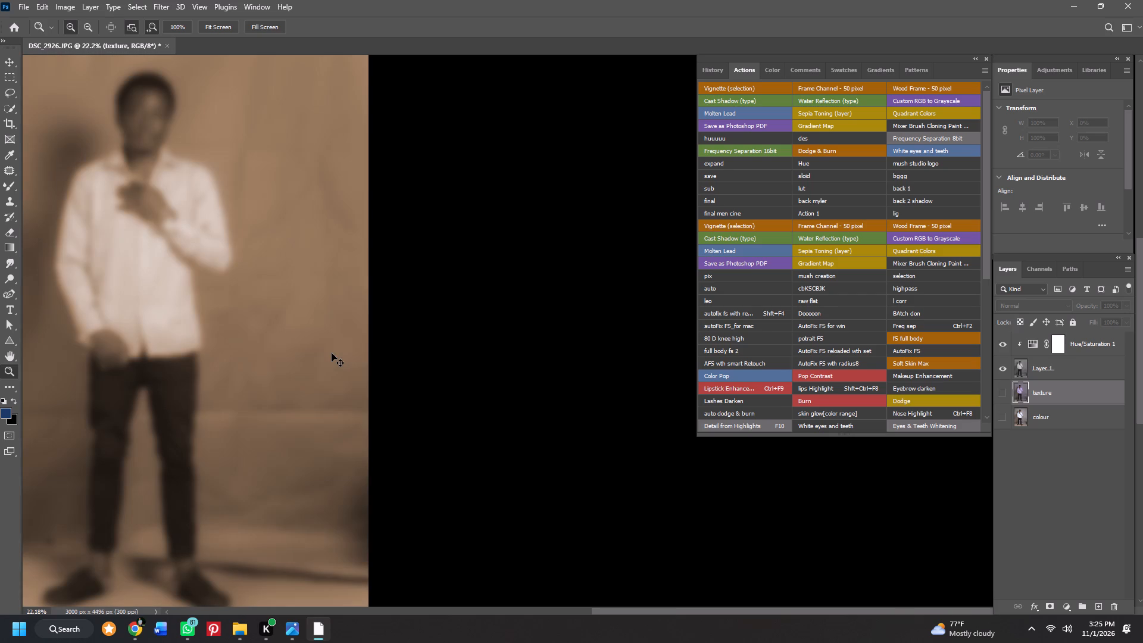
key(ctrl+z)
key(ctrl+z)
key(ctrl+z)
key(ctrl+z)
key(ctrl+z)
key(ctrl+z)
key(ctrl+z)
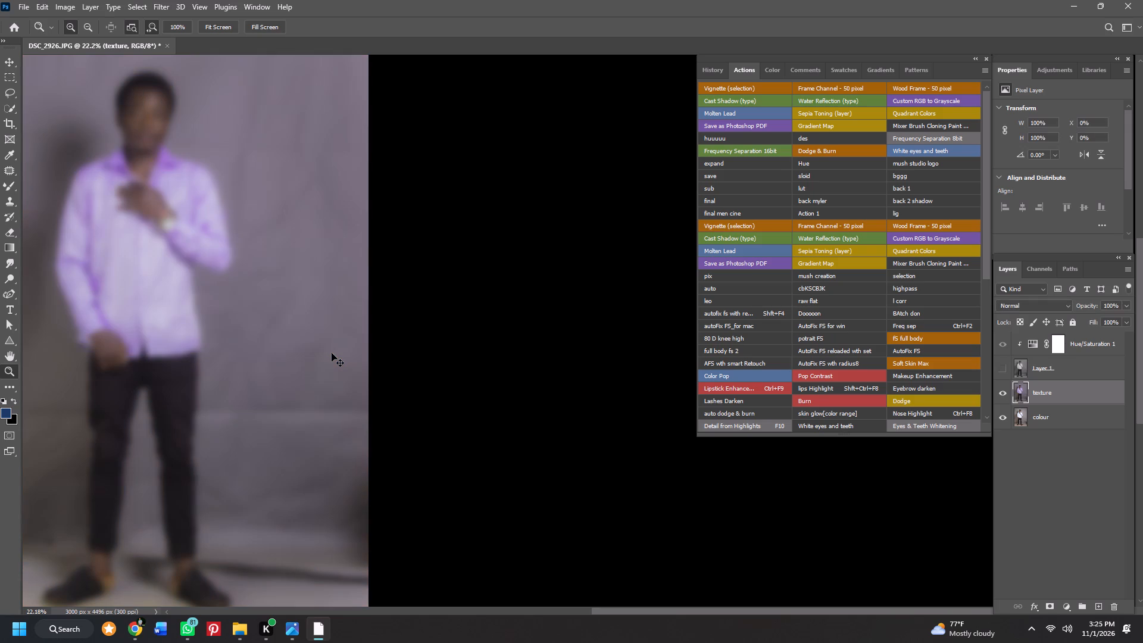
Undo the Hue/Saturation 1 layer, the texture blending change, and Layer 1 with its desaturation and blur, leaving only texture and colour.
key(ctrl+z)
key(ctrl+z)
key(ctrl+z)
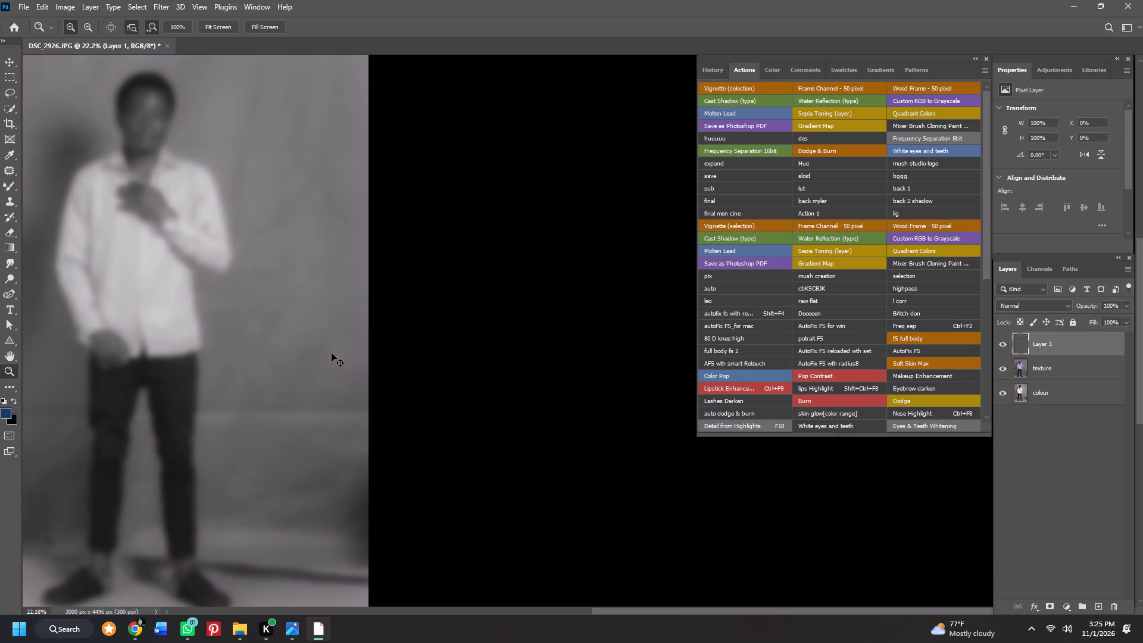
key(ctrl+z)
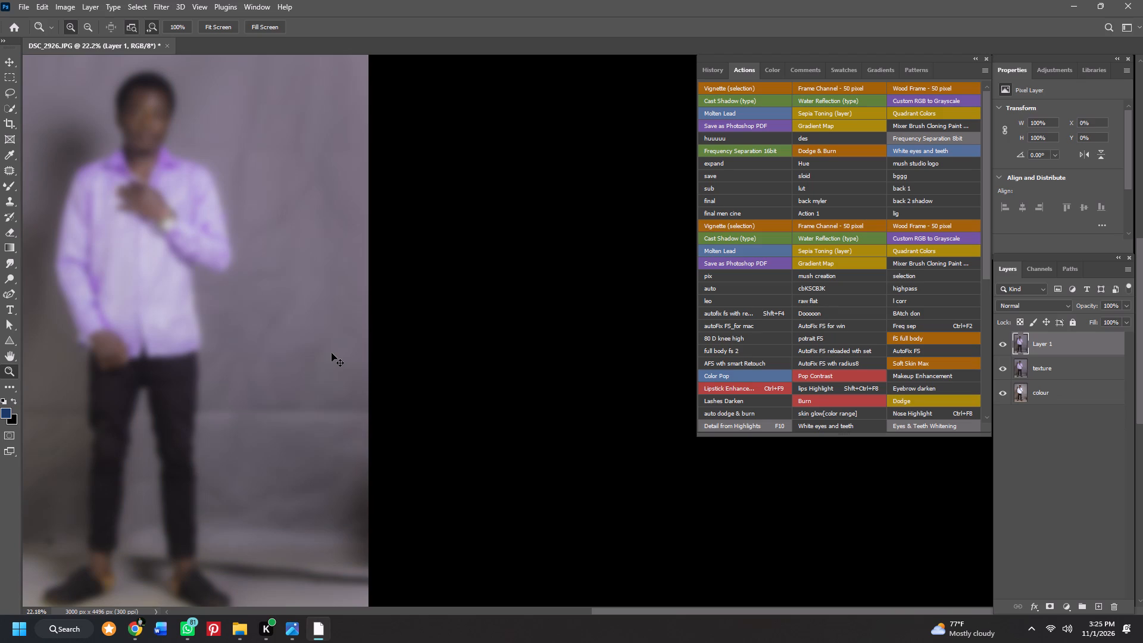
key(ctrl+z)
key(ctrl+z)
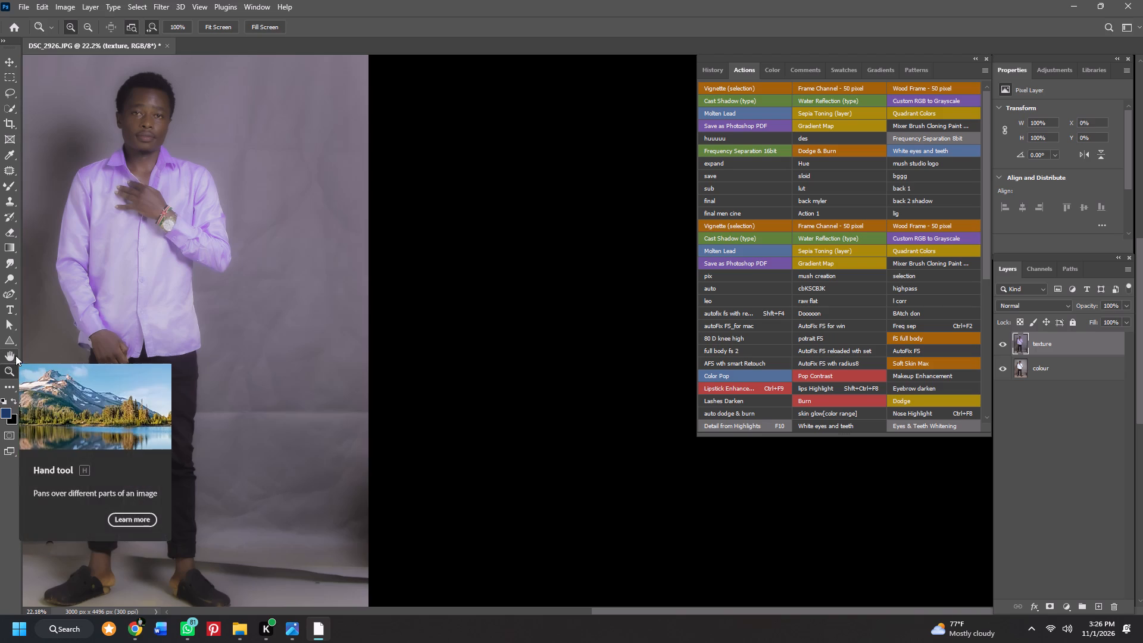
Draw a short two-point path with the Curvature Pen on the empty area to the left of the portrait.
double_click(15, 354)
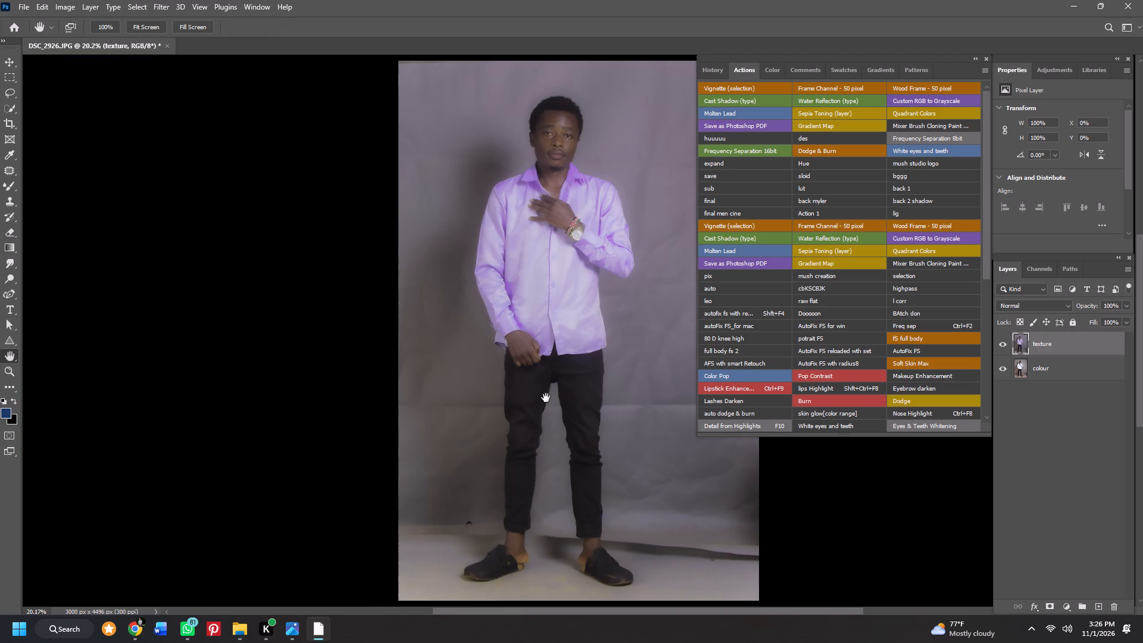
drag(546, 398, 357, 395)
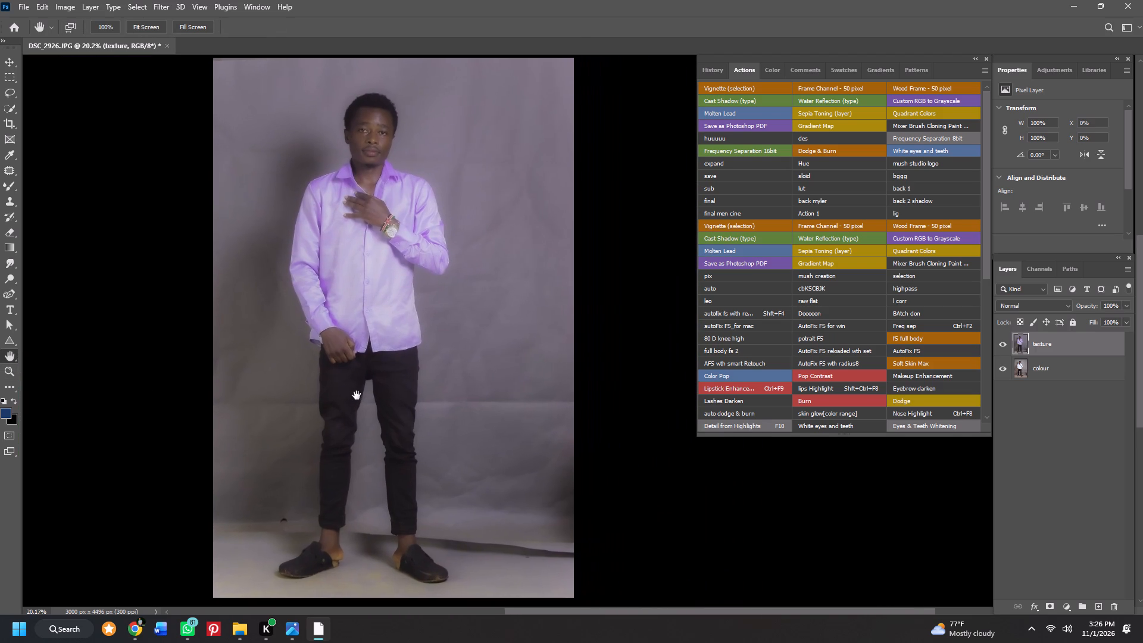
drag(357, 395, 330, 389)
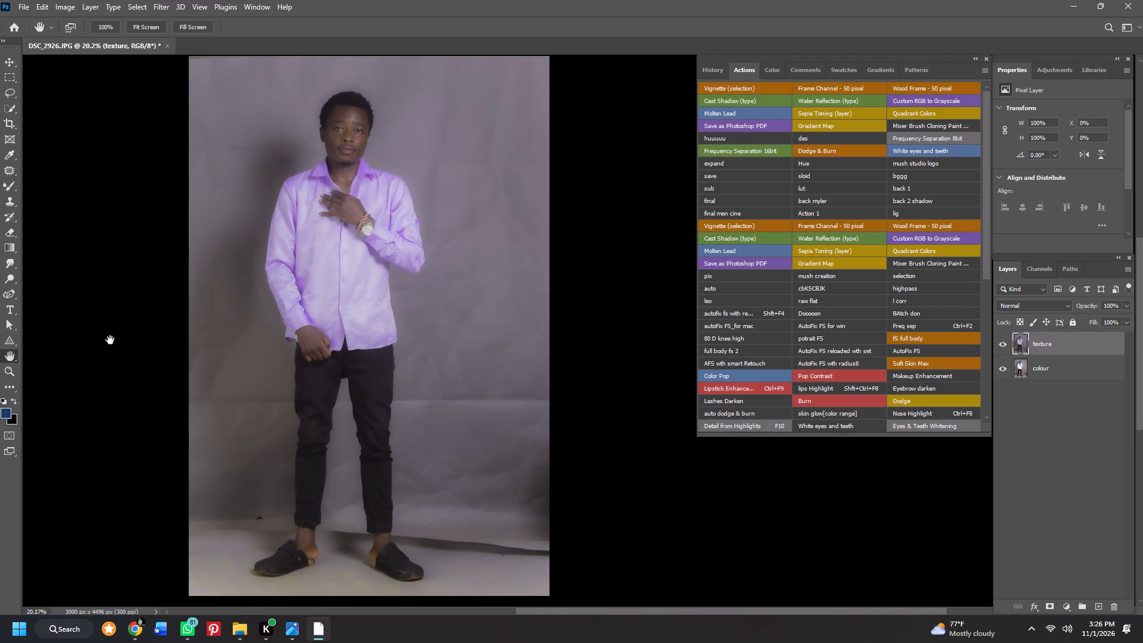
click(15, 296)
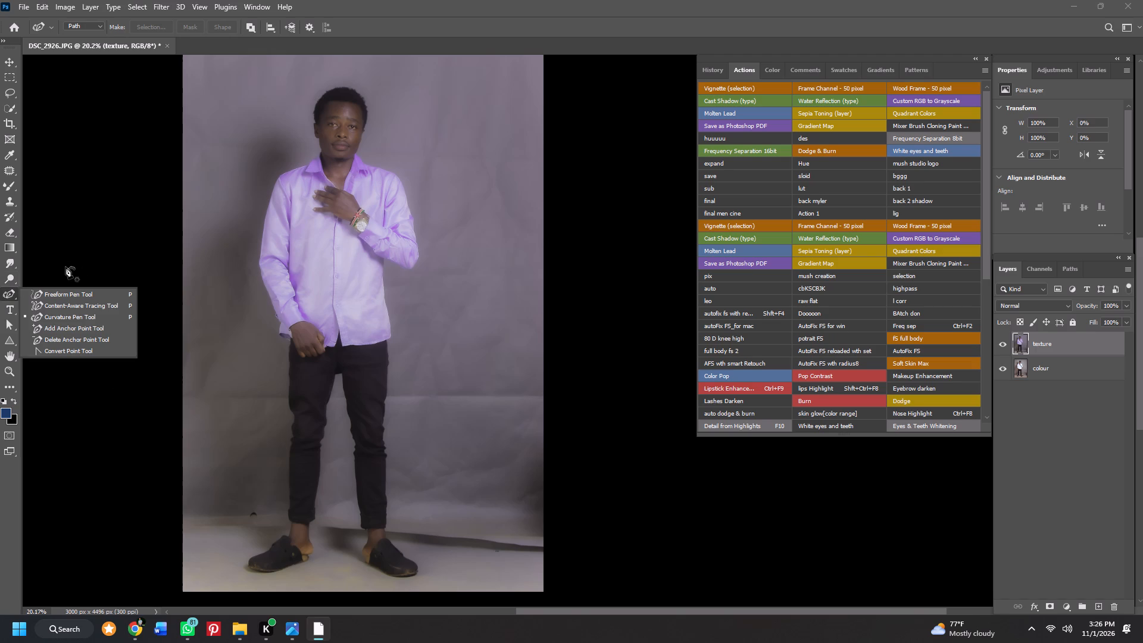
click(83, 264)
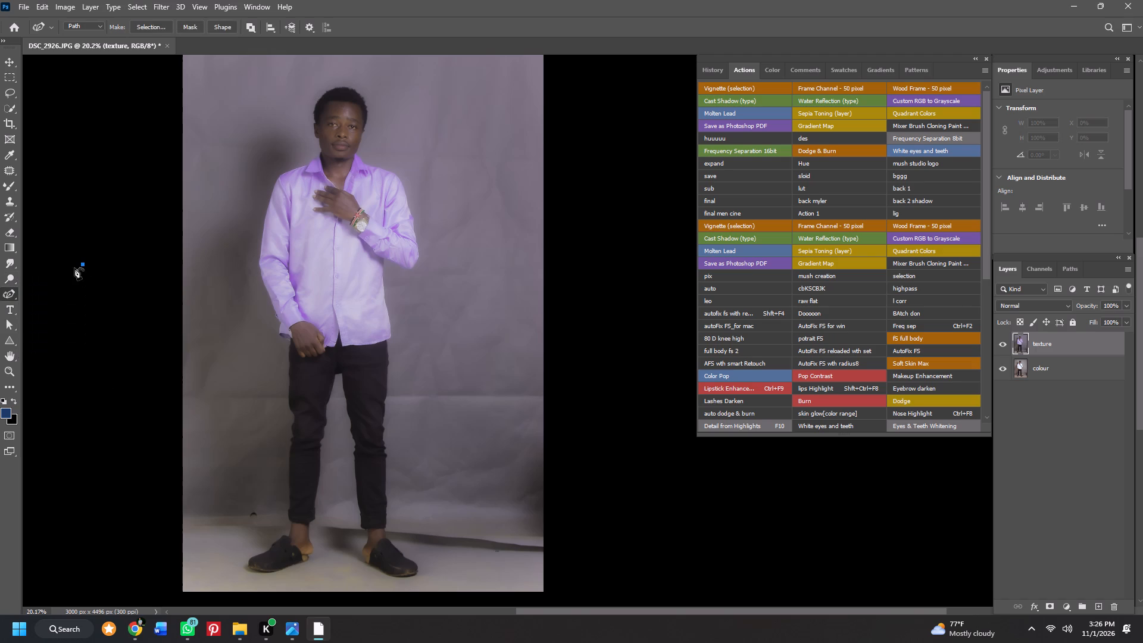
click(65, 229)
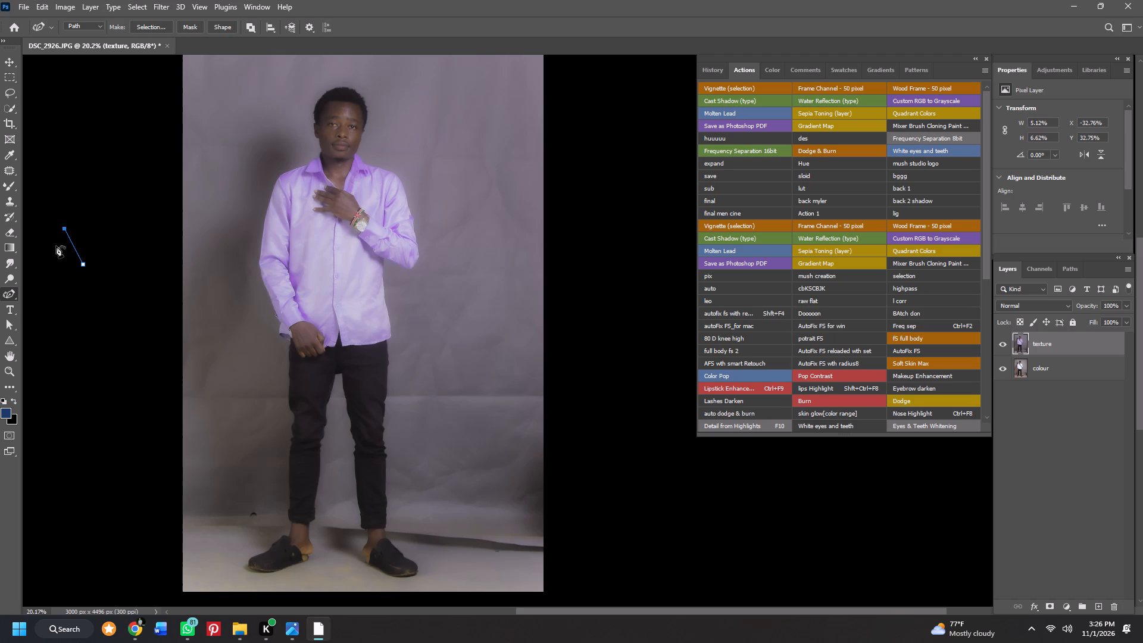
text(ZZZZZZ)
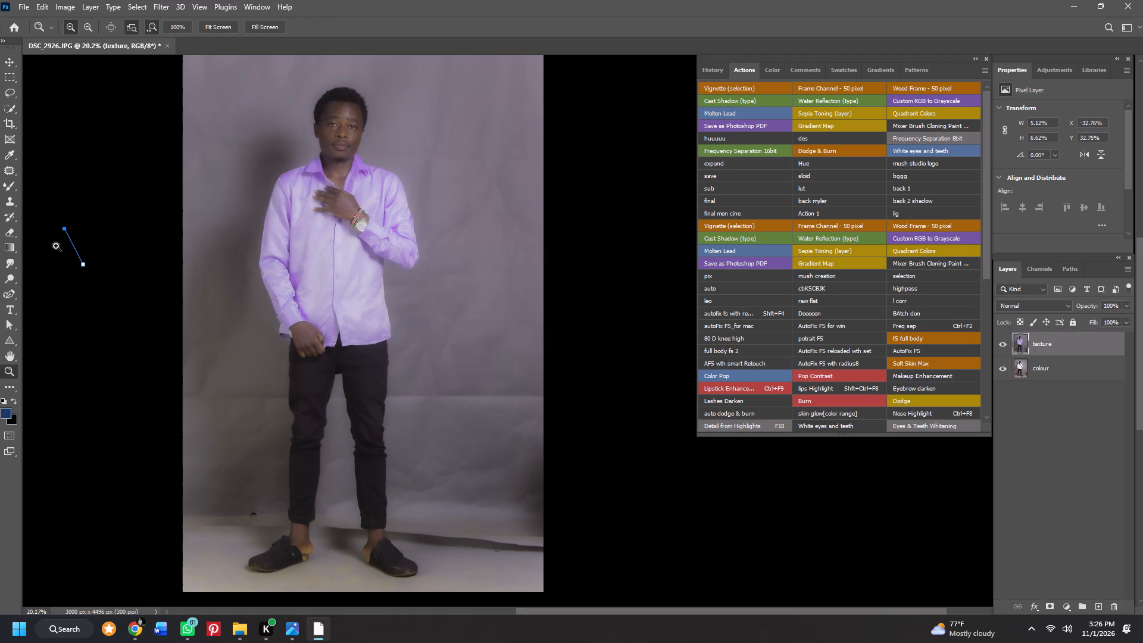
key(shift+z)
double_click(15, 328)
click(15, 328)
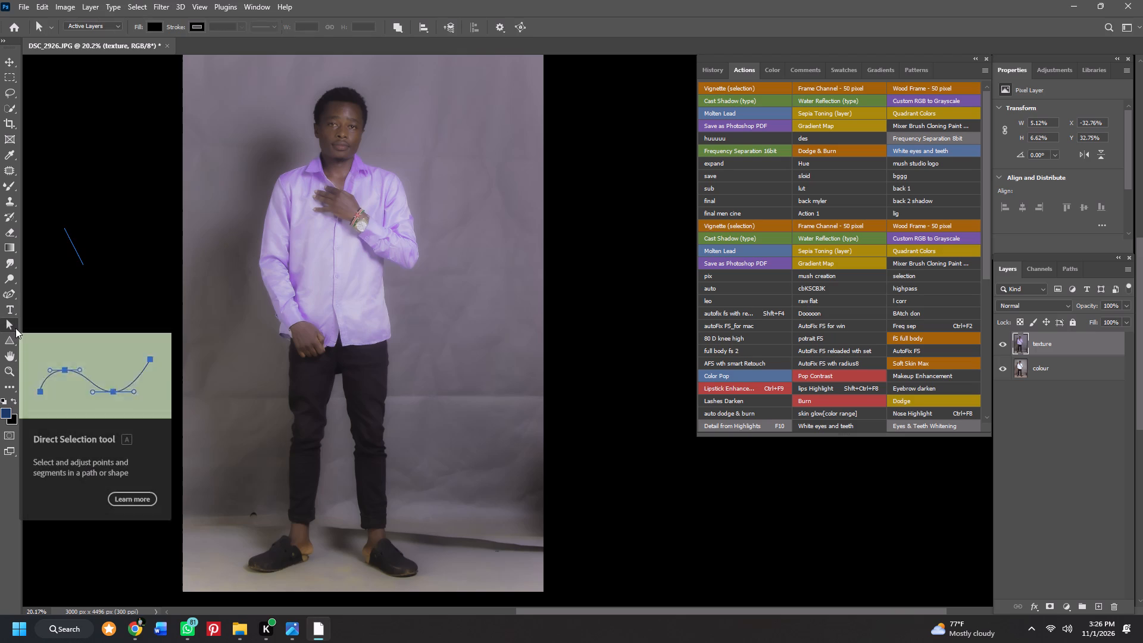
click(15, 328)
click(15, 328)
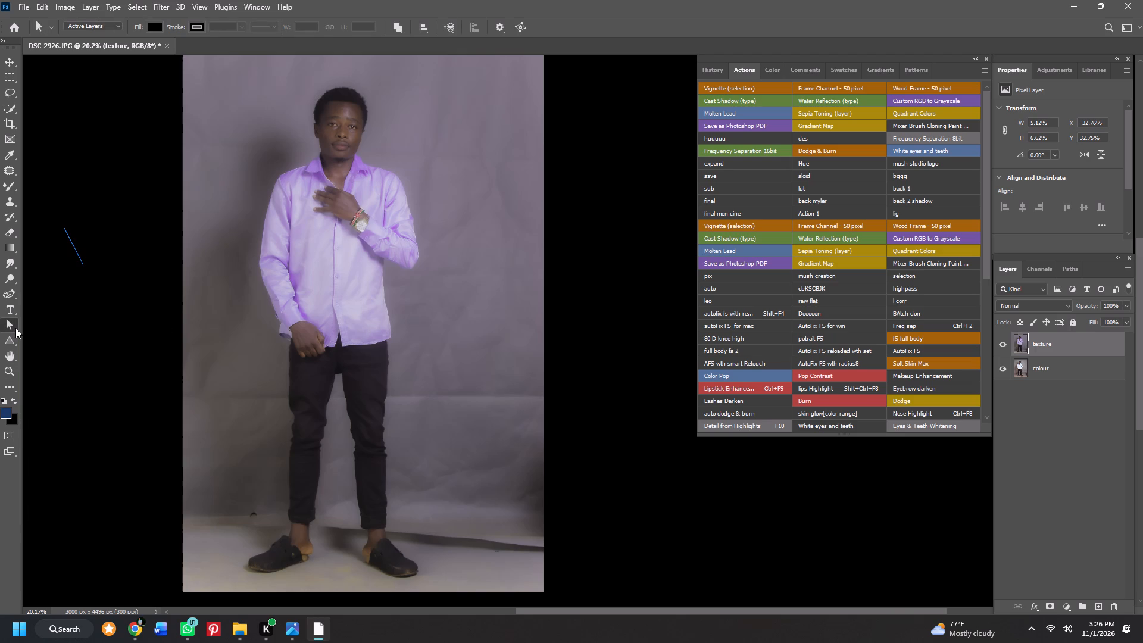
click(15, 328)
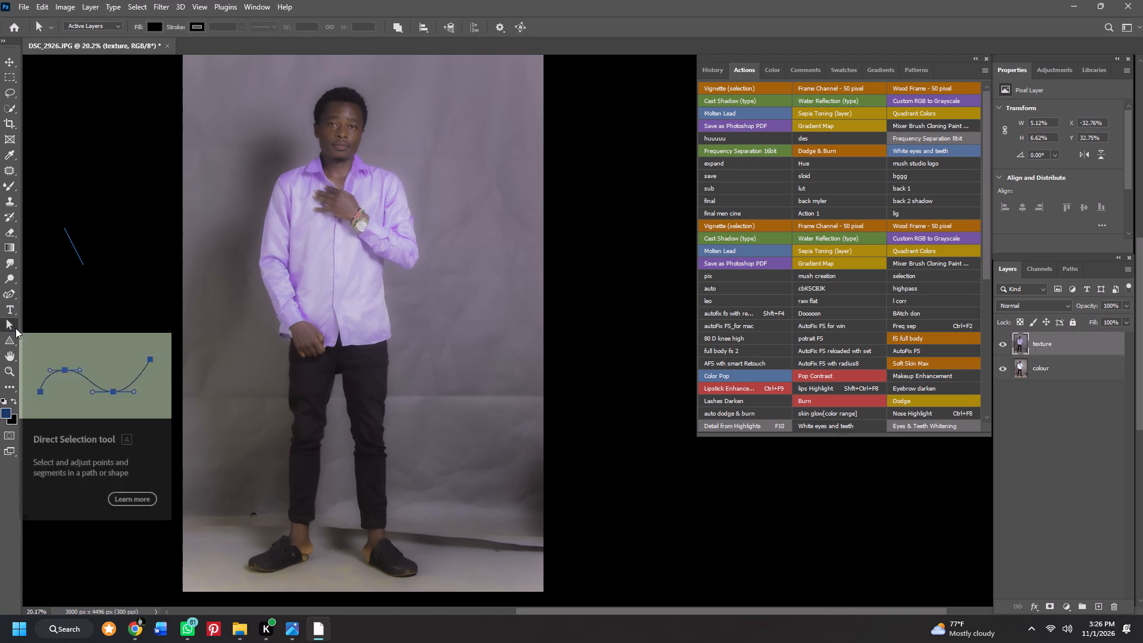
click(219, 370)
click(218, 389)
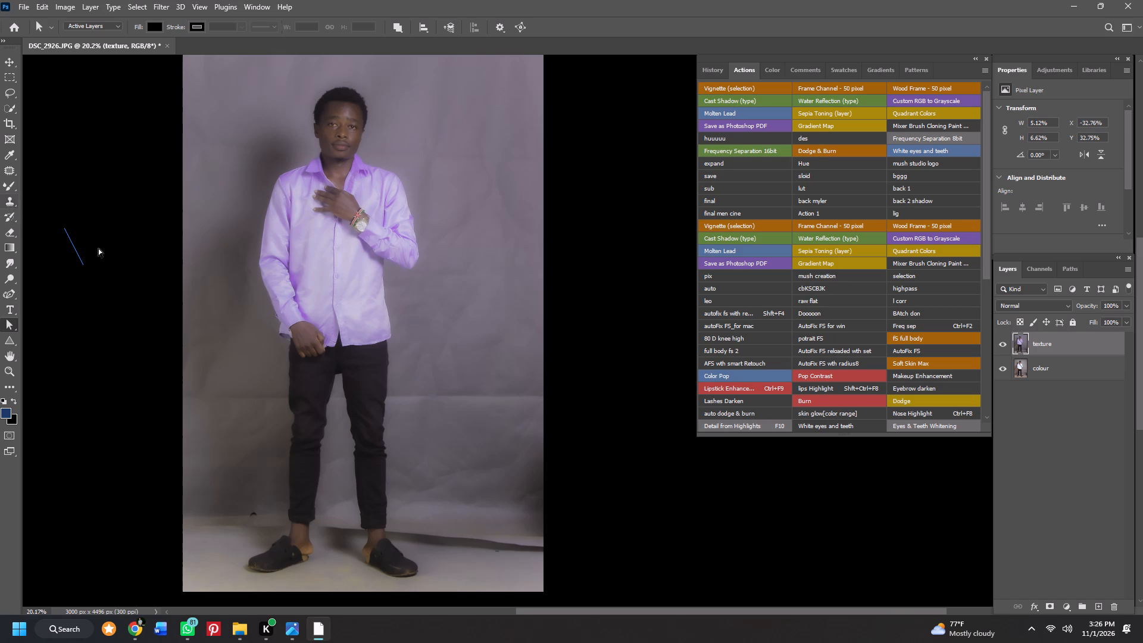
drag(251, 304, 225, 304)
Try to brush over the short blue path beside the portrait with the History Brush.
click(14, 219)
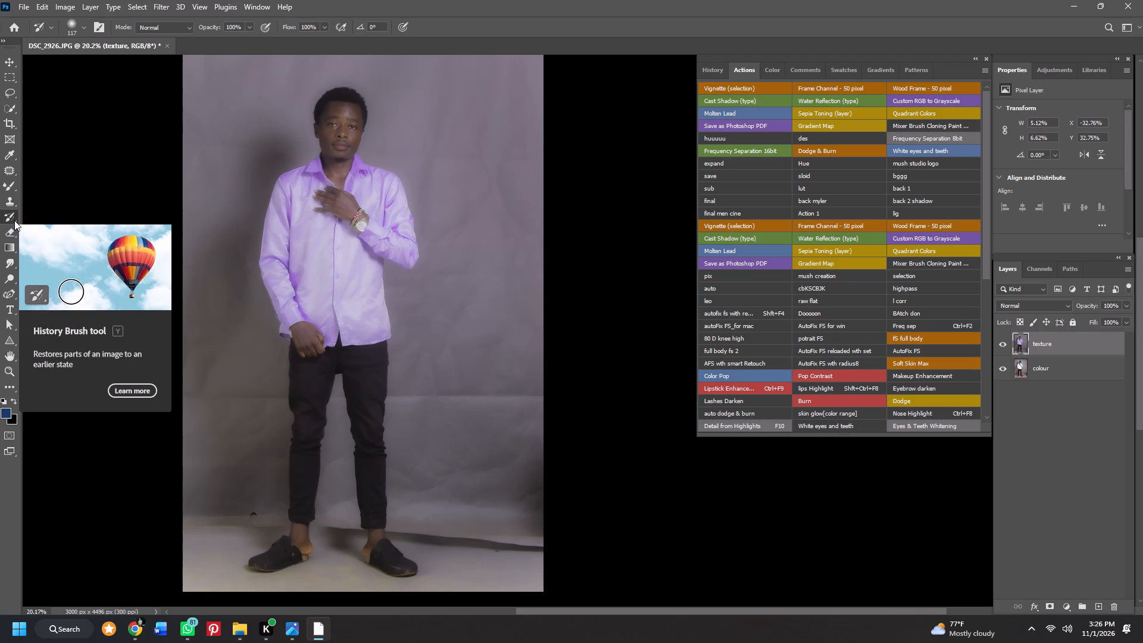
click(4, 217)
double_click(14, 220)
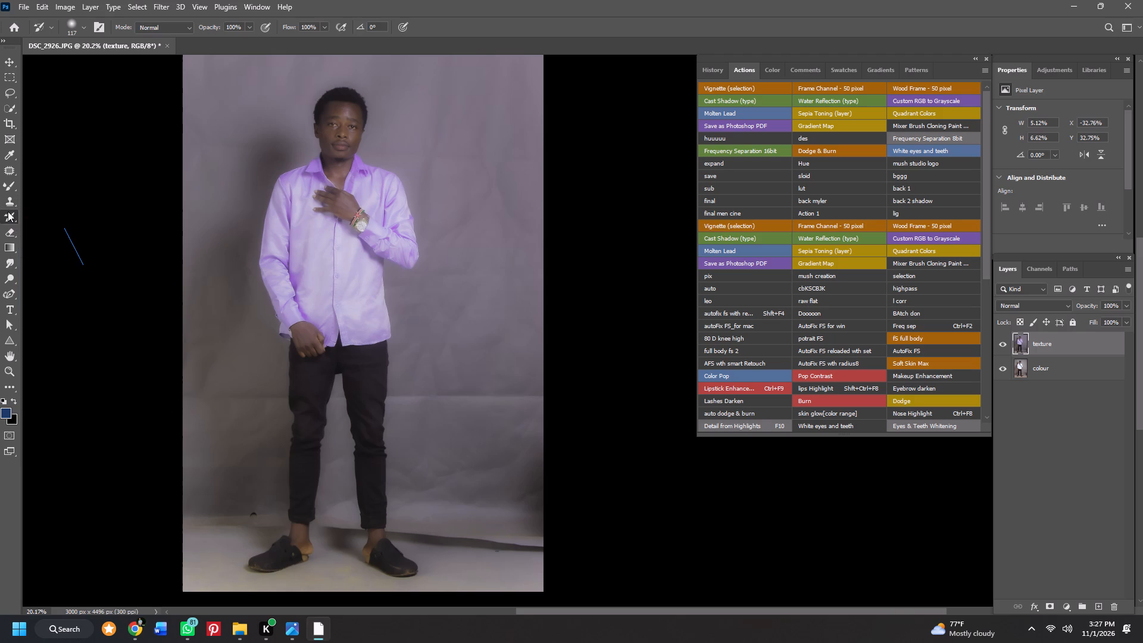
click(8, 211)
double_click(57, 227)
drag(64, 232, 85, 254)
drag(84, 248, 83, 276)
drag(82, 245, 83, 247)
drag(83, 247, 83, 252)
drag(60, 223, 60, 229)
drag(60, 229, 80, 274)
Set the History Brush size to 180 px.
click(82, 26)
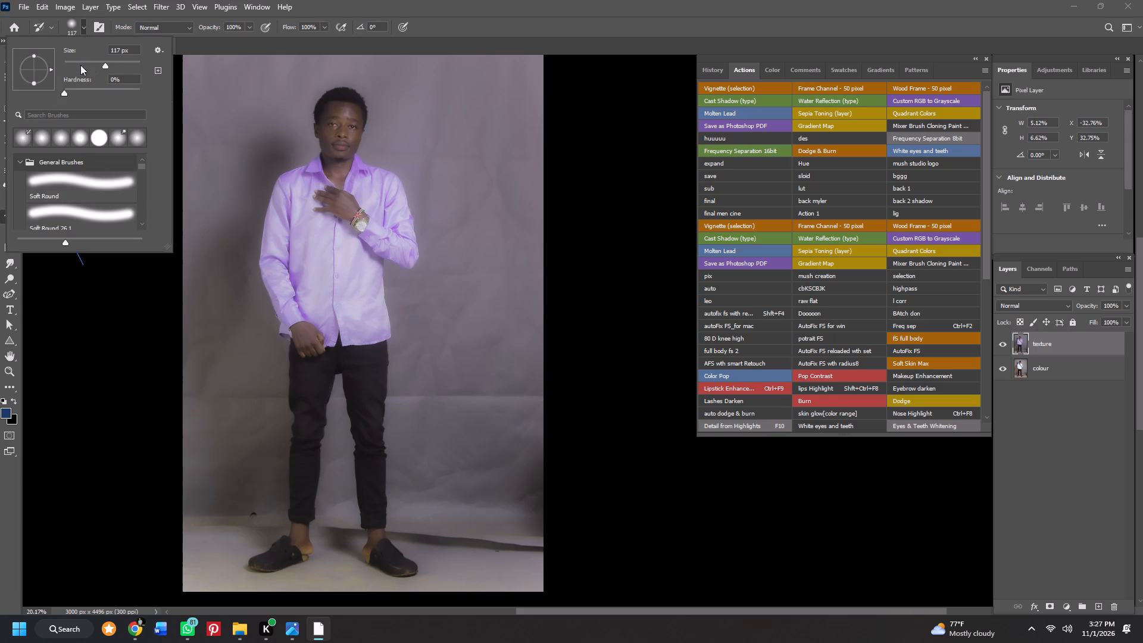
click(117, 60)
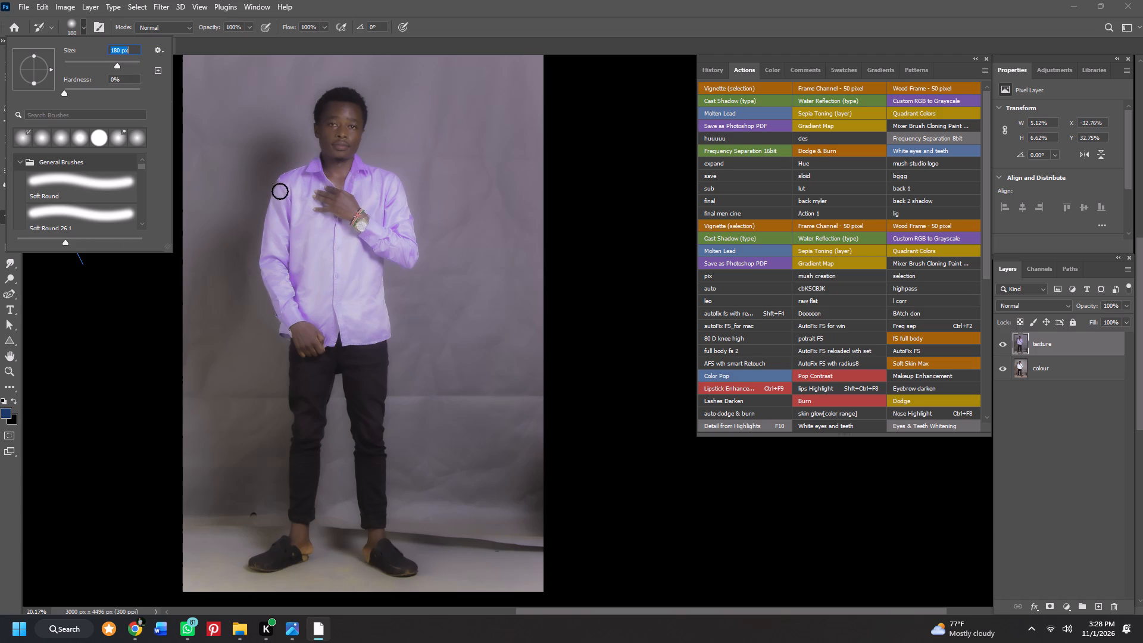
click(248, 132)
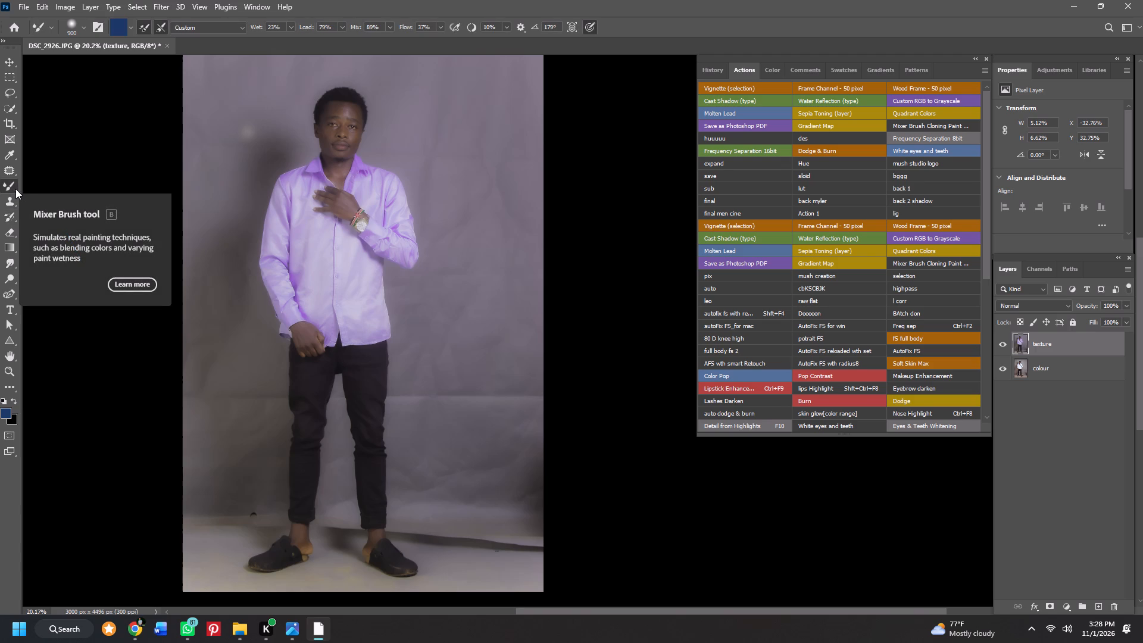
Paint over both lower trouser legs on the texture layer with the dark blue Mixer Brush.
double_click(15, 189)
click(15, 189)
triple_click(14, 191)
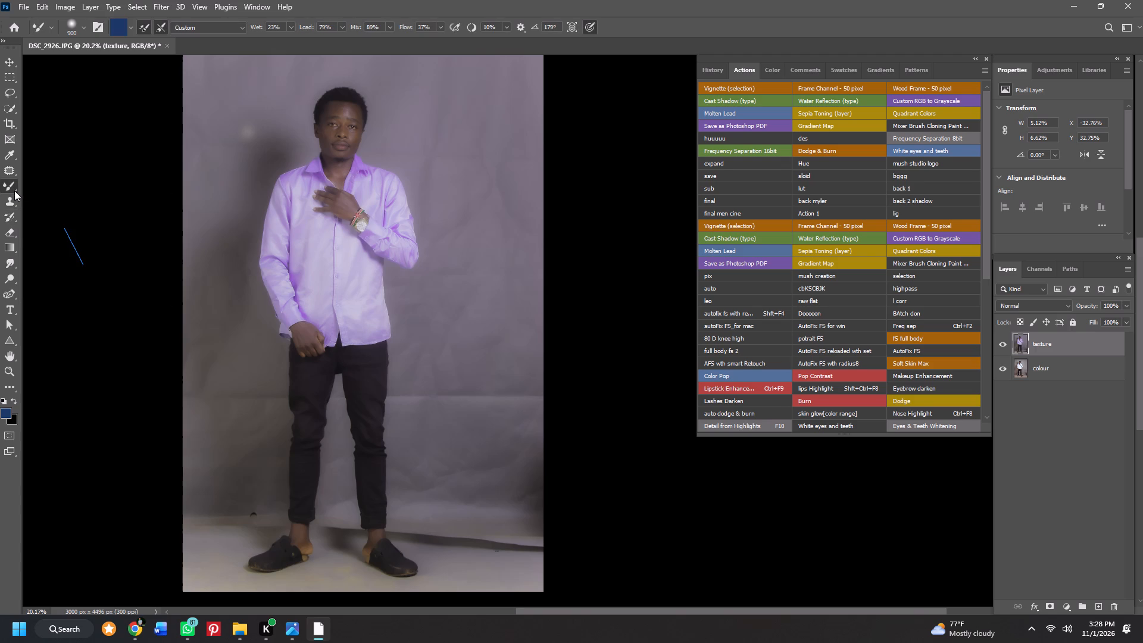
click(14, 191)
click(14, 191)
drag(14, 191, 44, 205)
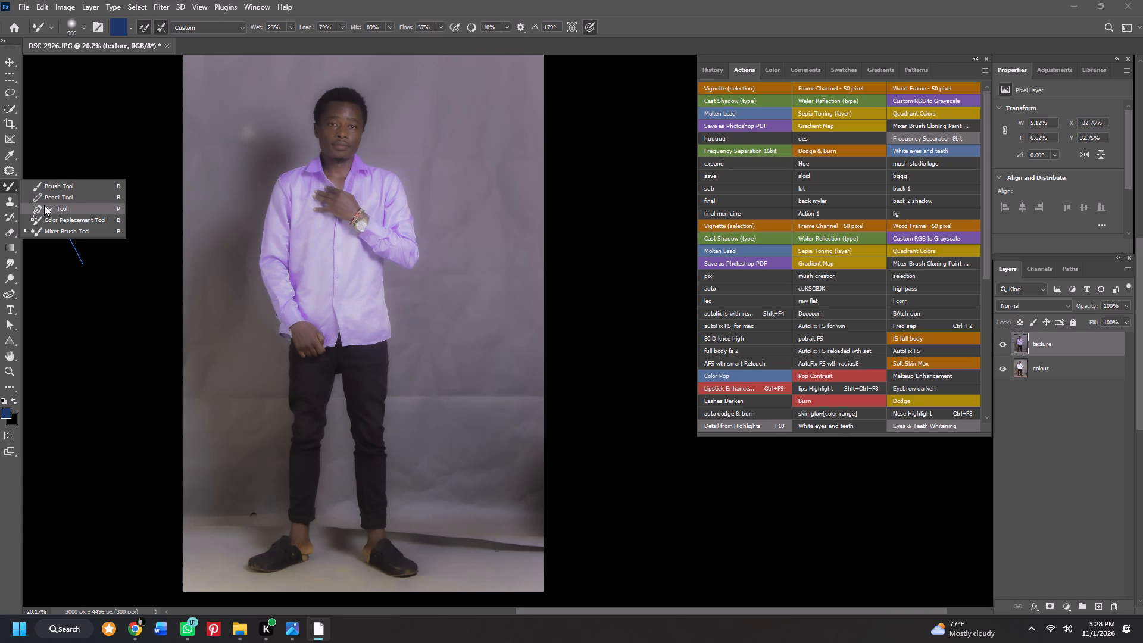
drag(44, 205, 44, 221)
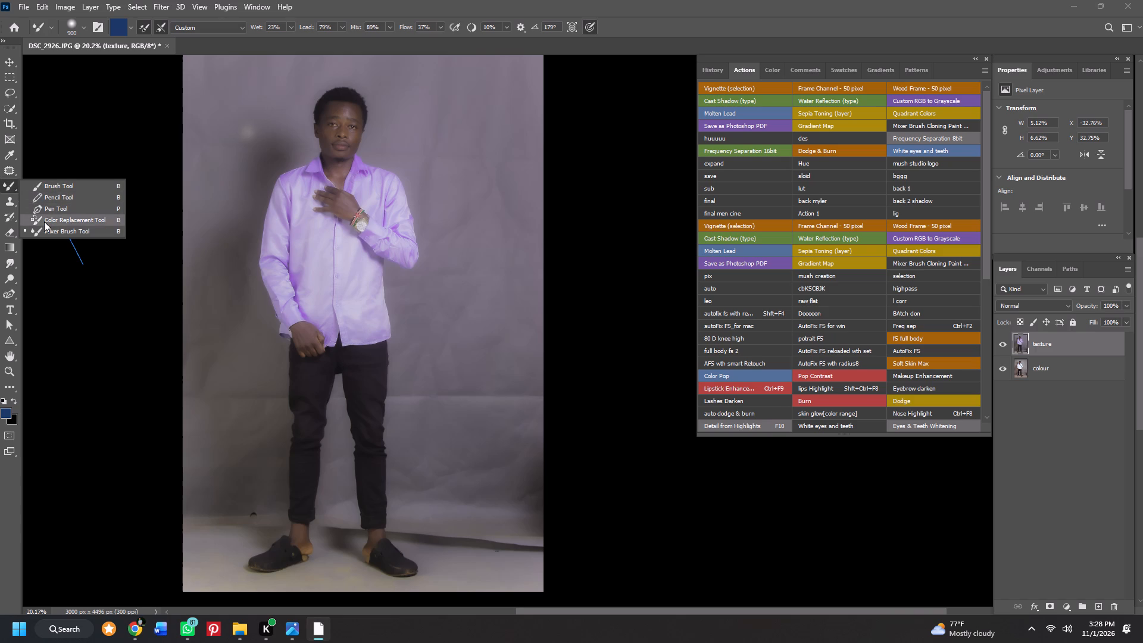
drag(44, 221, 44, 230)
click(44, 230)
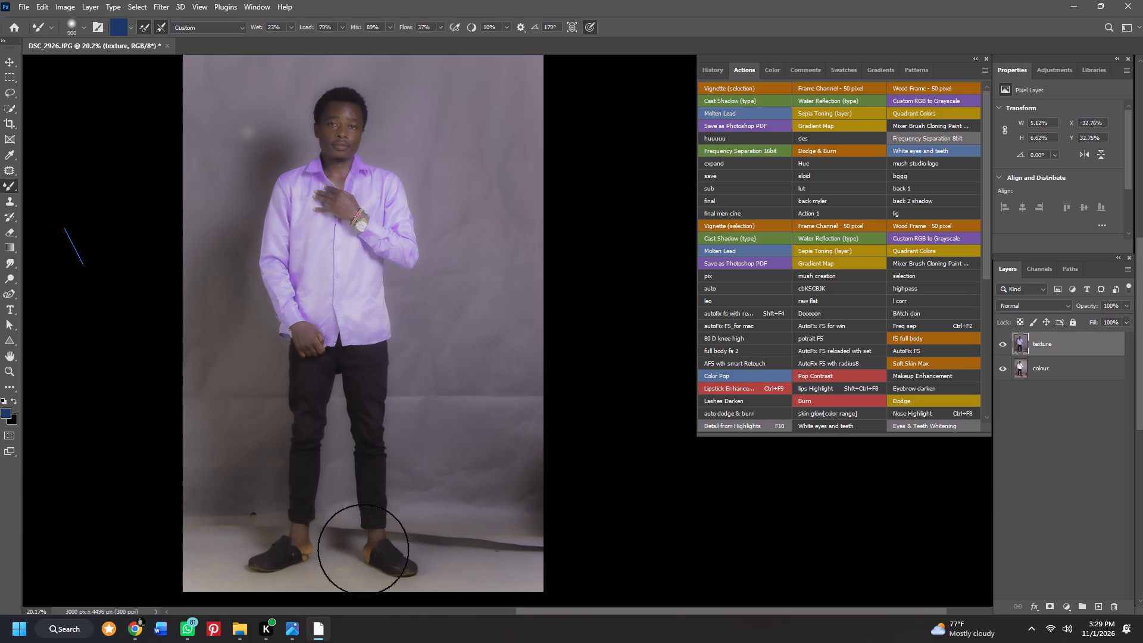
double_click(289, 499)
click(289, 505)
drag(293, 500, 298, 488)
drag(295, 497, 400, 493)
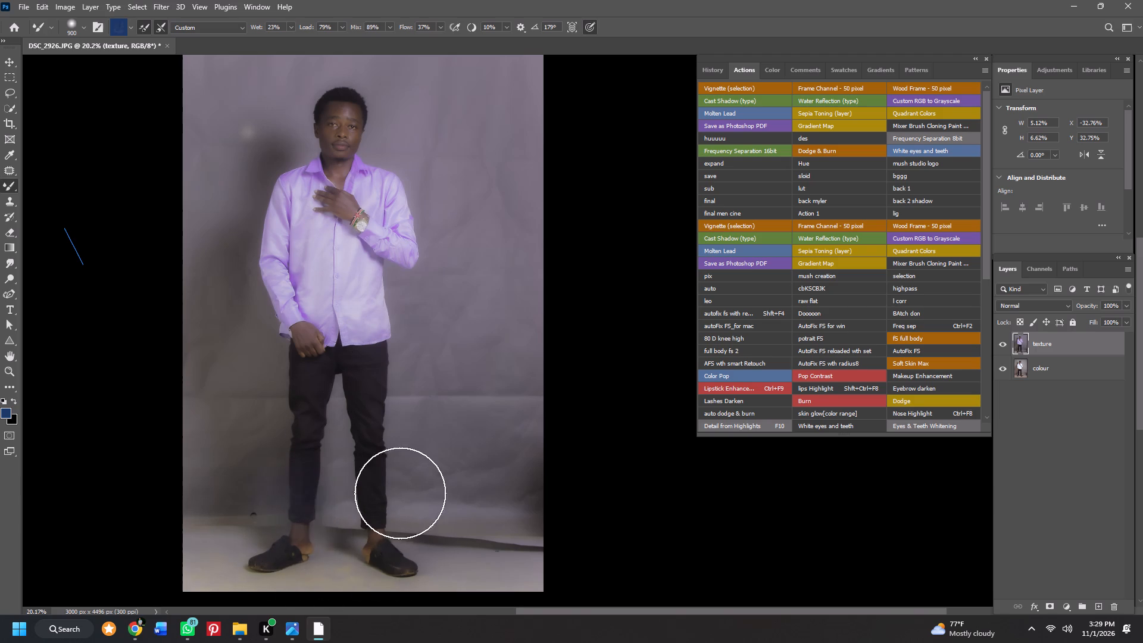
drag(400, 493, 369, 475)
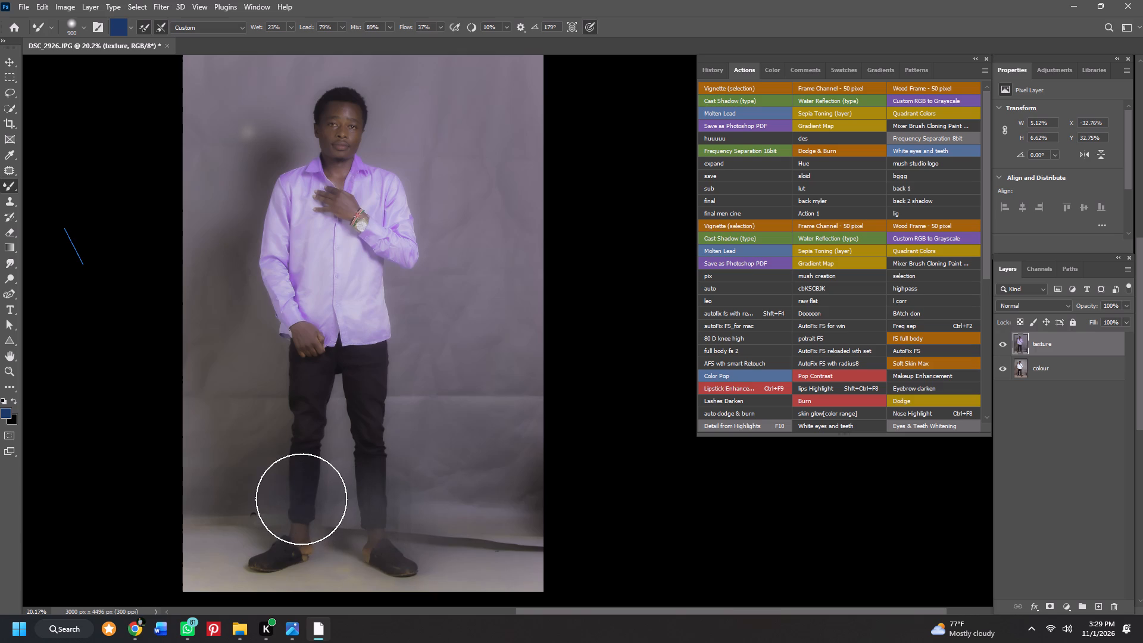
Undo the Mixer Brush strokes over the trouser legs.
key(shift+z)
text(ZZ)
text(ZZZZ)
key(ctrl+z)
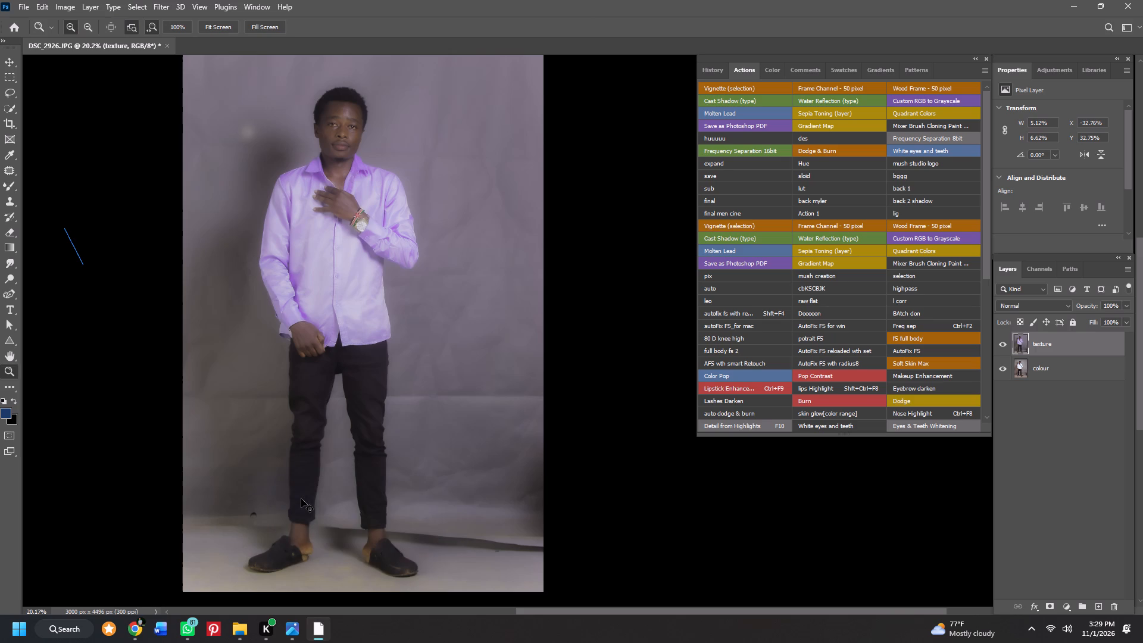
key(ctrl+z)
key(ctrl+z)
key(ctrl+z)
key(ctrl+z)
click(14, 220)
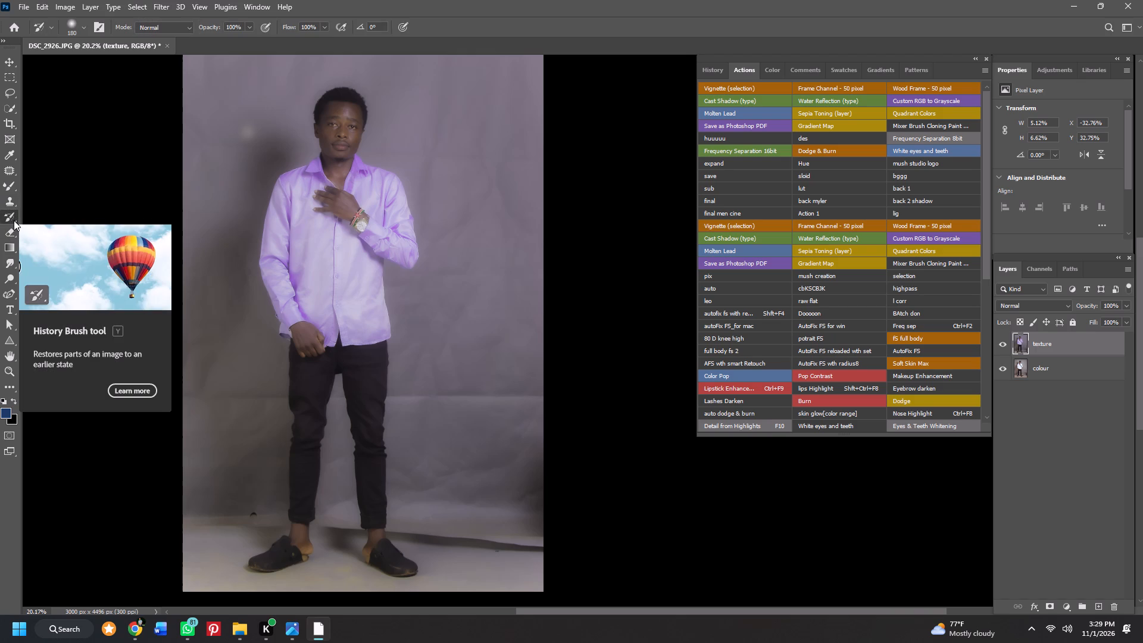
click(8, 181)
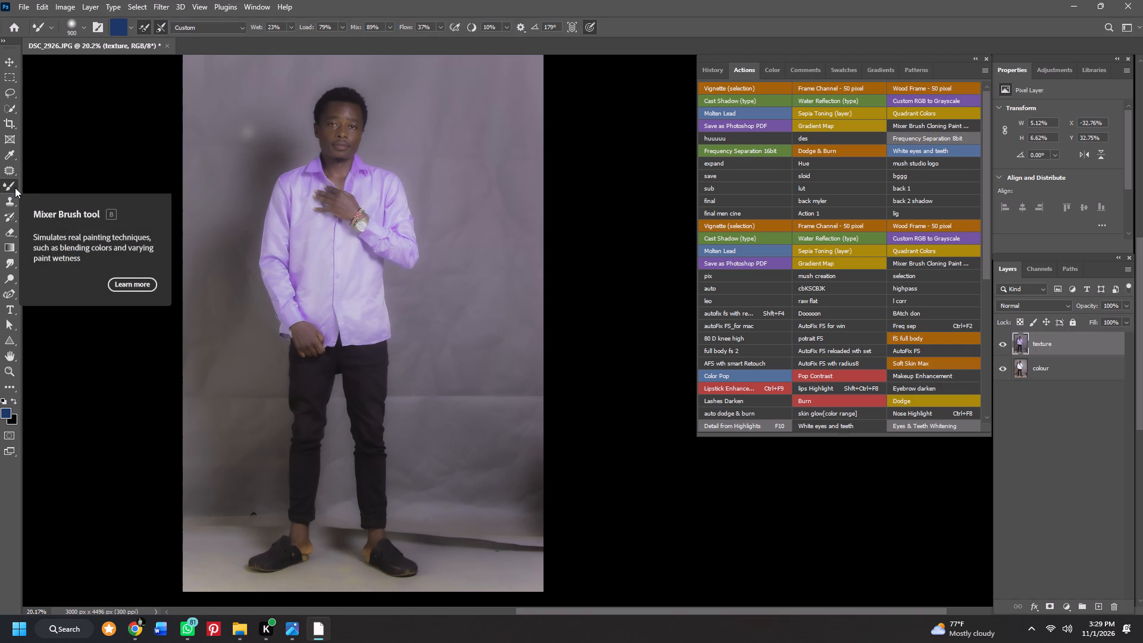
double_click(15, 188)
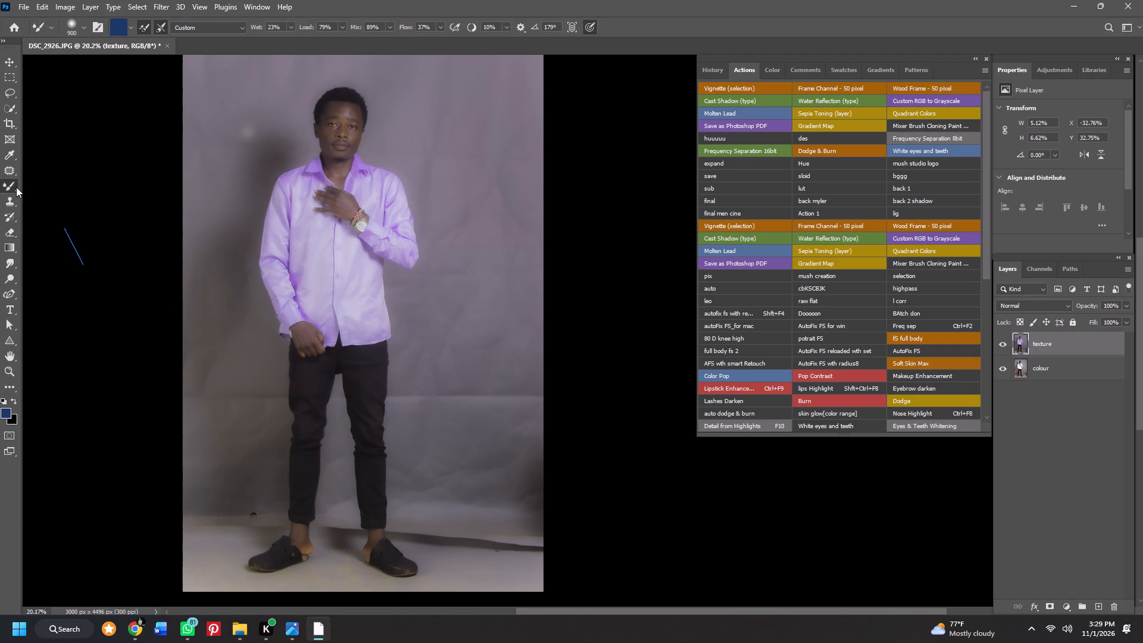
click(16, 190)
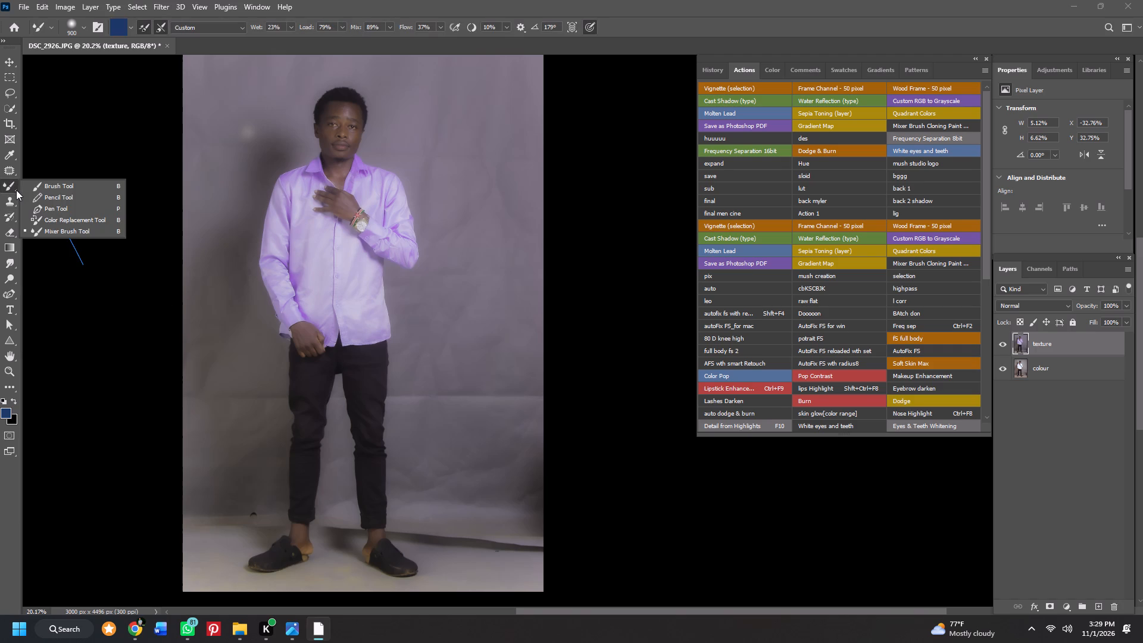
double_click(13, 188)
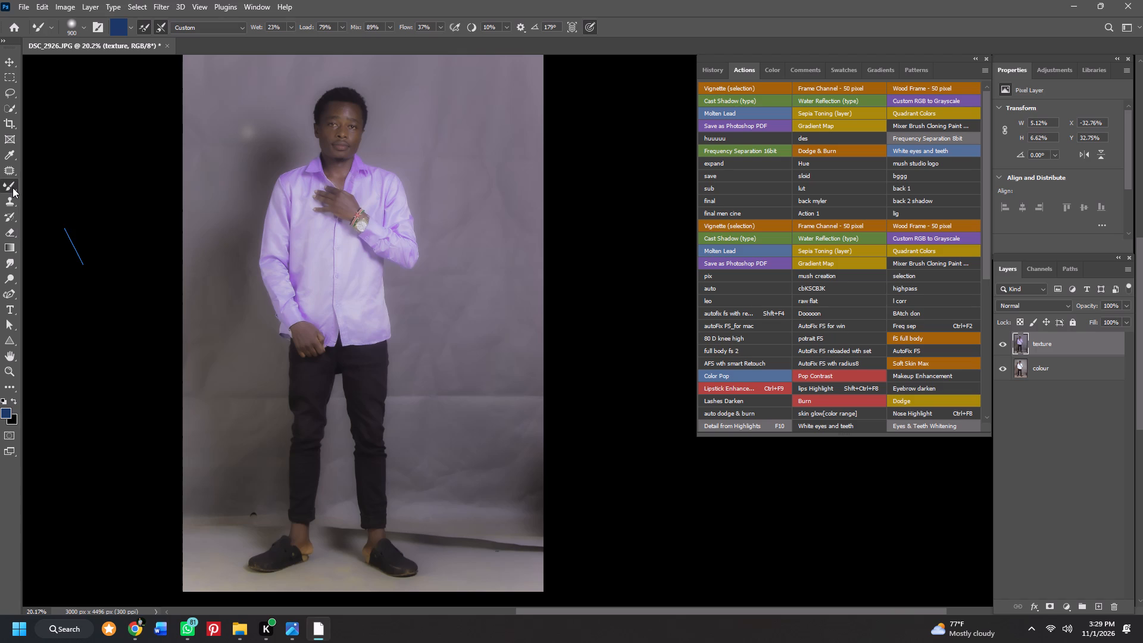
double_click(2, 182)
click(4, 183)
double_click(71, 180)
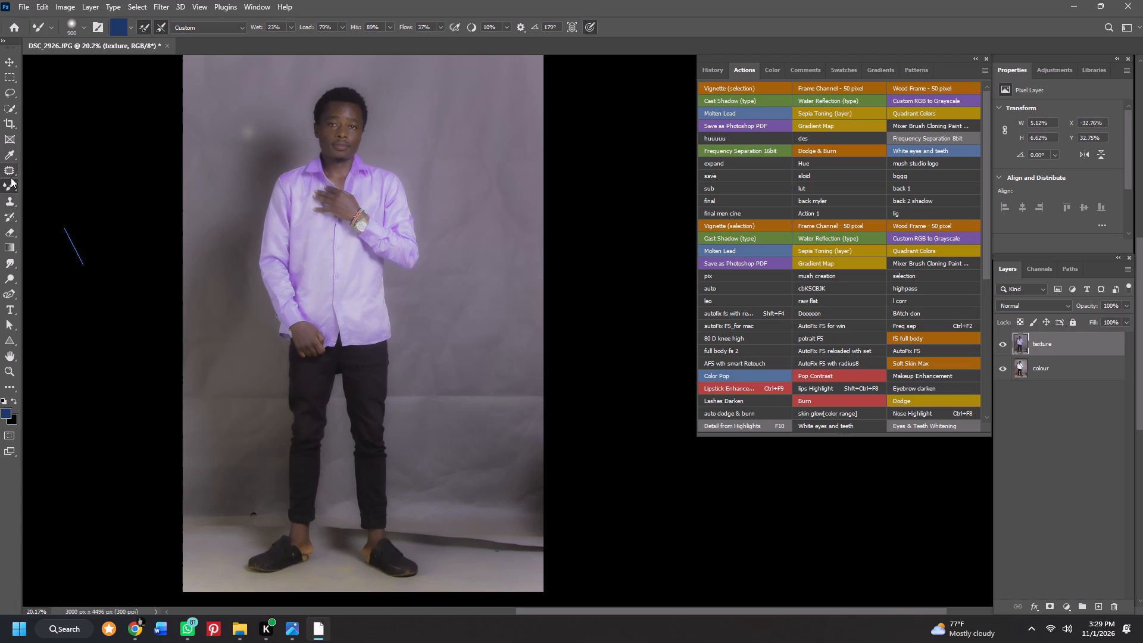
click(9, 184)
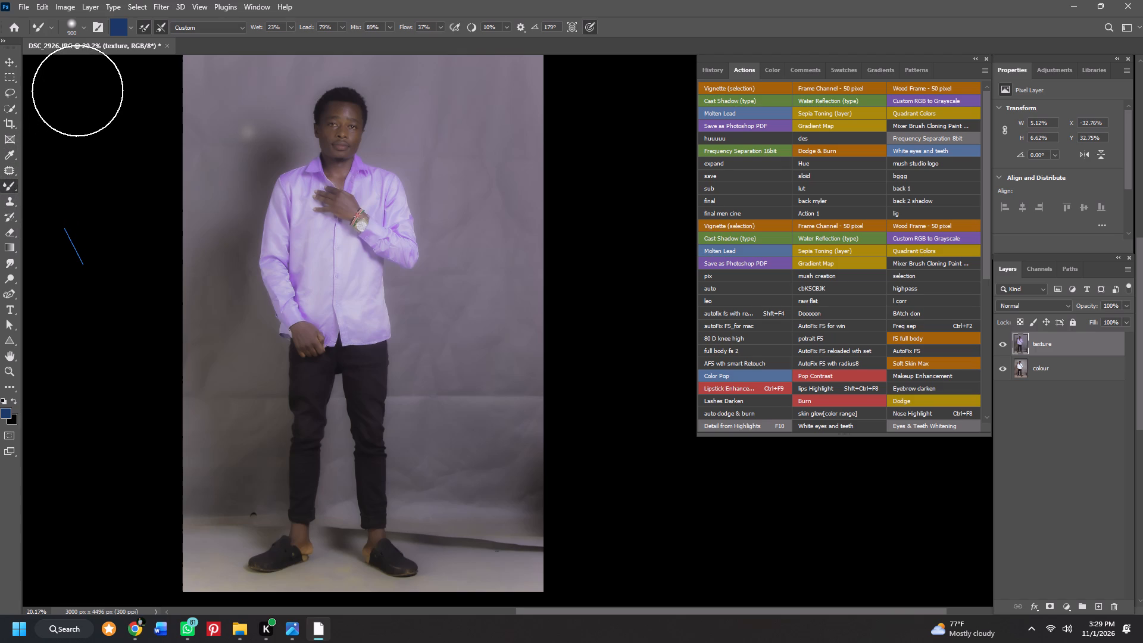
Load the Healing Brush 21 pixels tool preset and try it on the empty area beside the portrait.
click(34, 23)
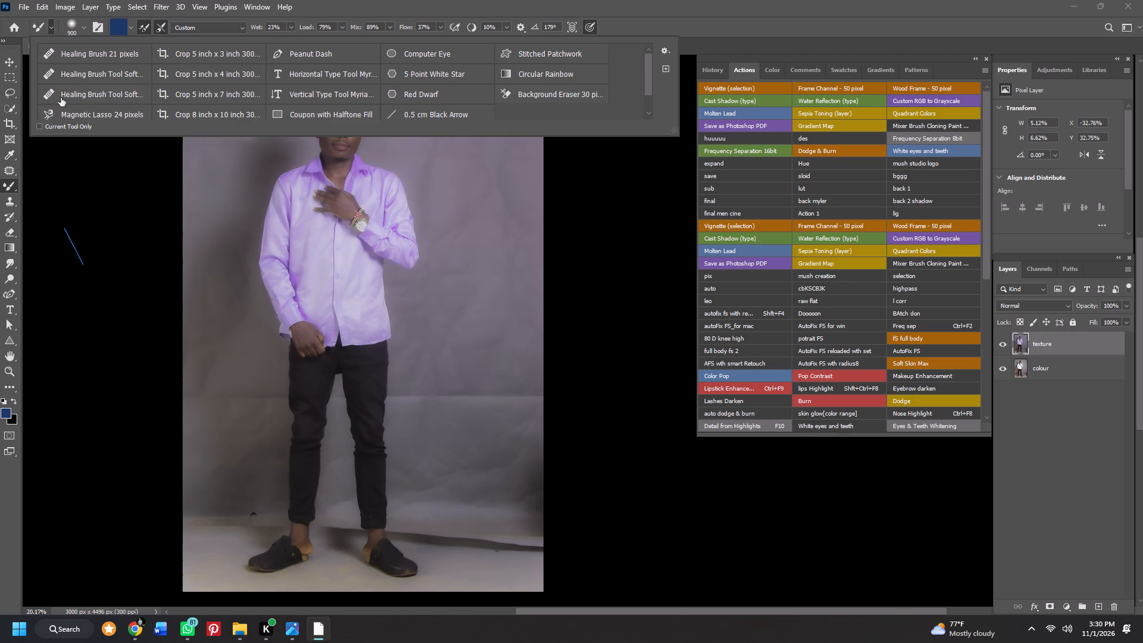
click(87, 52)
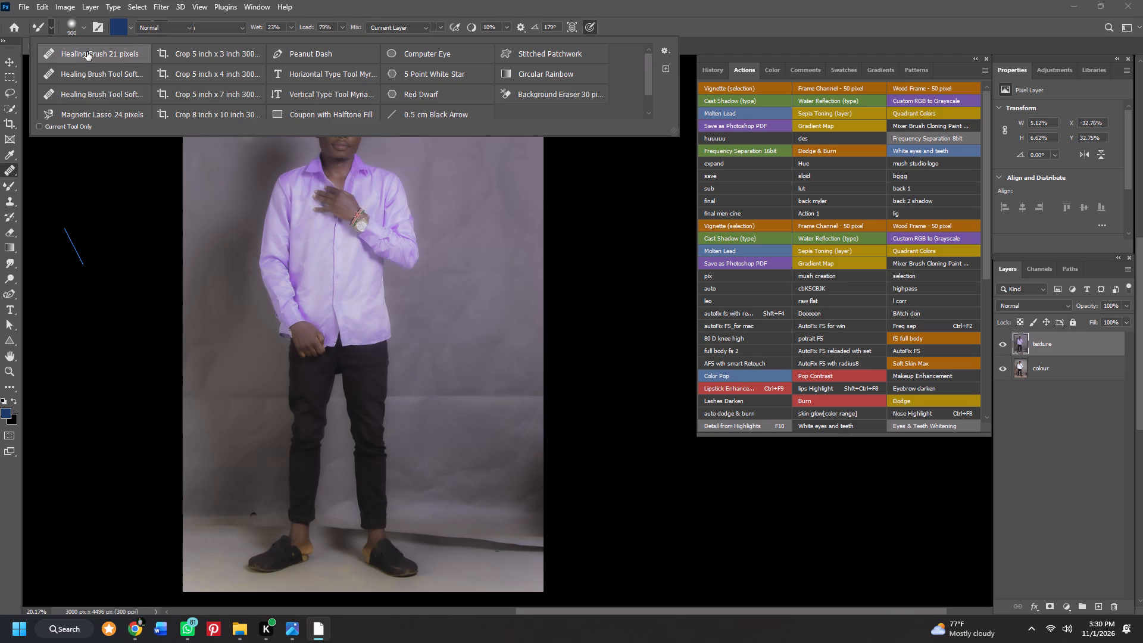
click(38, 126)
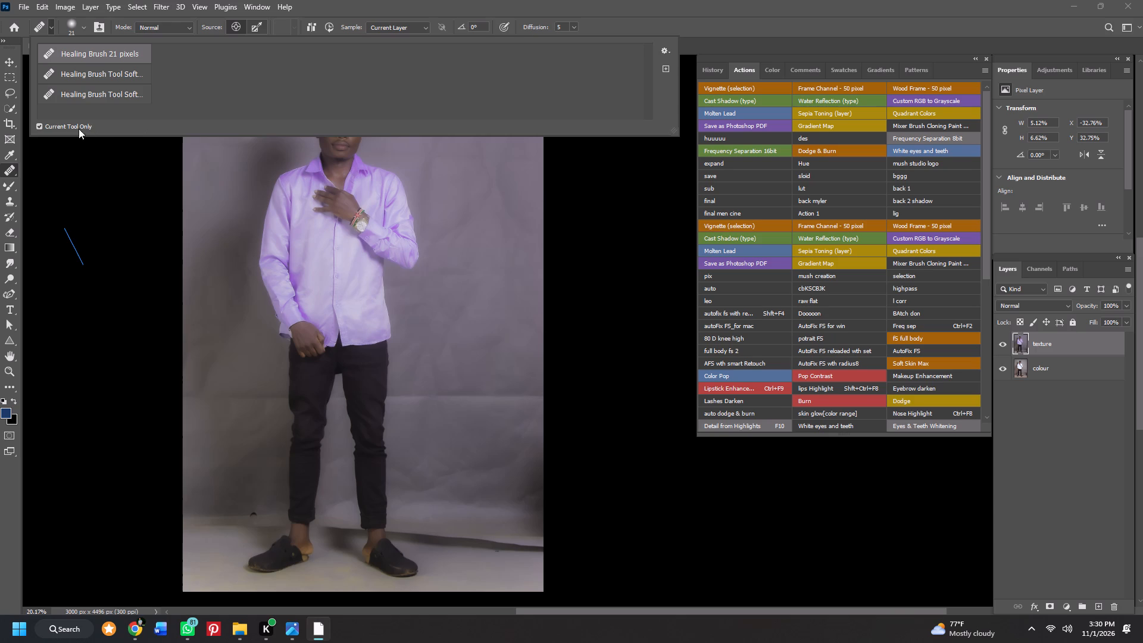
click(38, 126)
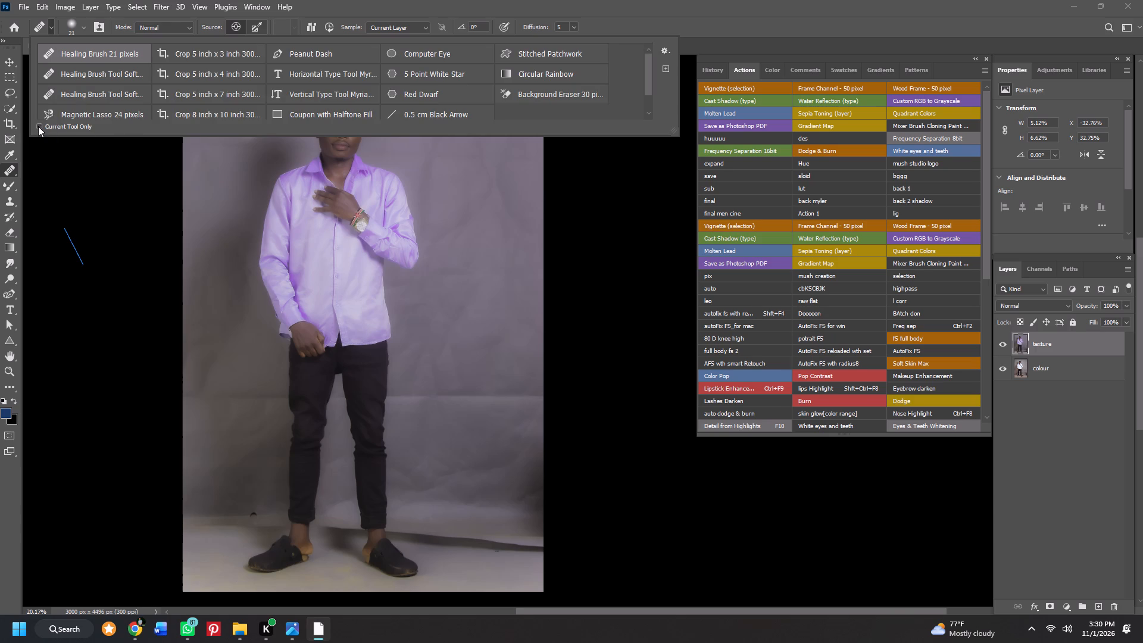
double_click(105, 230)
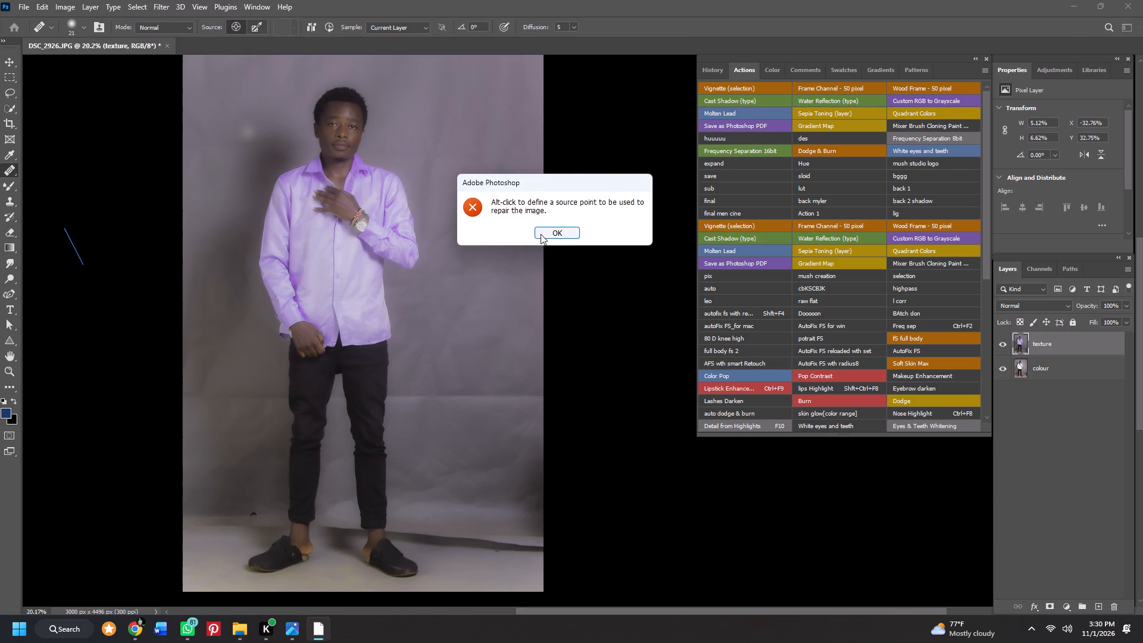
click(558, 230)
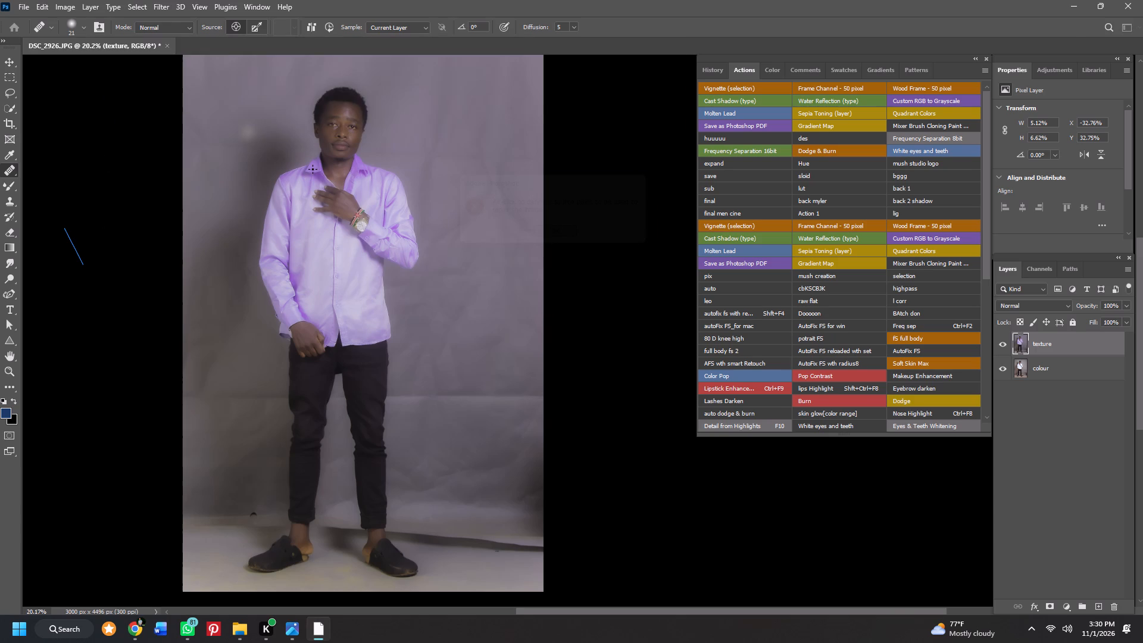
Set the Healing Brush to sample Current & Below and use the Lighten blending mode.
click(424, 29)
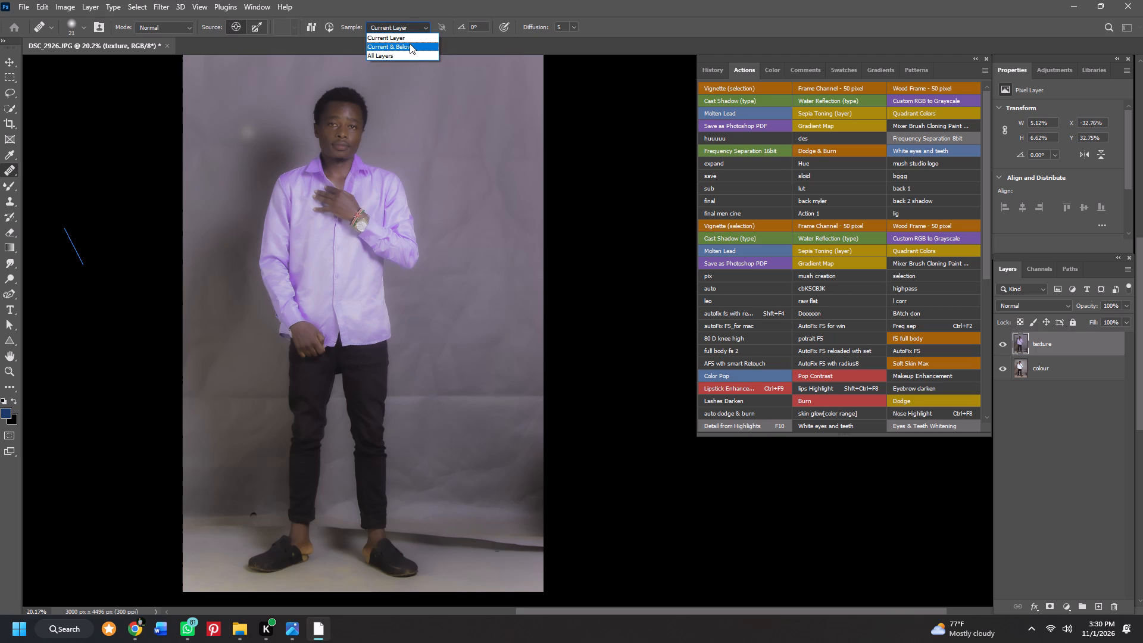
click(410, 43)
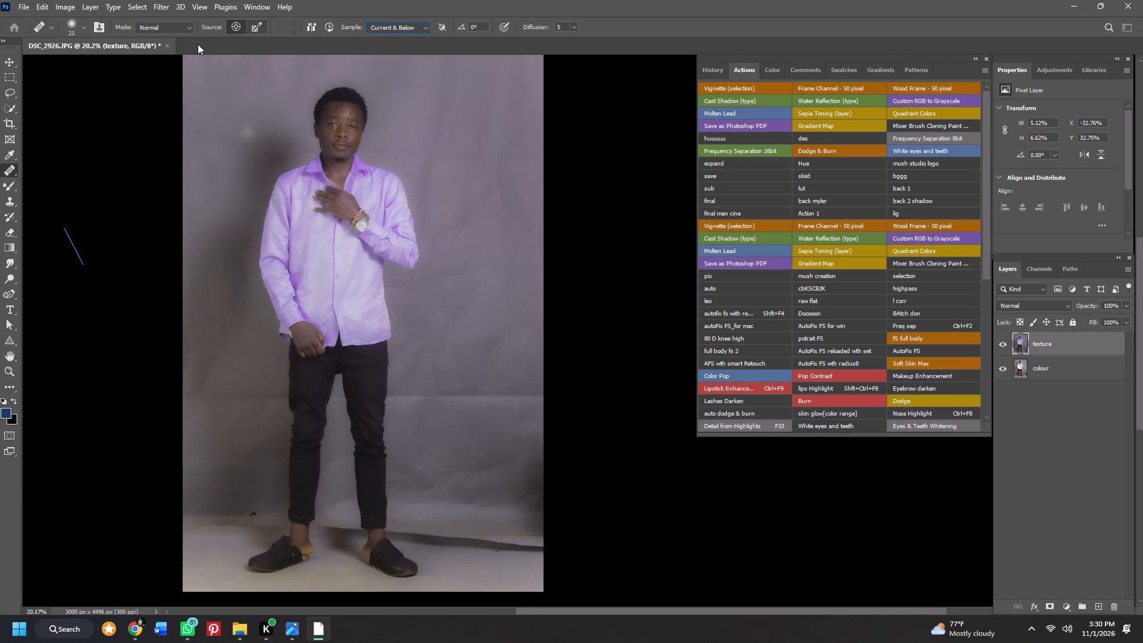
click(190, 27)
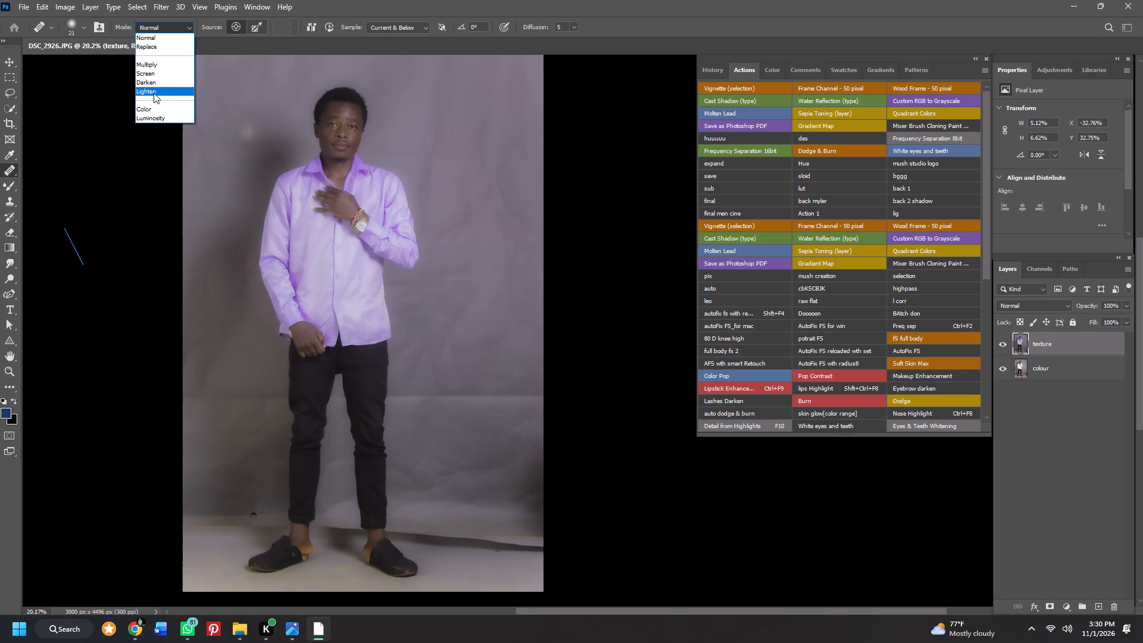
click(154, 93)
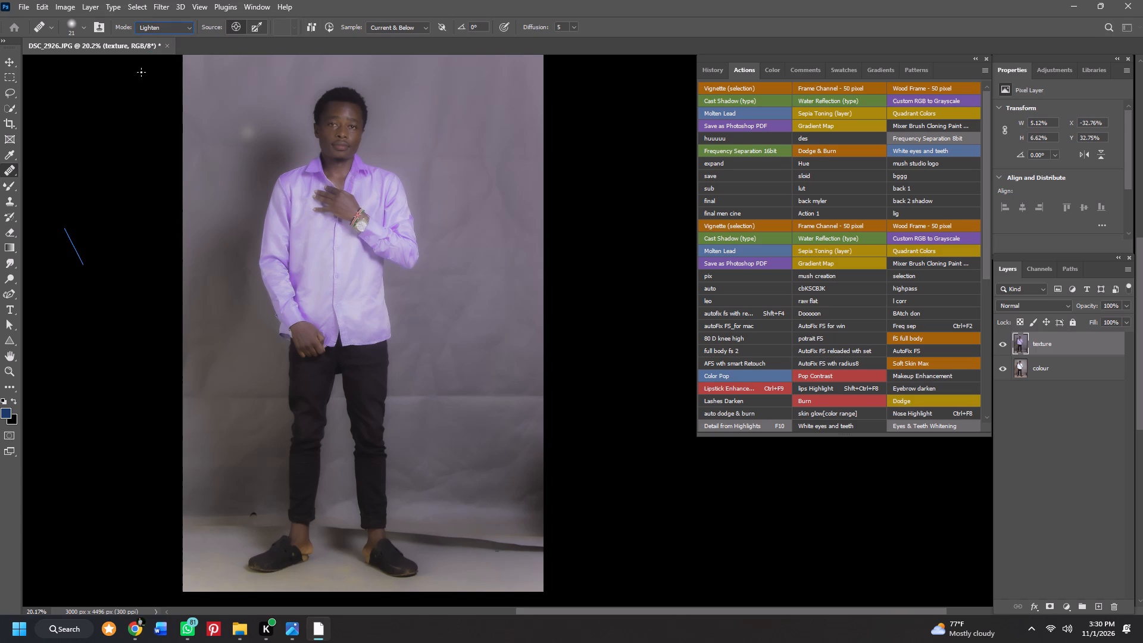
Set the Healing Brush size to 182 px and its hardness to 9%.
click(87, 28)
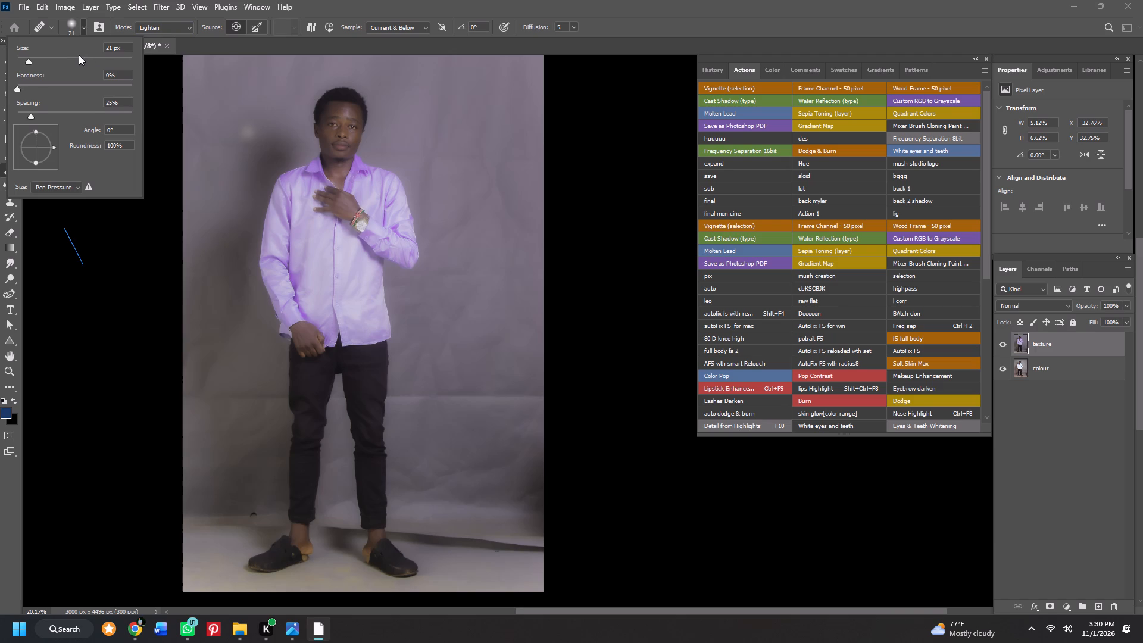
click(70, 55)
click(98, 58)
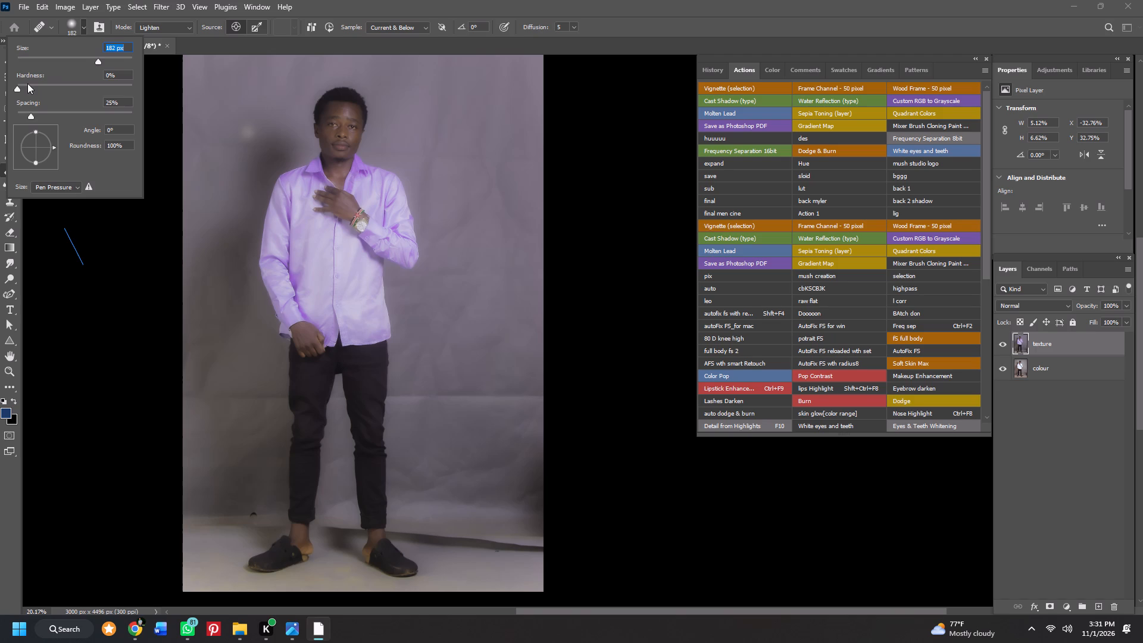
click(27, 83)
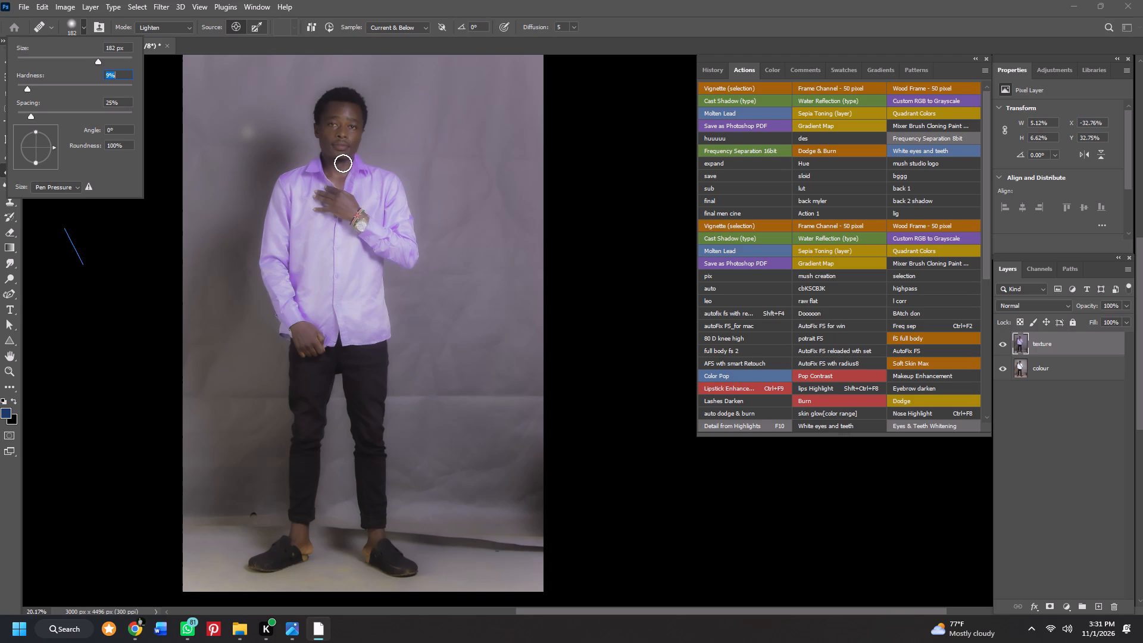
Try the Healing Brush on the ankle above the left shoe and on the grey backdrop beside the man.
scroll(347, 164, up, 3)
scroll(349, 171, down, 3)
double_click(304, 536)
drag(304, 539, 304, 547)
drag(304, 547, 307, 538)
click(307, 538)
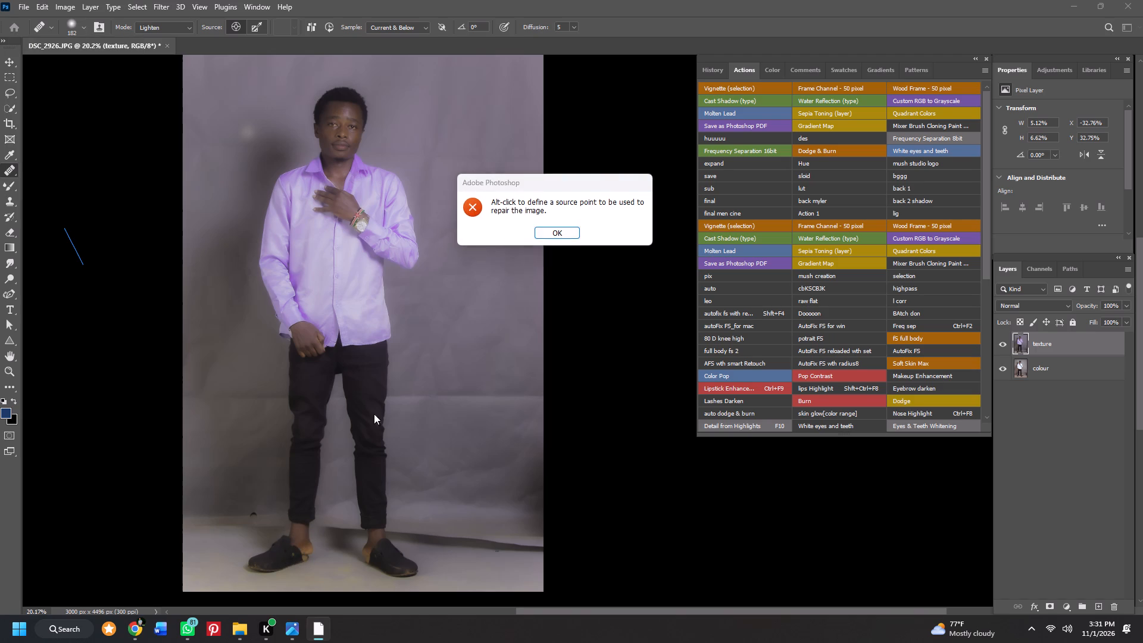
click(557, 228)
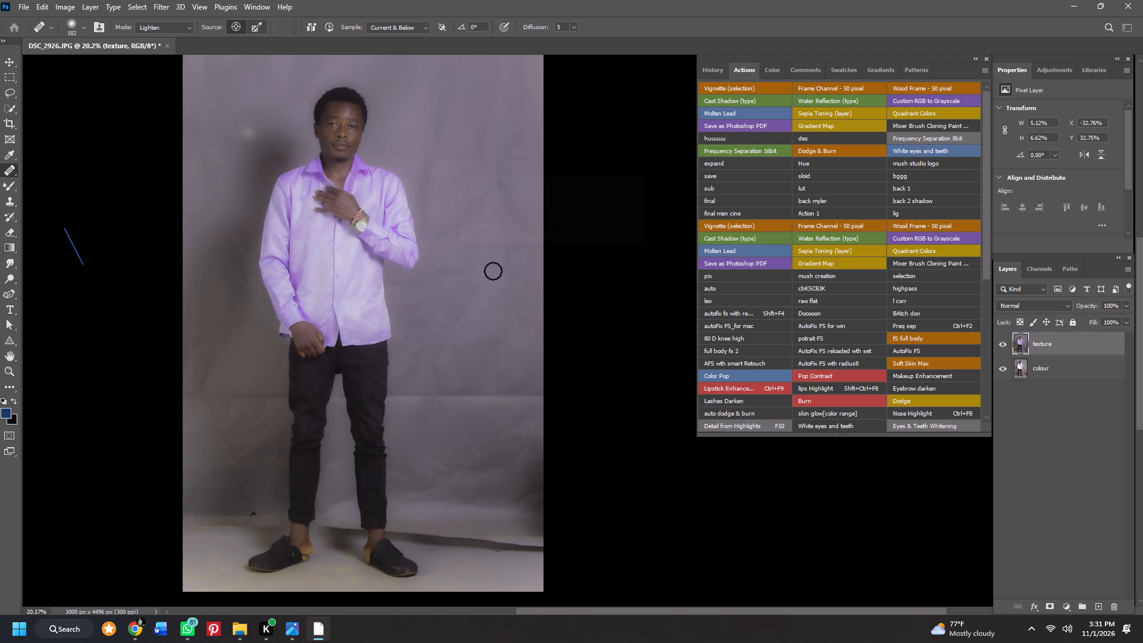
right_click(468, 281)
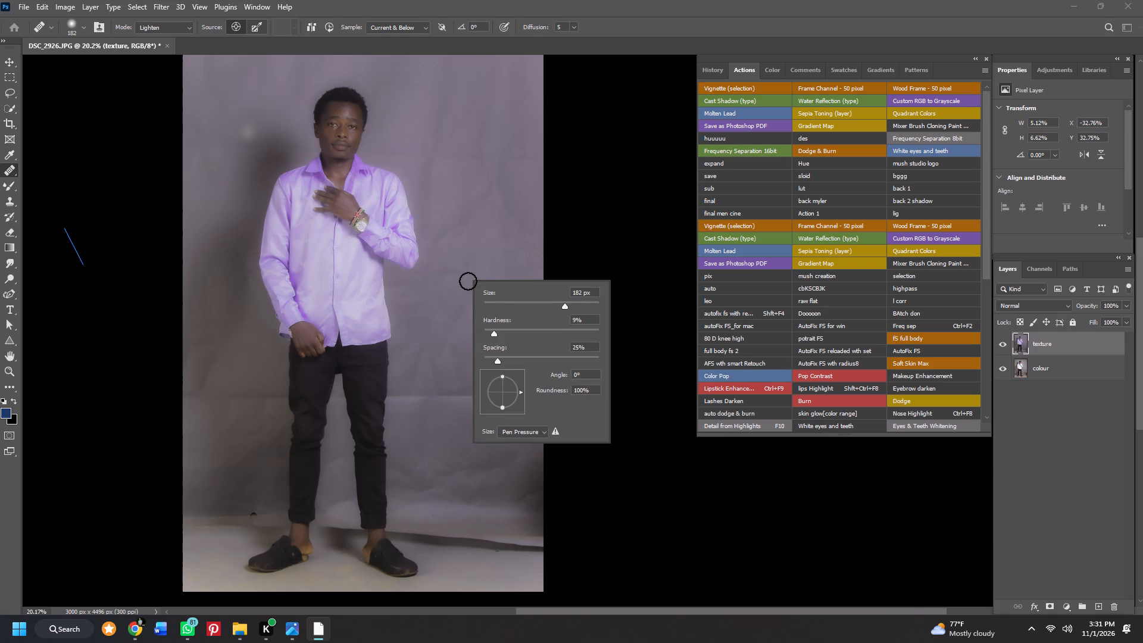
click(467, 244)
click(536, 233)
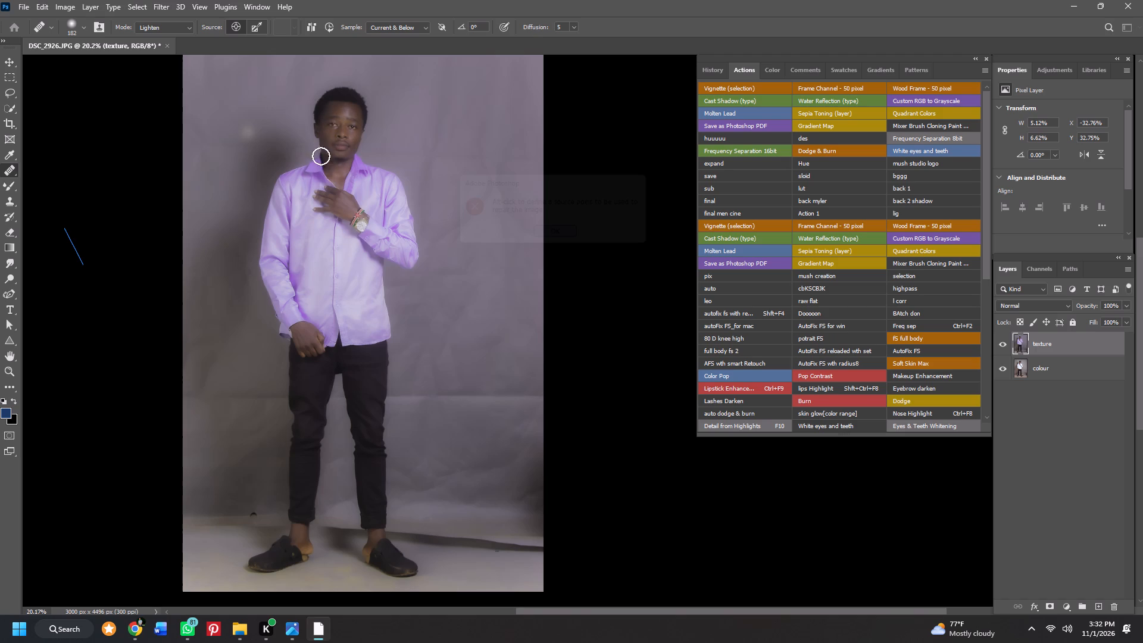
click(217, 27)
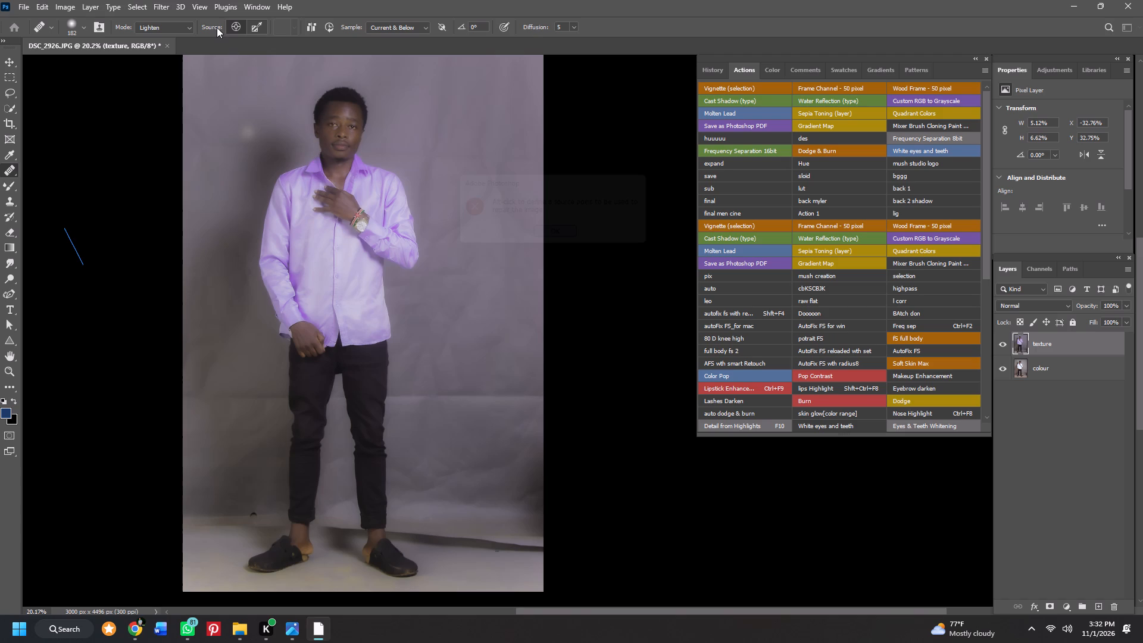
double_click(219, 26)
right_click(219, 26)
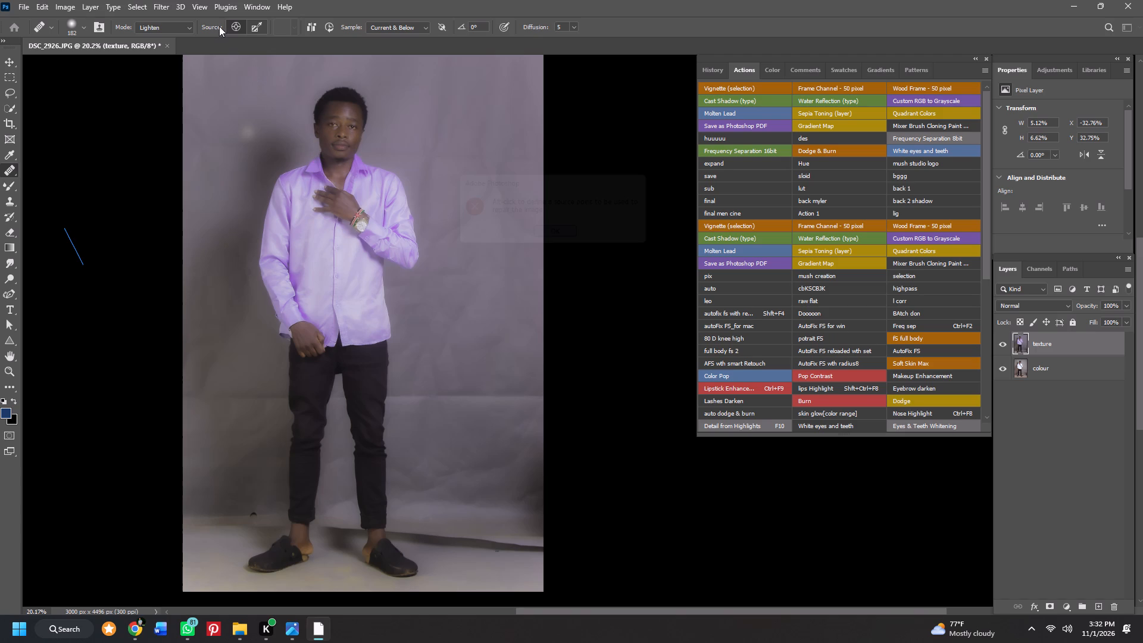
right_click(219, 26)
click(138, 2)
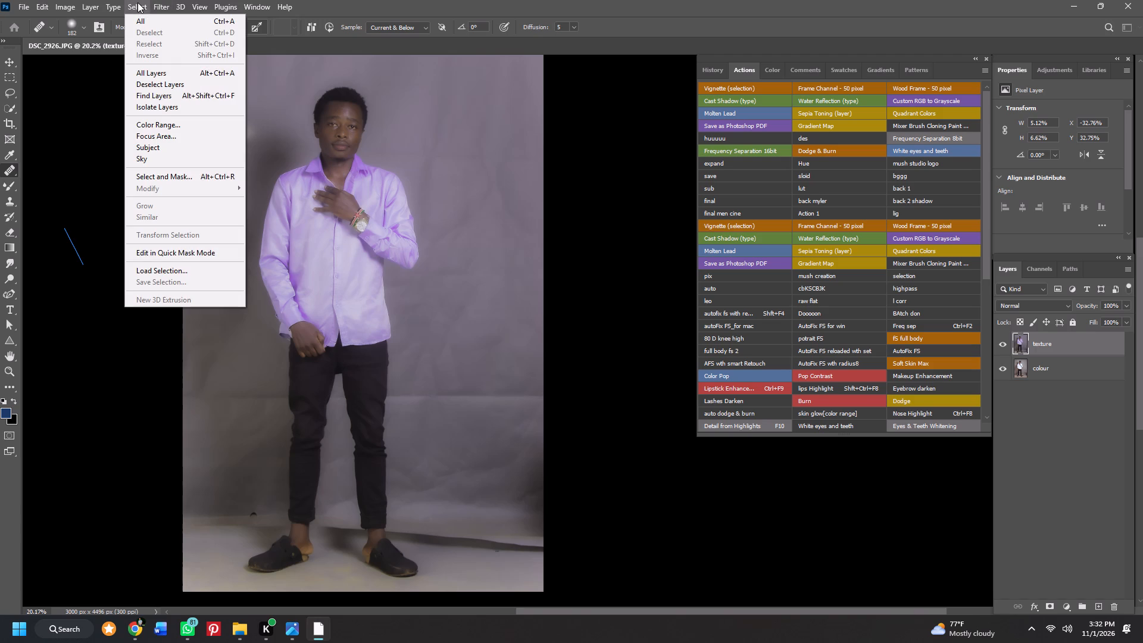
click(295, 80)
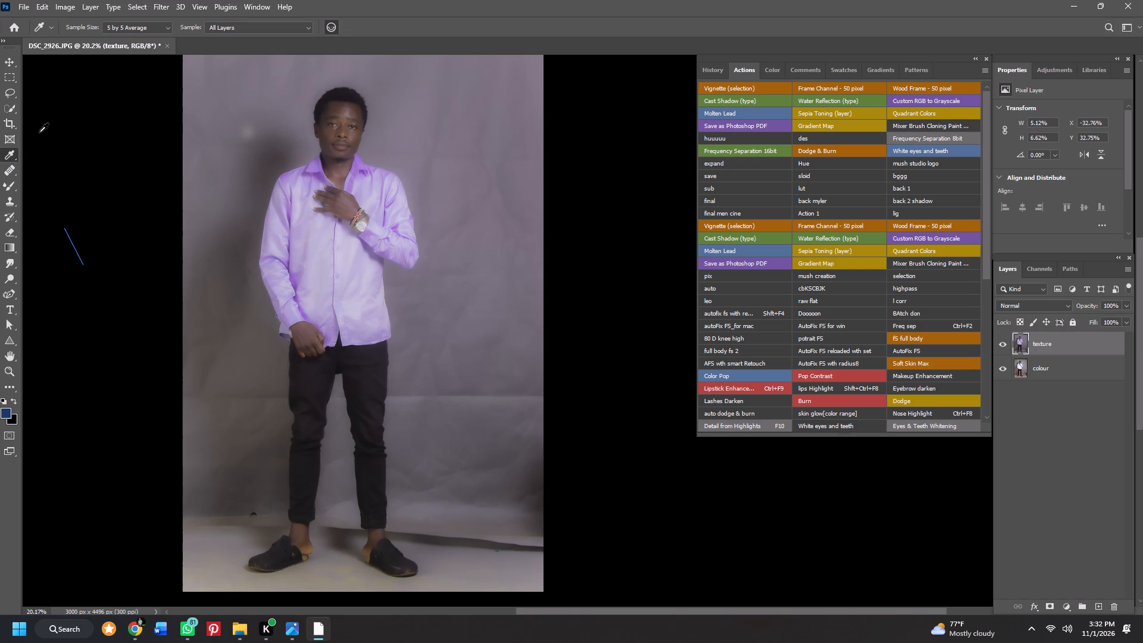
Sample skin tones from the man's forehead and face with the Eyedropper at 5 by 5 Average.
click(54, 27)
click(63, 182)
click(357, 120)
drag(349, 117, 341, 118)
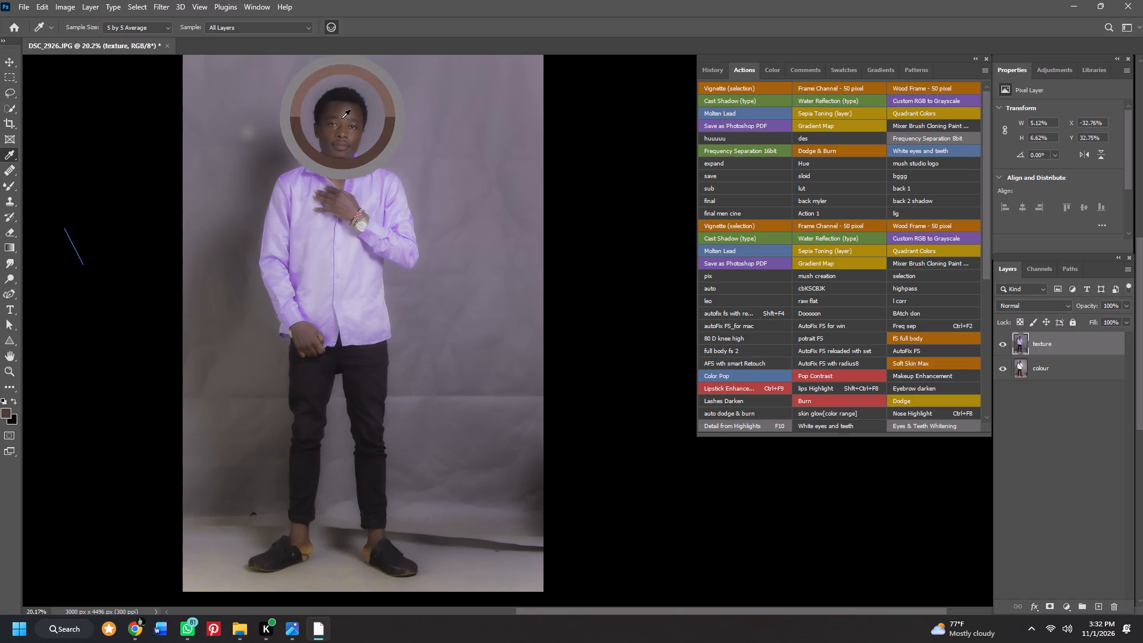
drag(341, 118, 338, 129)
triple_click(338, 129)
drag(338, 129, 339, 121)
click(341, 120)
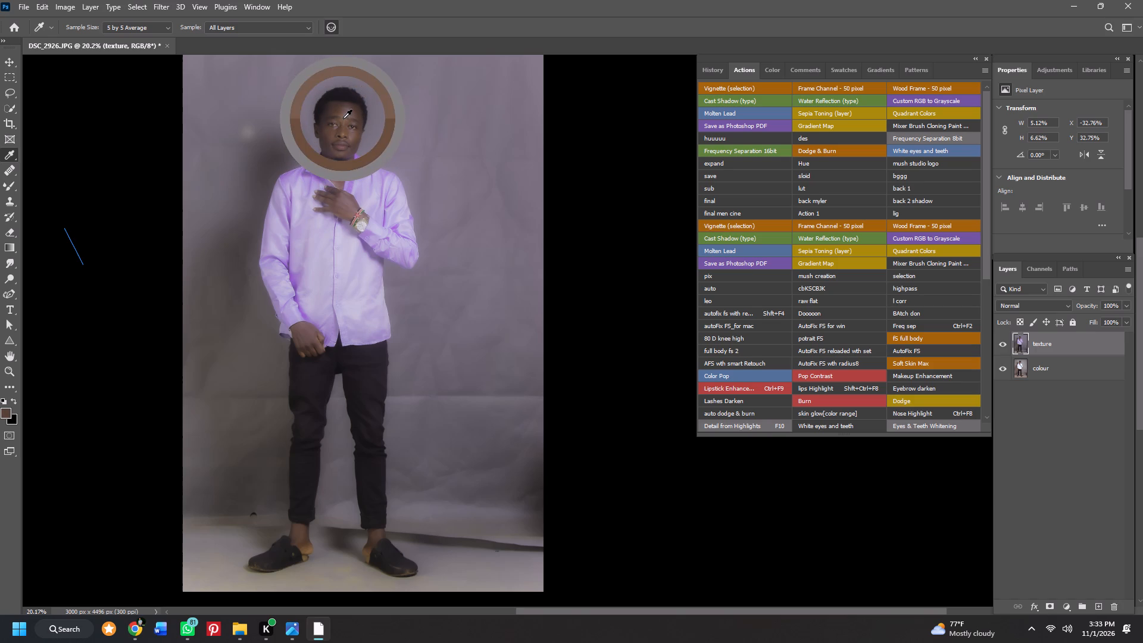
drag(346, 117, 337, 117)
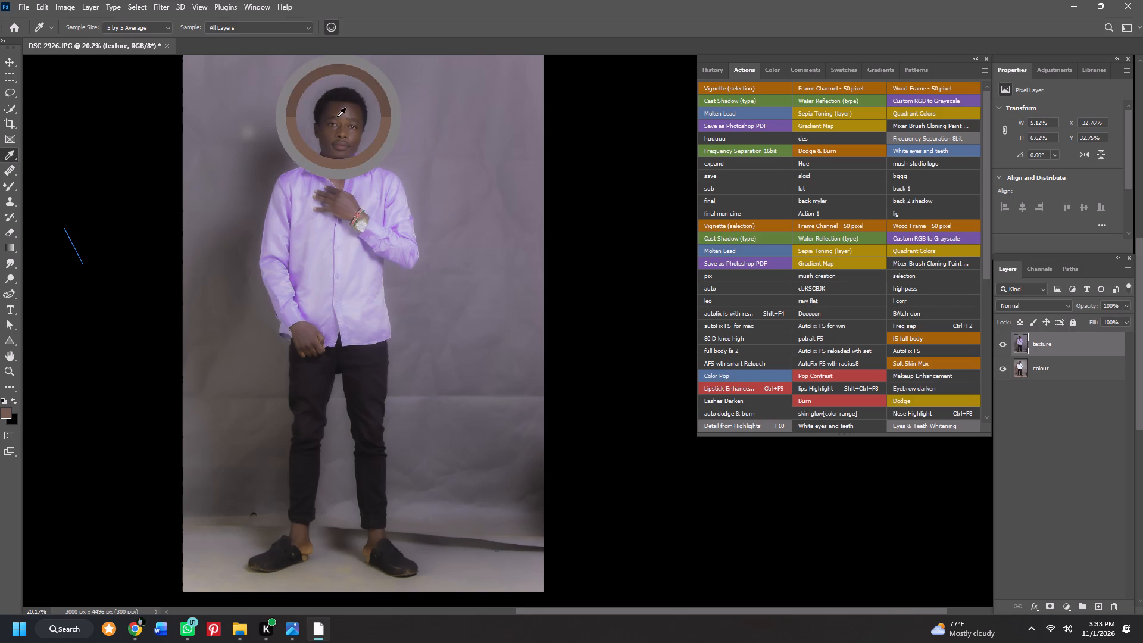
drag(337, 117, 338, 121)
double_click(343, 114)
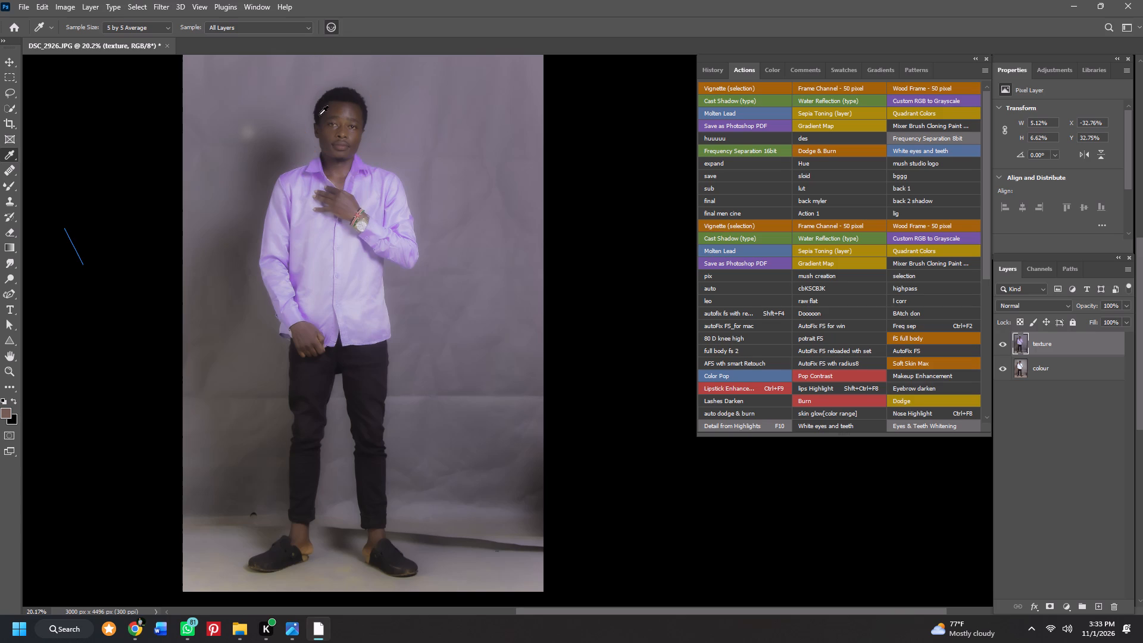
Resample the foreground colour from the man's face down to the chin with the Eyedropper.
click(52, 29)
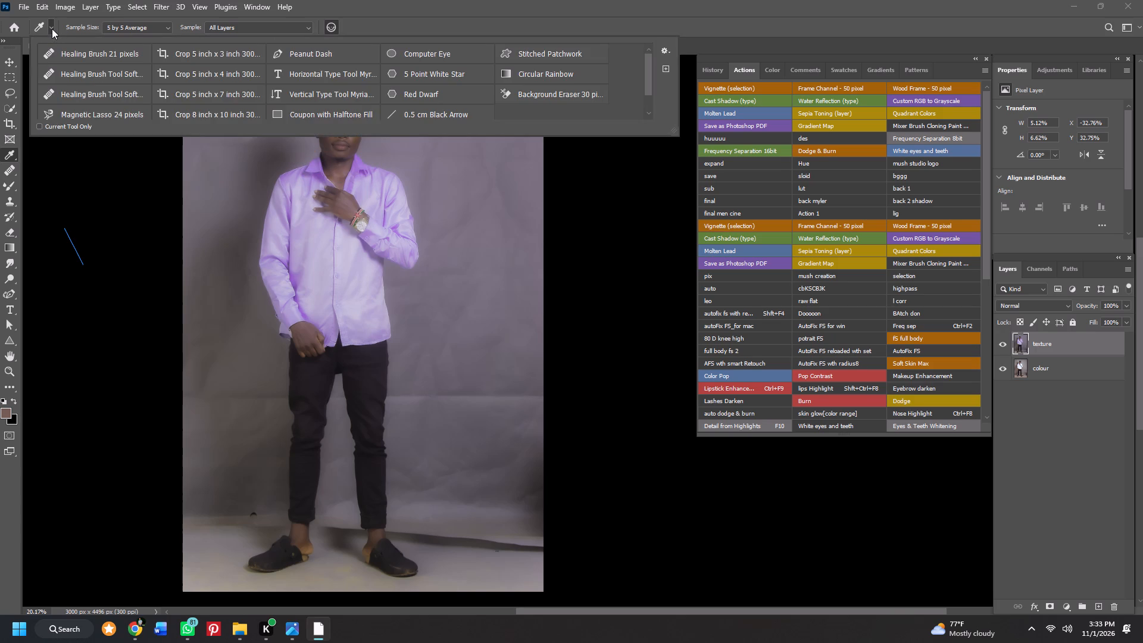
triple_click(80, 193)
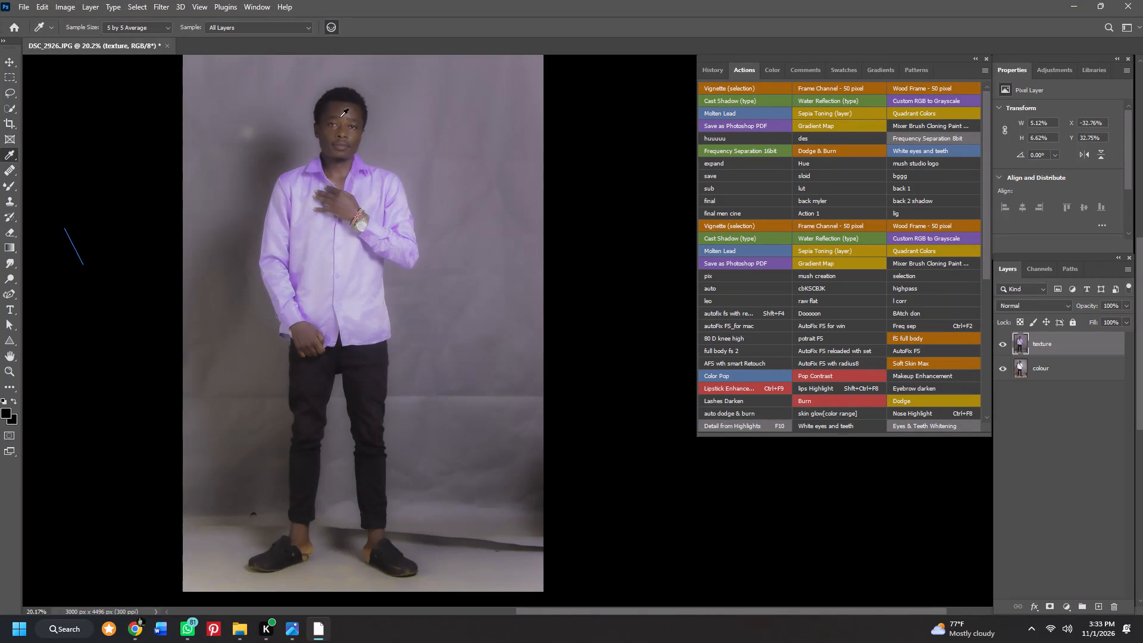
click(353, 125)
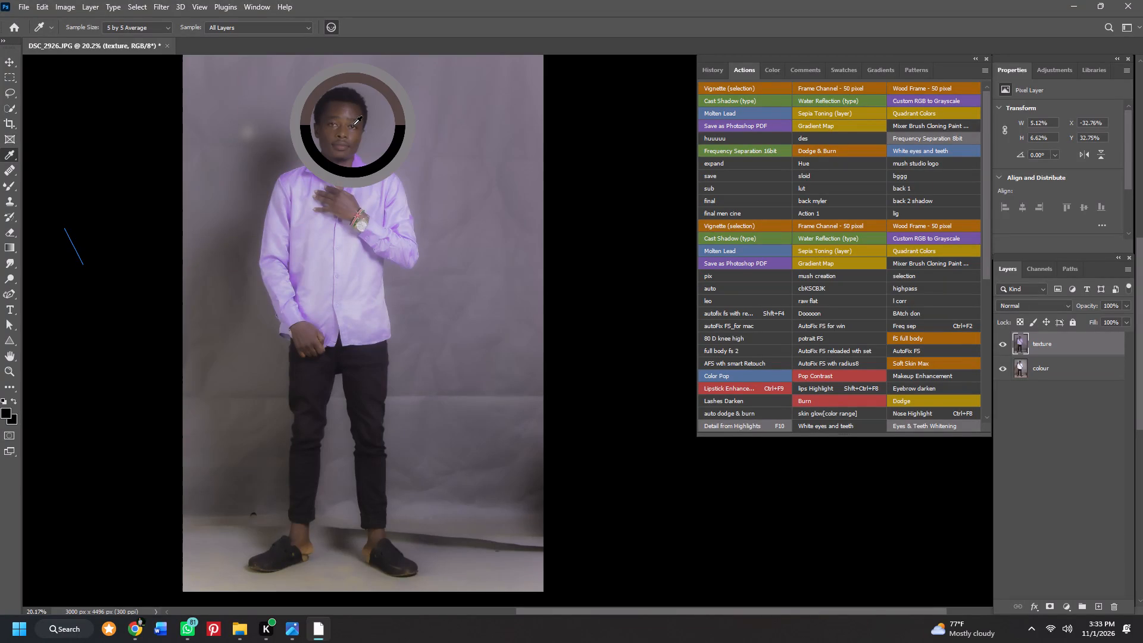
drag(354, 125, 352, 127)
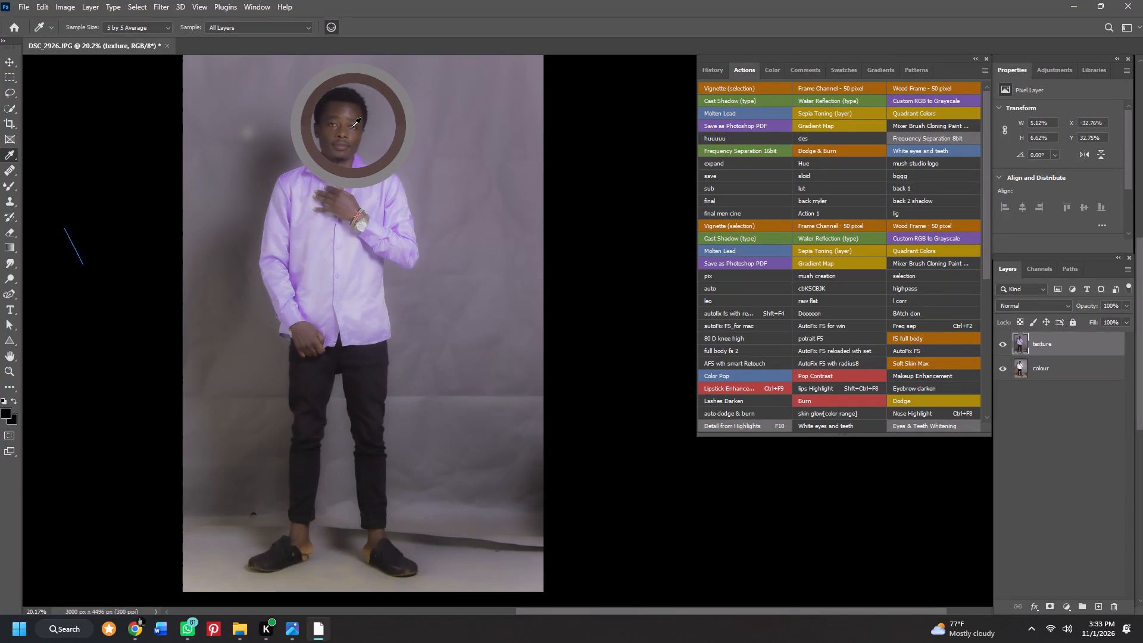
drag(352, 127, 348, 131)
drag(348, 131, 337, 152)
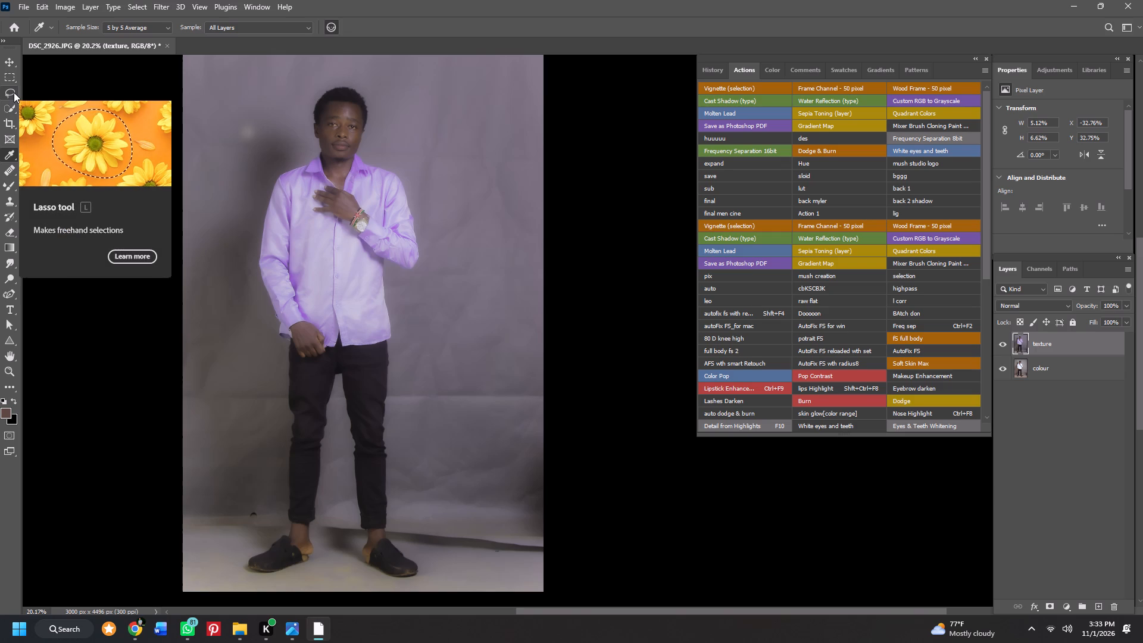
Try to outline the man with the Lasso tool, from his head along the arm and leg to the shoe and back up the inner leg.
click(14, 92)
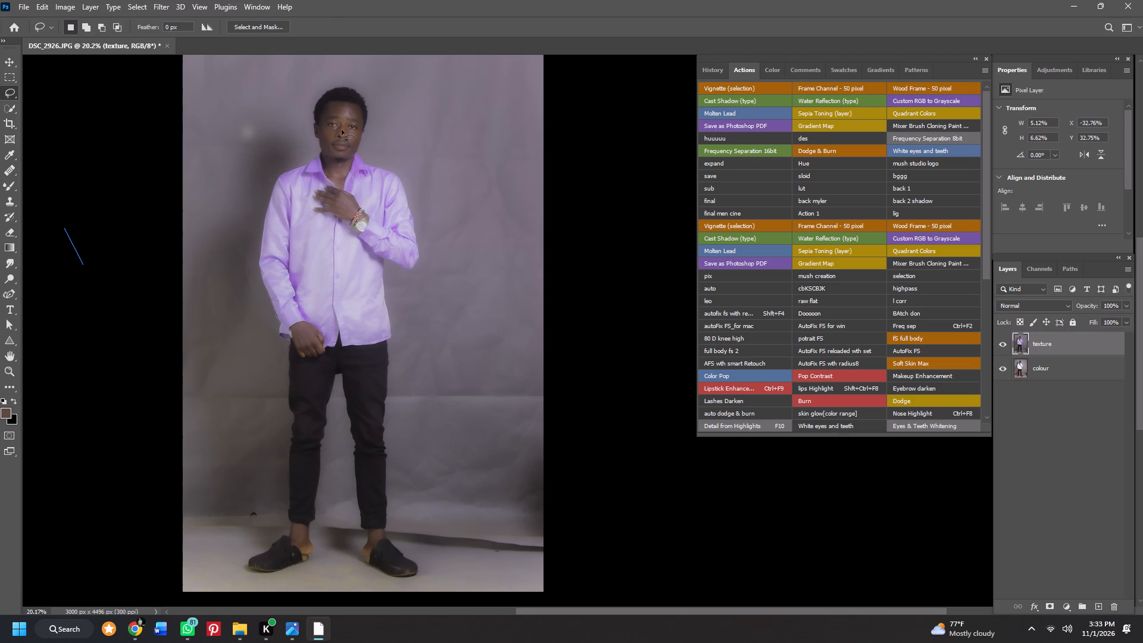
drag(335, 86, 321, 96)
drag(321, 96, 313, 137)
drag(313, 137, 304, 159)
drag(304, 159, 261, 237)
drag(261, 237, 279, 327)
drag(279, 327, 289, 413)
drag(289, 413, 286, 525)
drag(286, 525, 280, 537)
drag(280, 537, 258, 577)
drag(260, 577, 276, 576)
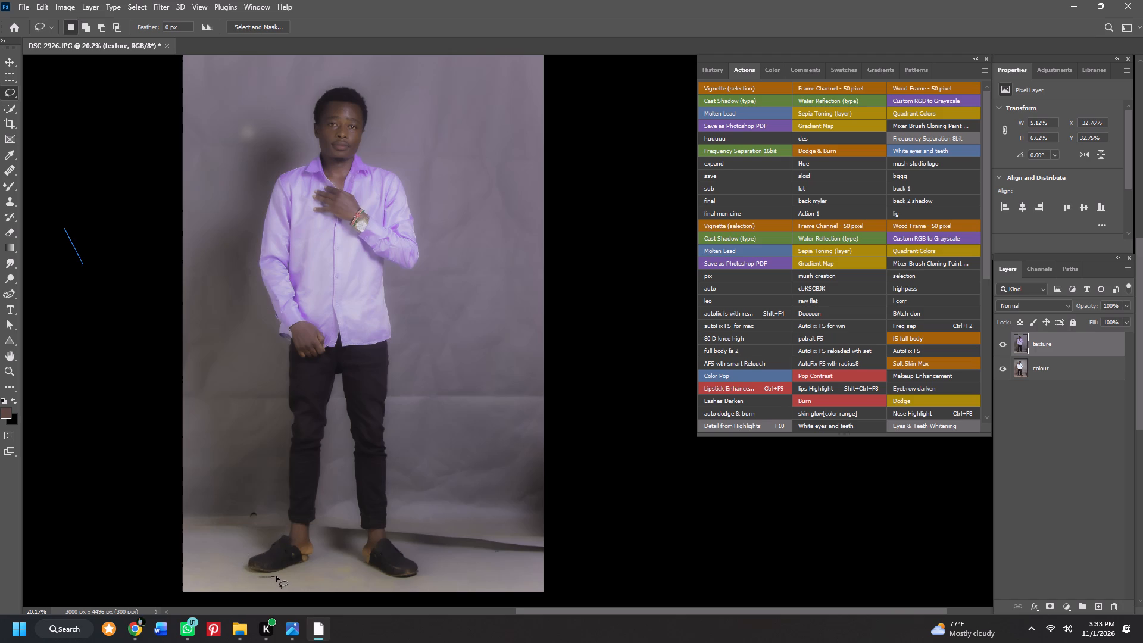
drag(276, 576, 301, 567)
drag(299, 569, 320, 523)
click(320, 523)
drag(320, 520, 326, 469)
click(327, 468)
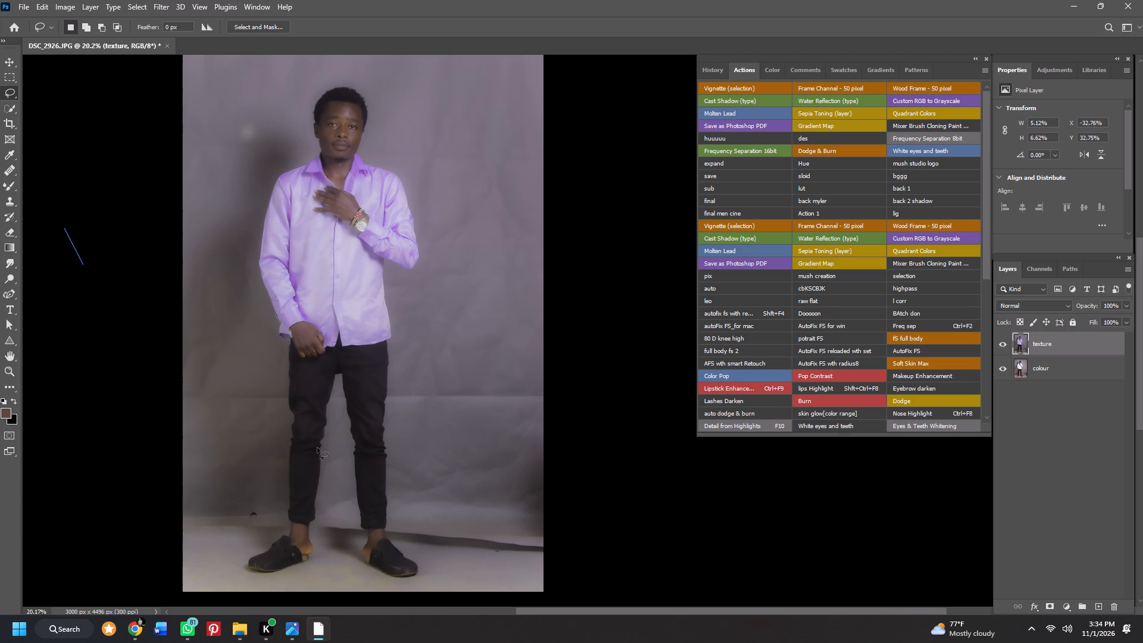
Convert the texture layer to a Smart Object.
right_click(317, 440)
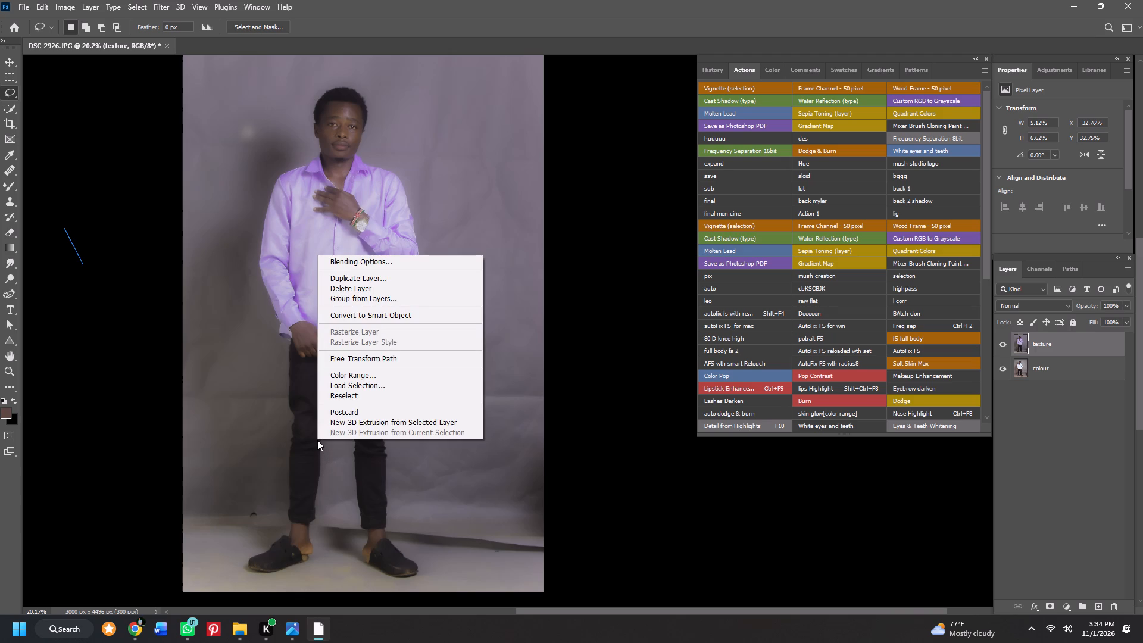
click(388, 317)
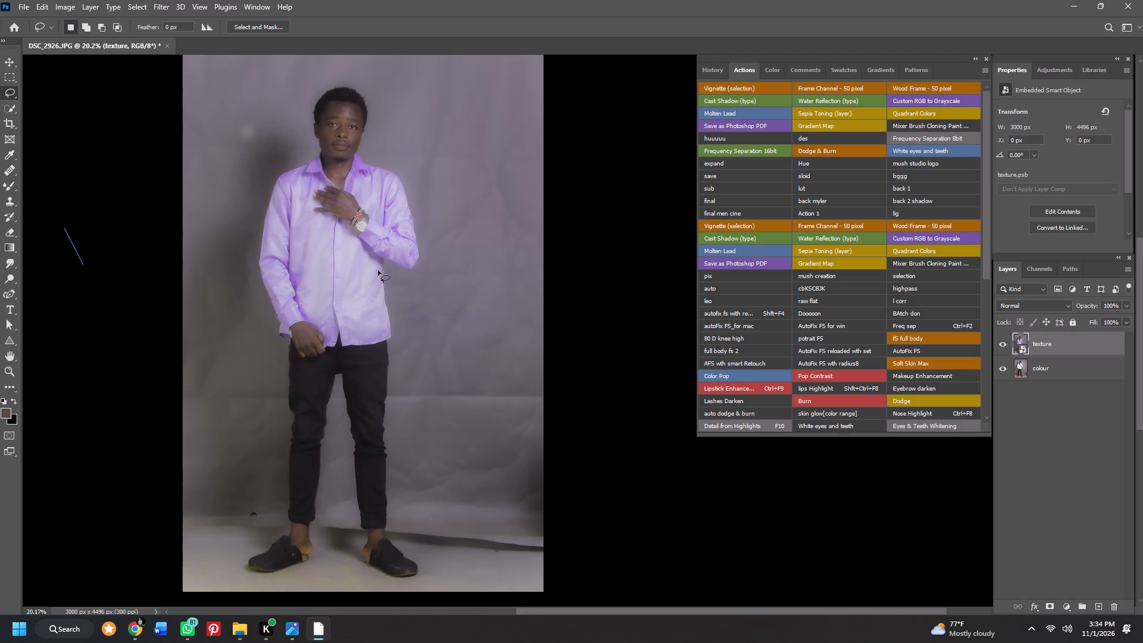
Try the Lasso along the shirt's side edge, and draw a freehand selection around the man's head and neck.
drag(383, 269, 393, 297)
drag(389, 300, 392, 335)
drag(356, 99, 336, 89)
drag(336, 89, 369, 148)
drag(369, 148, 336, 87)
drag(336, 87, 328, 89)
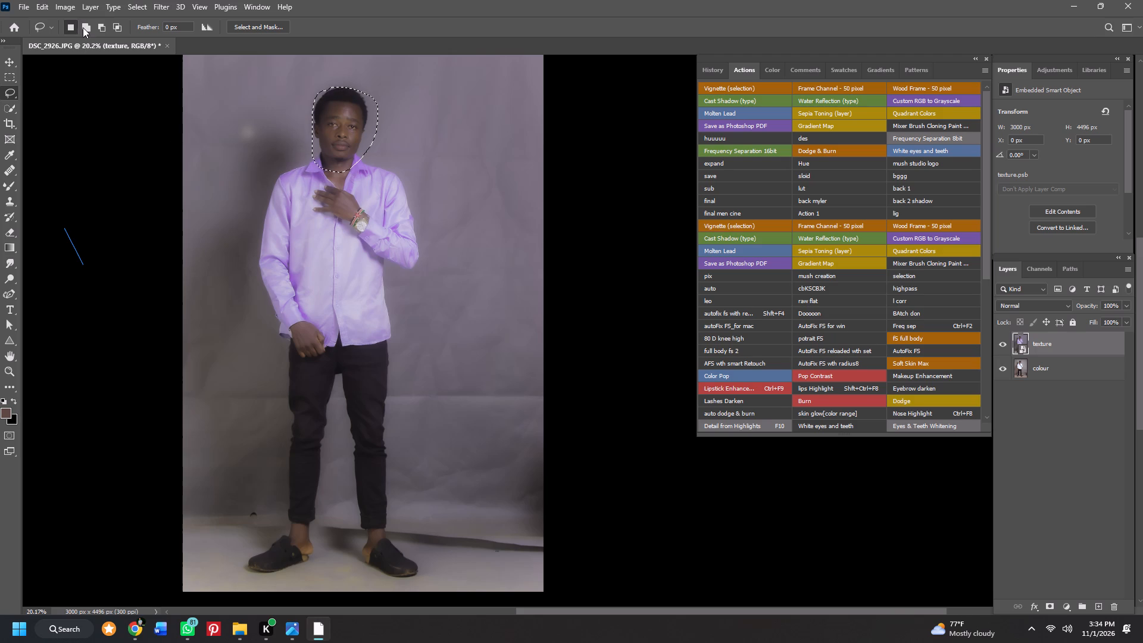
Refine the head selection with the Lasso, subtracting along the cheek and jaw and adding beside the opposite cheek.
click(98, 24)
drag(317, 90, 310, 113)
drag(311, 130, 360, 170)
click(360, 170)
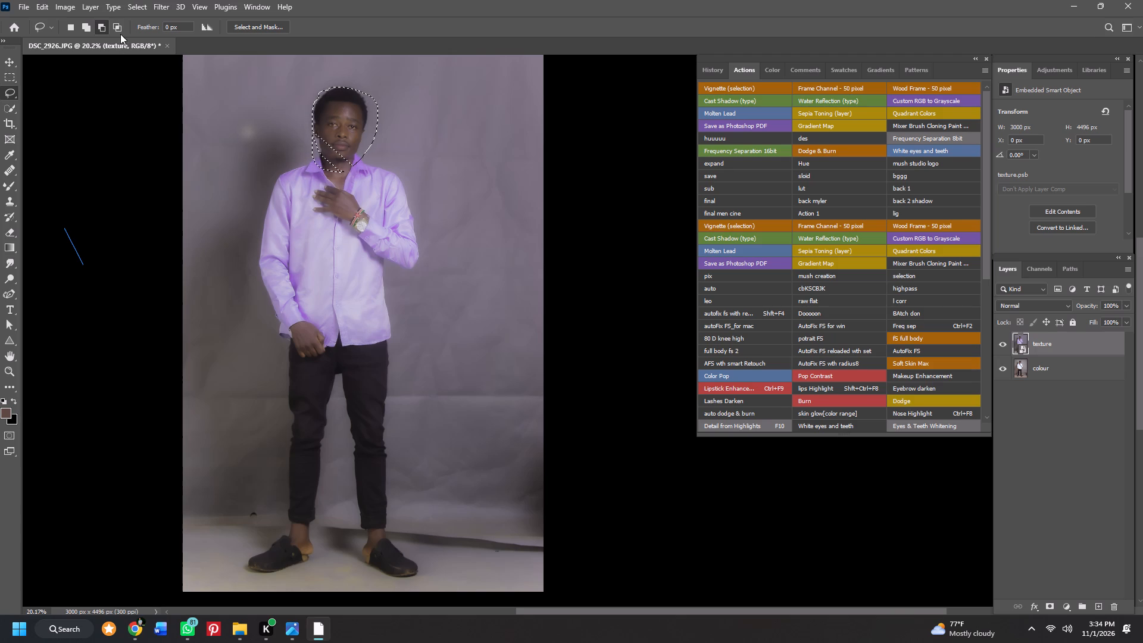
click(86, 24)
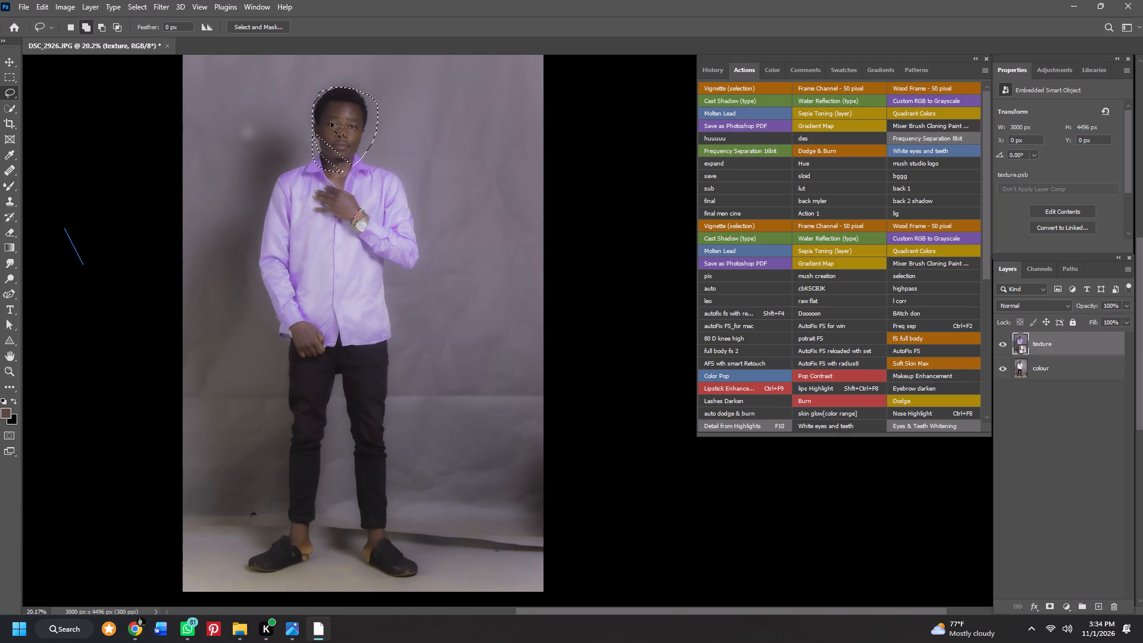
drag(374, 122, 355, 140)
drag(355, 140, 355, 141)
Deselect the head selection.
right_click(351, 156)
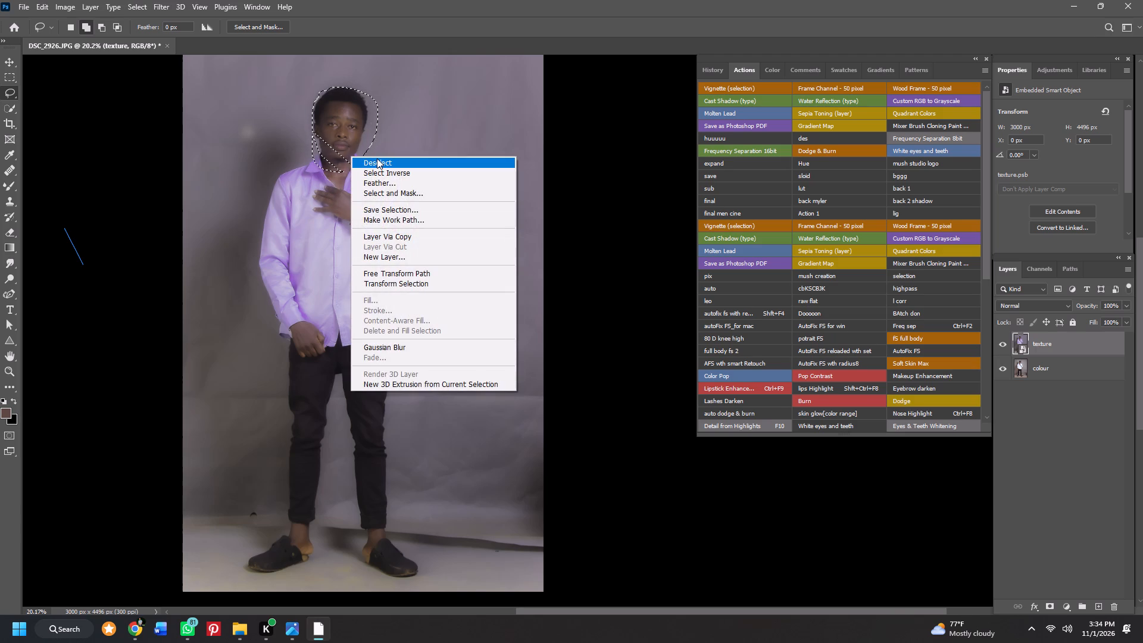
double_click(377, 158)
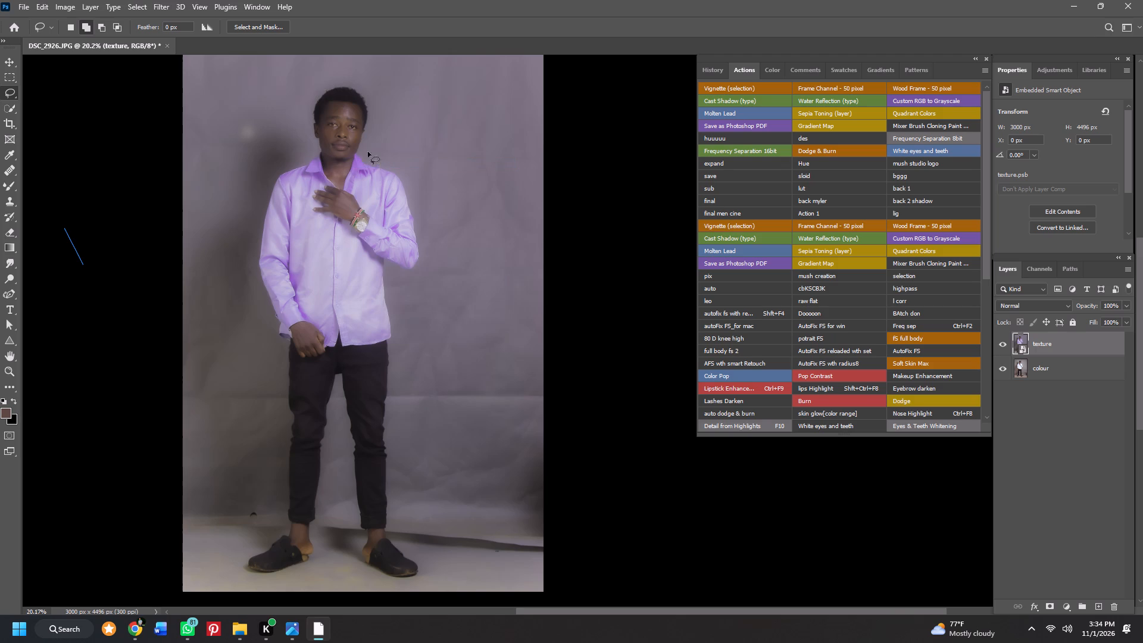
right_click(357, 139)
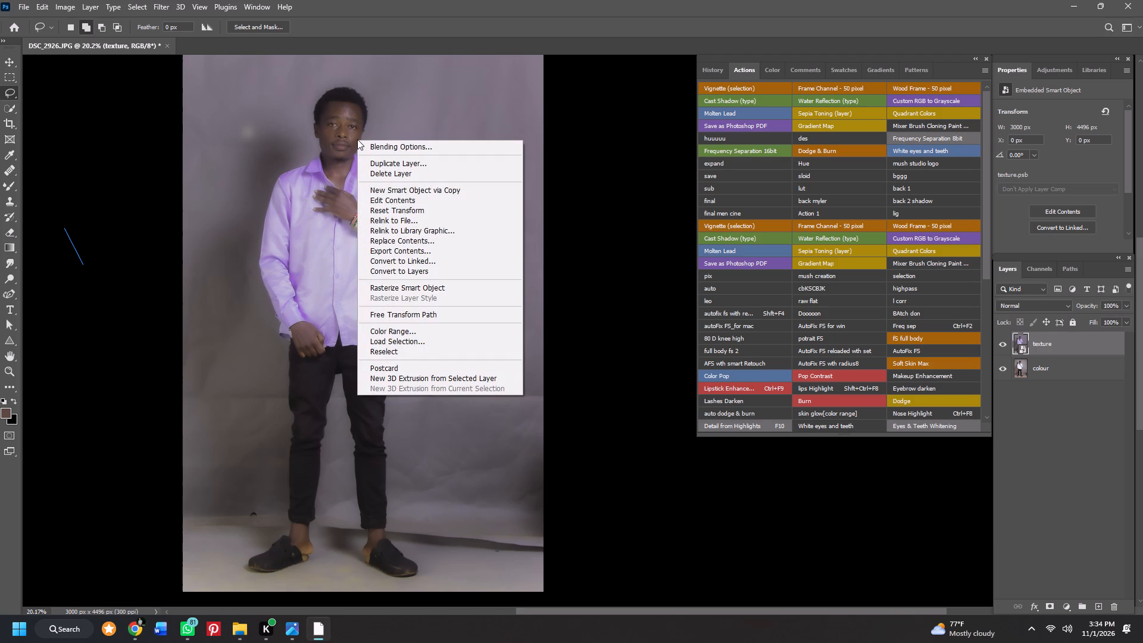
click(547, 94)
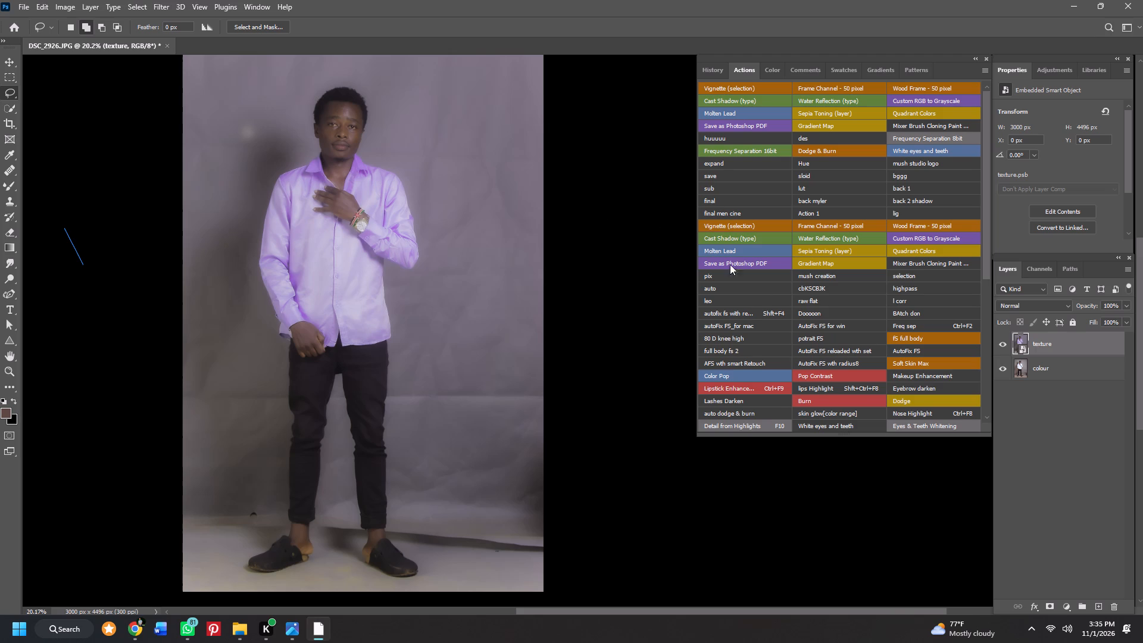
Run the "White eyes and teeth" action to add a masked White eyes/Teeth group above the texture layer.
click(845, 427)
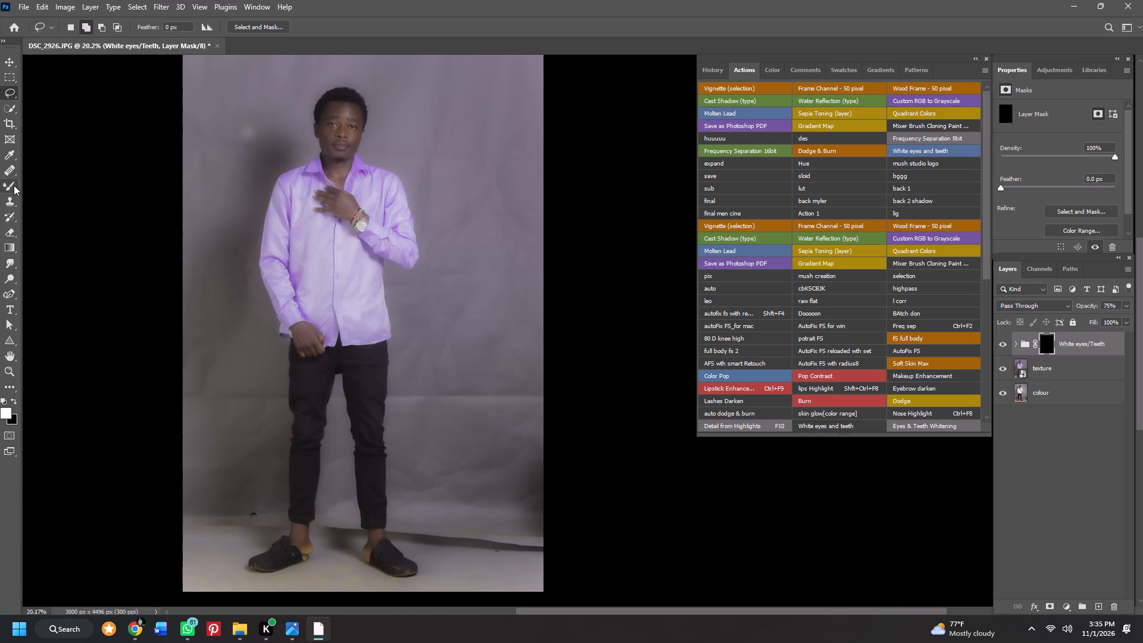
Confirm white (ffffff) as the foreground colour for the White eyes/Teeth group's mask.
click(5, 413)
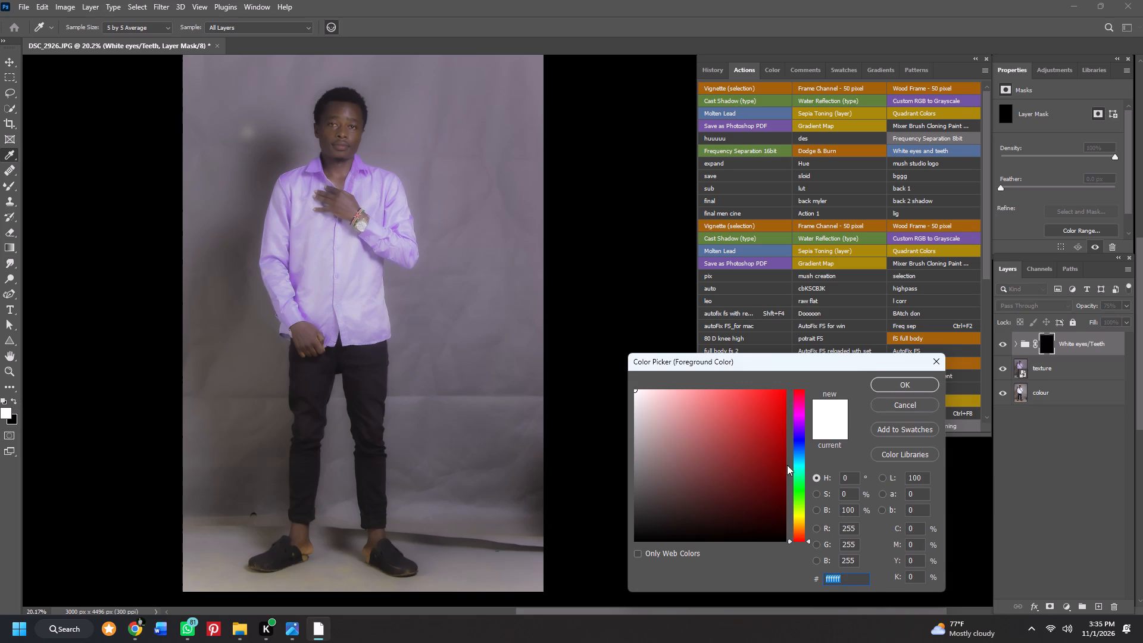
click(830, 413)
click(830, 413)
click(908, 381)
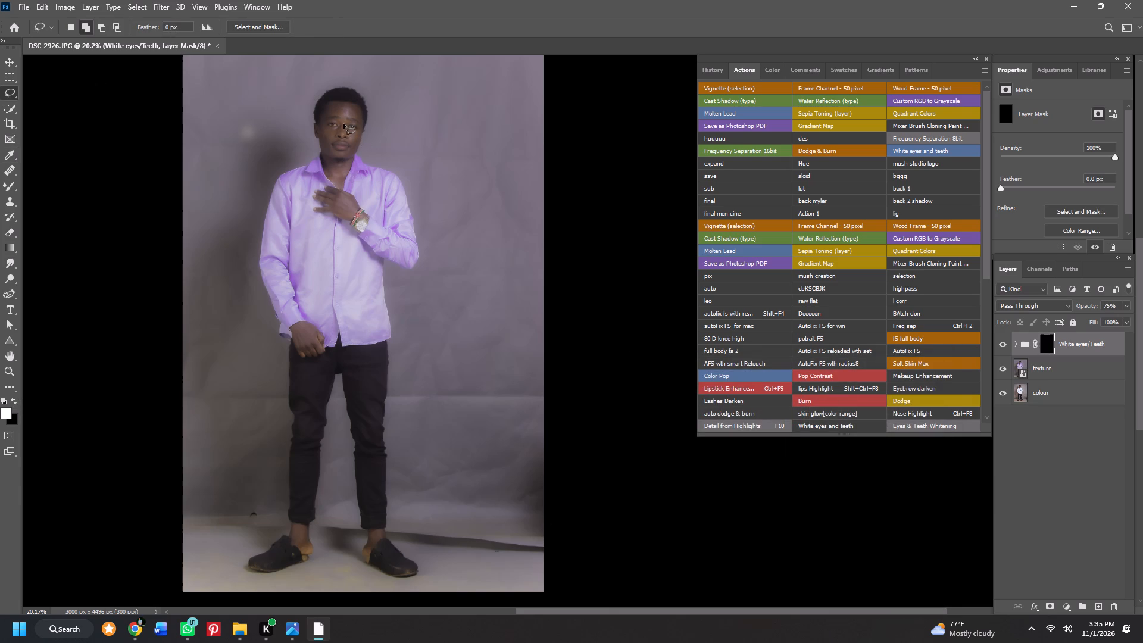
Switch to the Mixer Brush tool and try to run the "White eyes and teeth" action again.
click(11, 183)
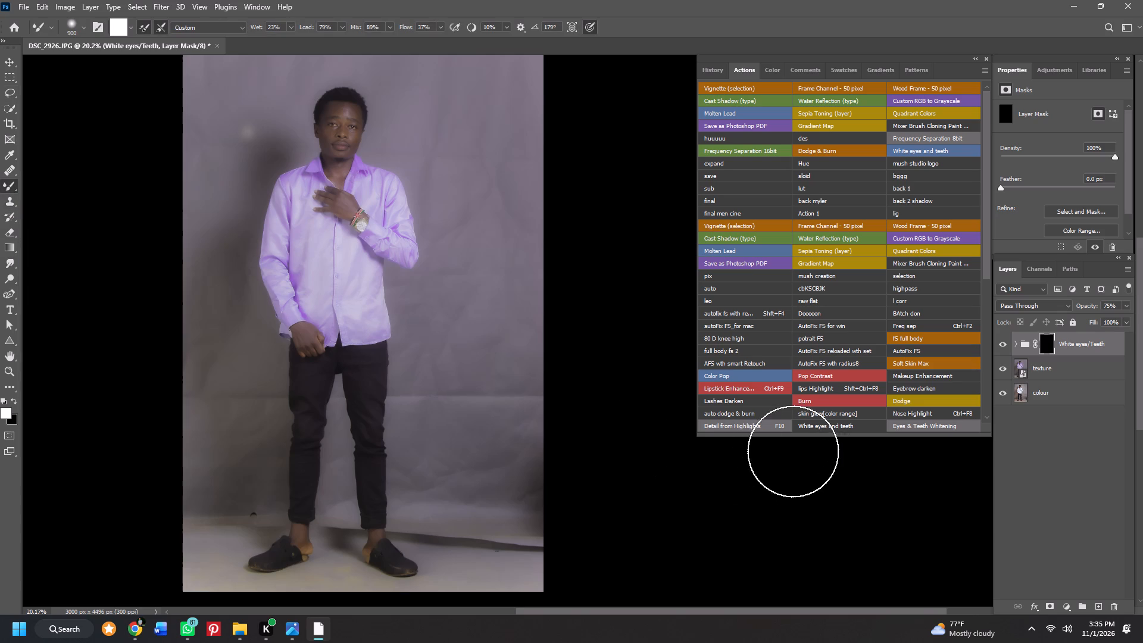
click(827, 423)
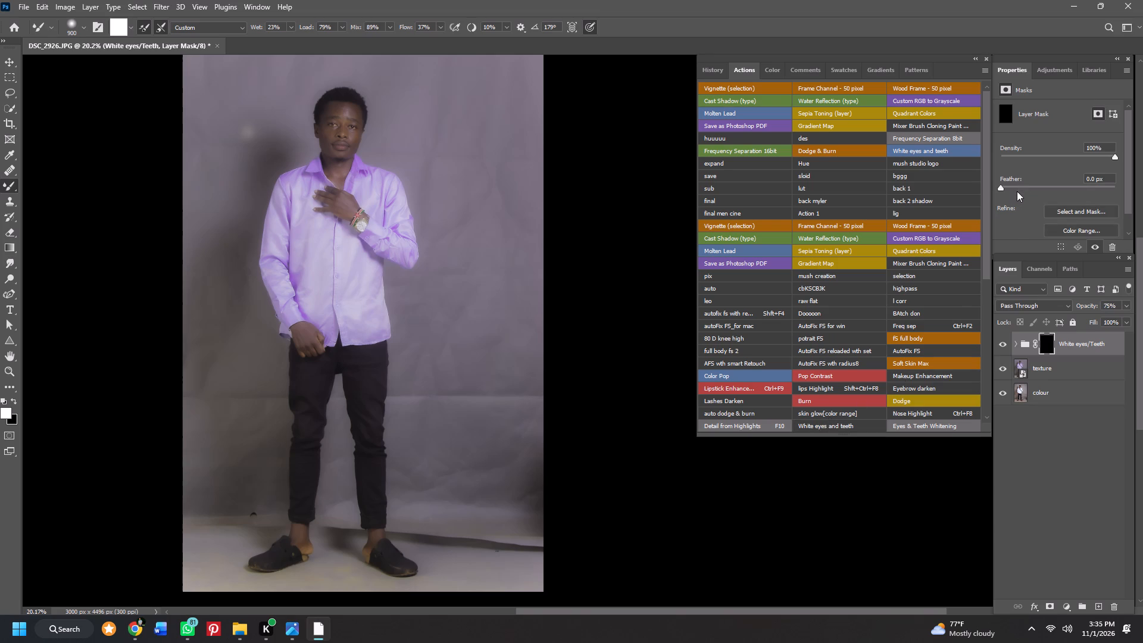
Hide the White eyes/Teeth group.
click(1000, 341)
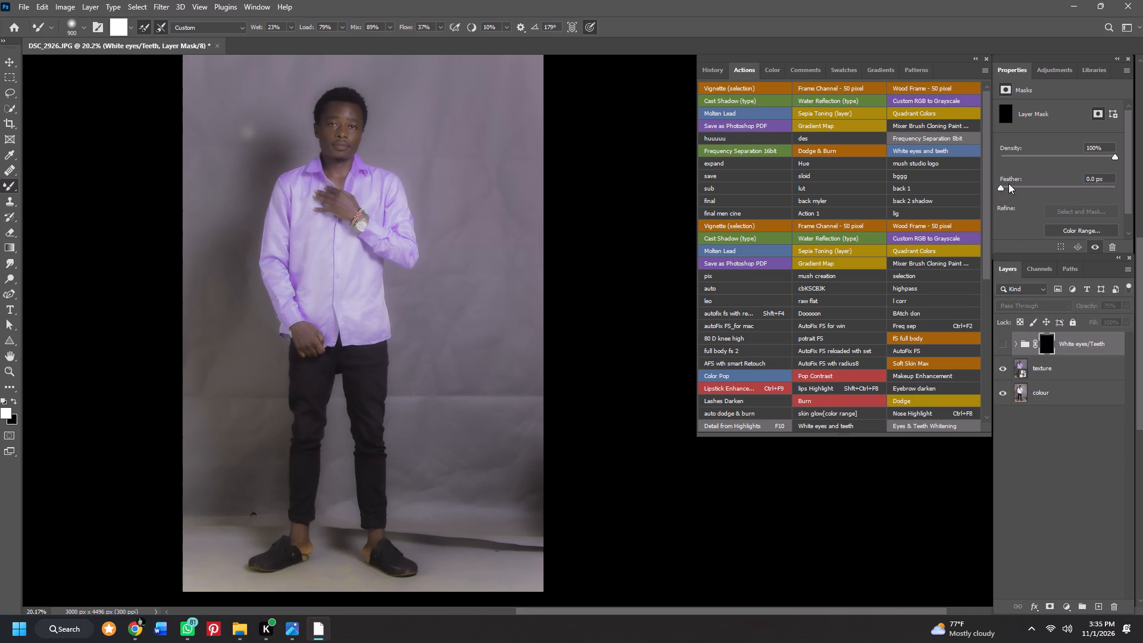
Set the feather of the White eyes/Teeth group's layer mask to 4.3 px.
click(1010, 183)
click(1014, 183)
click(1016, 186)
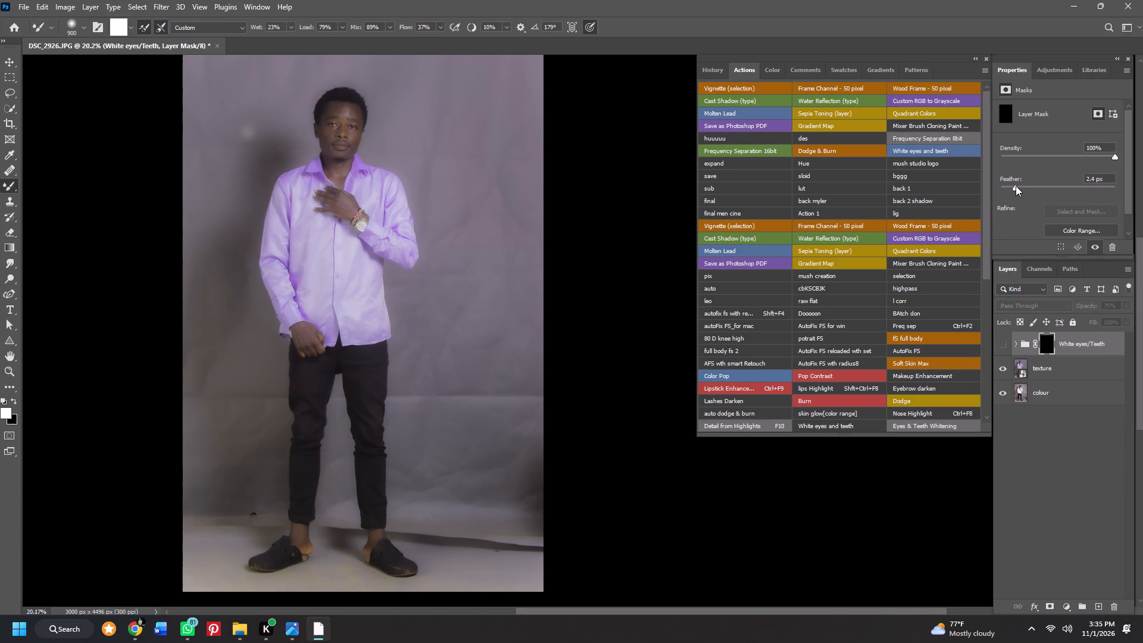
click(1028, 186)
double_click(1044, 337)
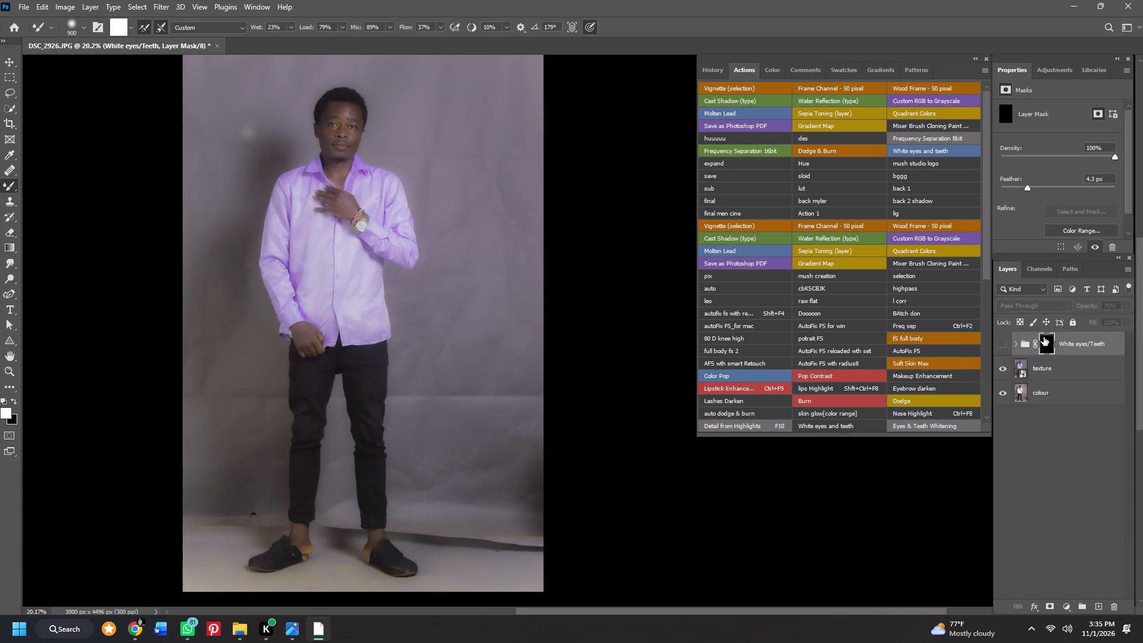
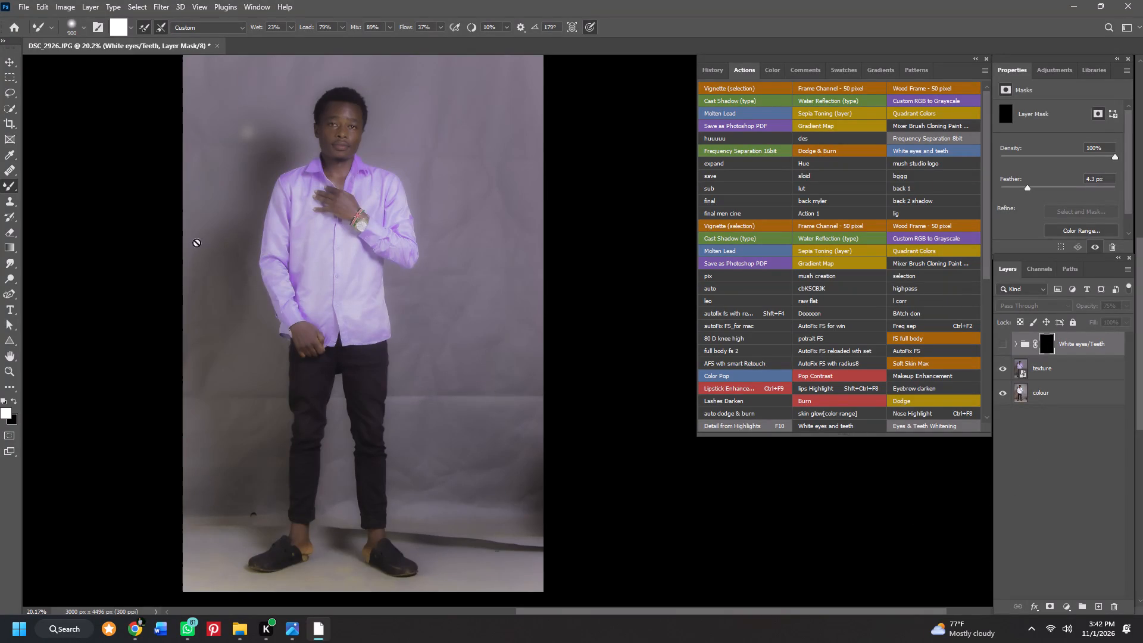
Look through the saved tool presets, including those limited to the current Mixer Brush tool.
click(36, 24)
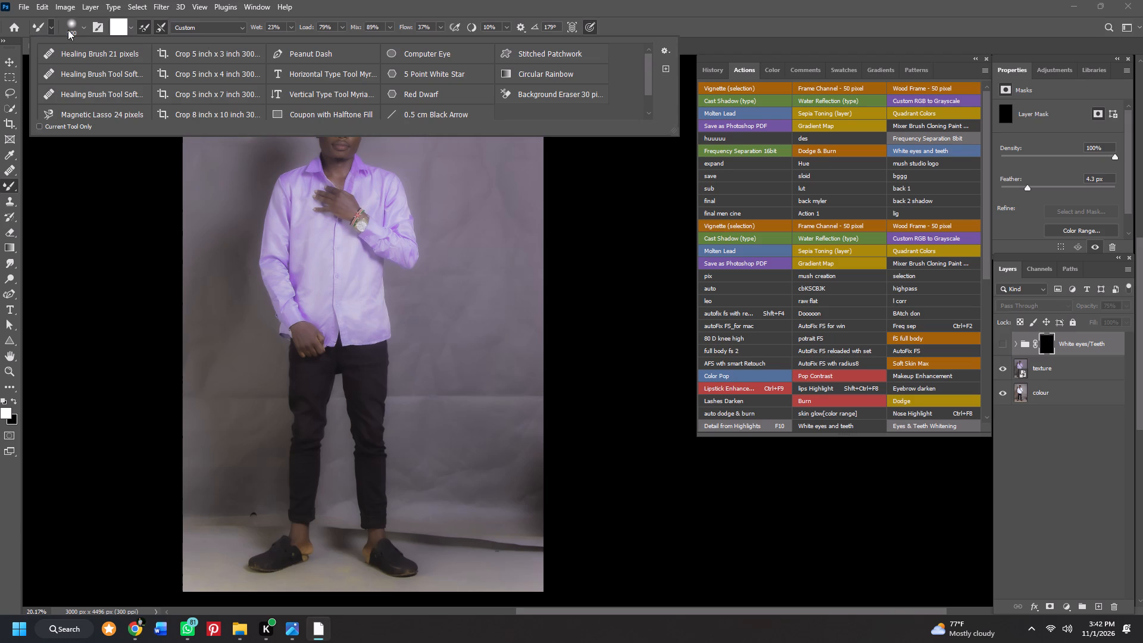
double_click(649, 111)
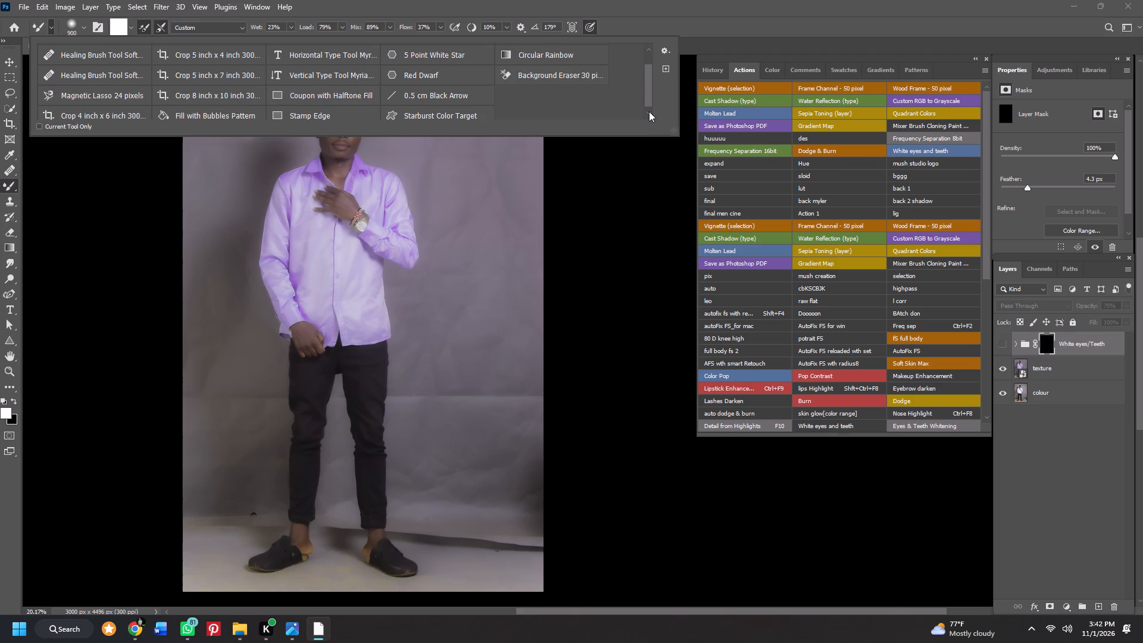
click(649, 111)
click(649, 111)
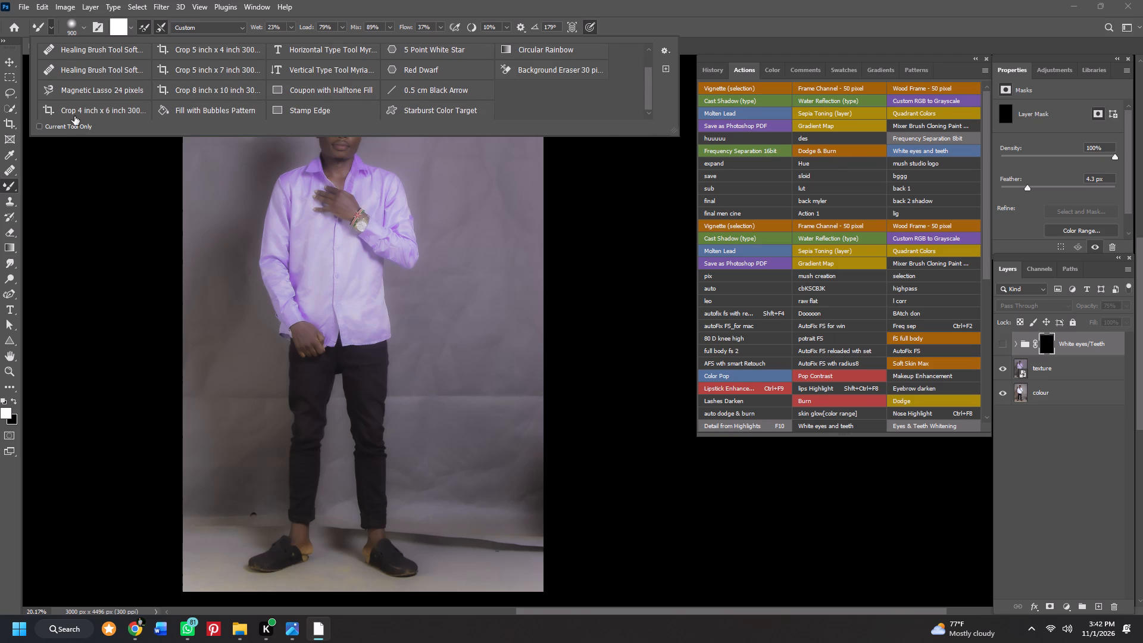
click(39, 124)
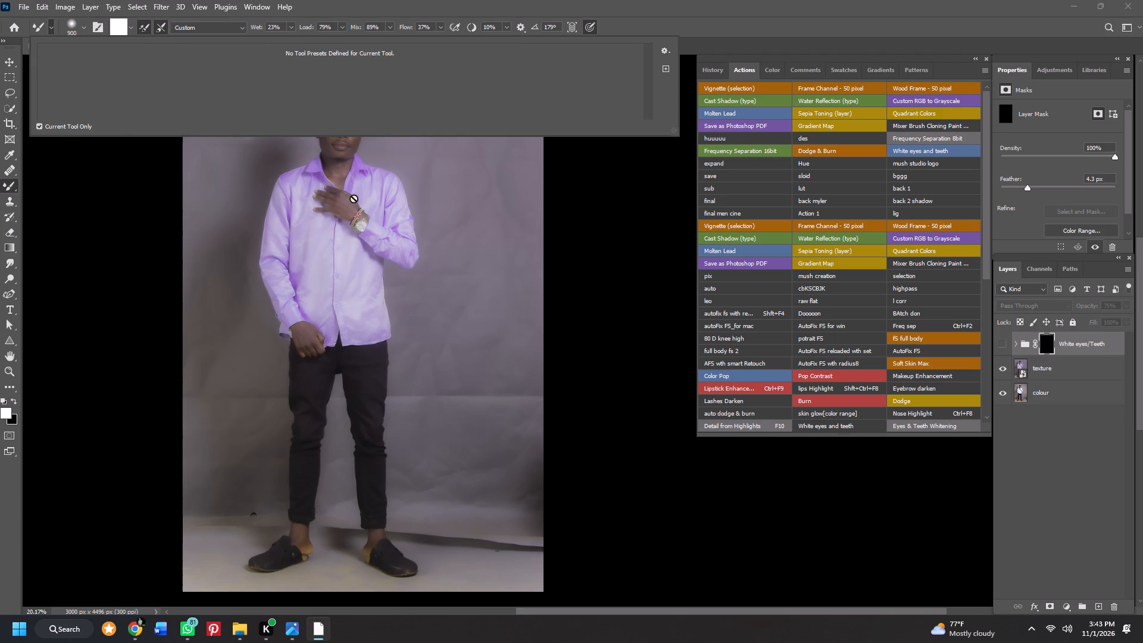
click(40, 127)
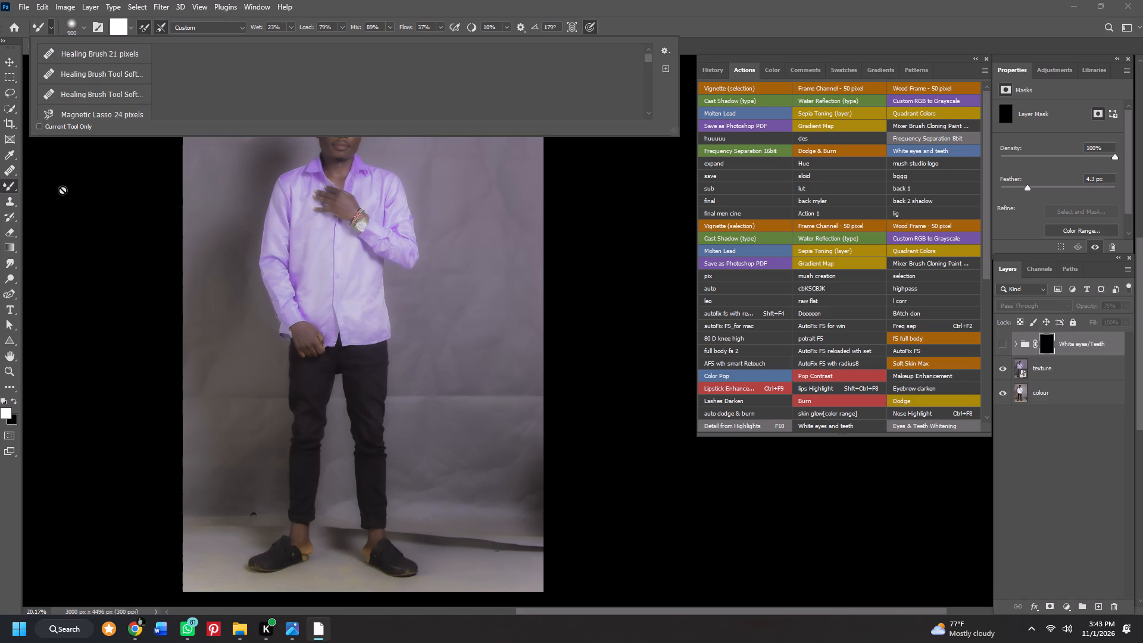
click(63, 190)
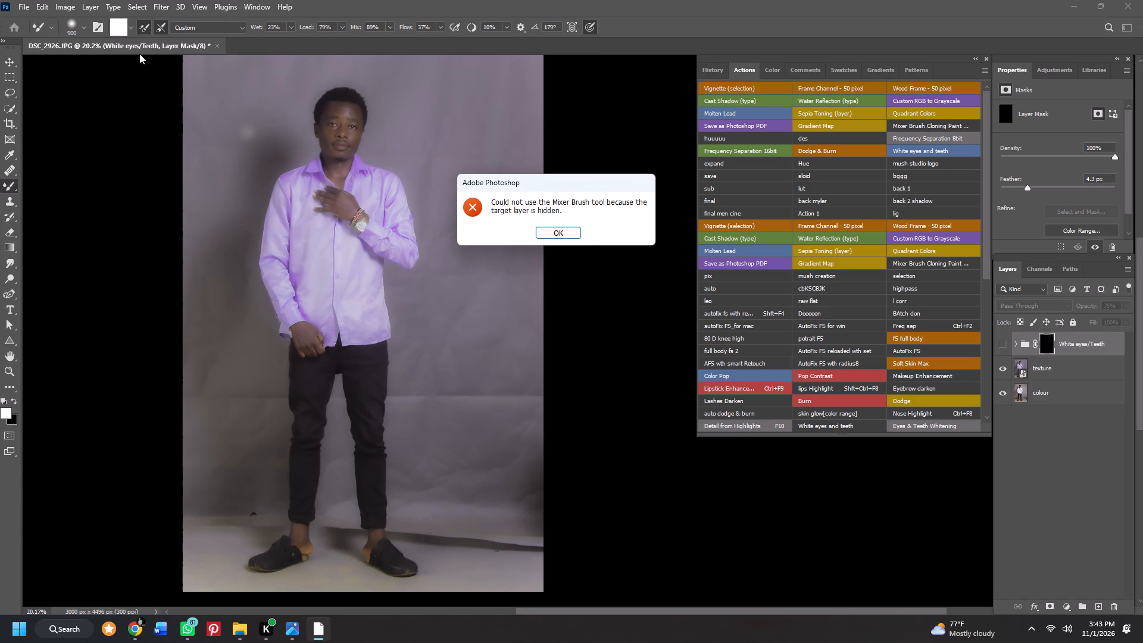
click(145, 26)
click(558, 232)
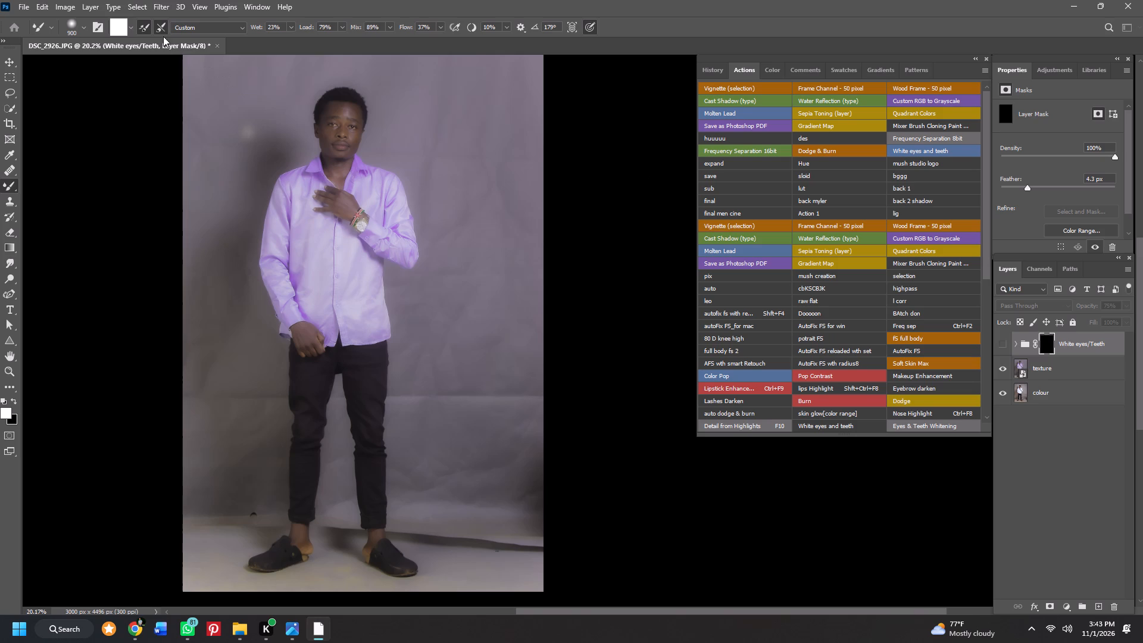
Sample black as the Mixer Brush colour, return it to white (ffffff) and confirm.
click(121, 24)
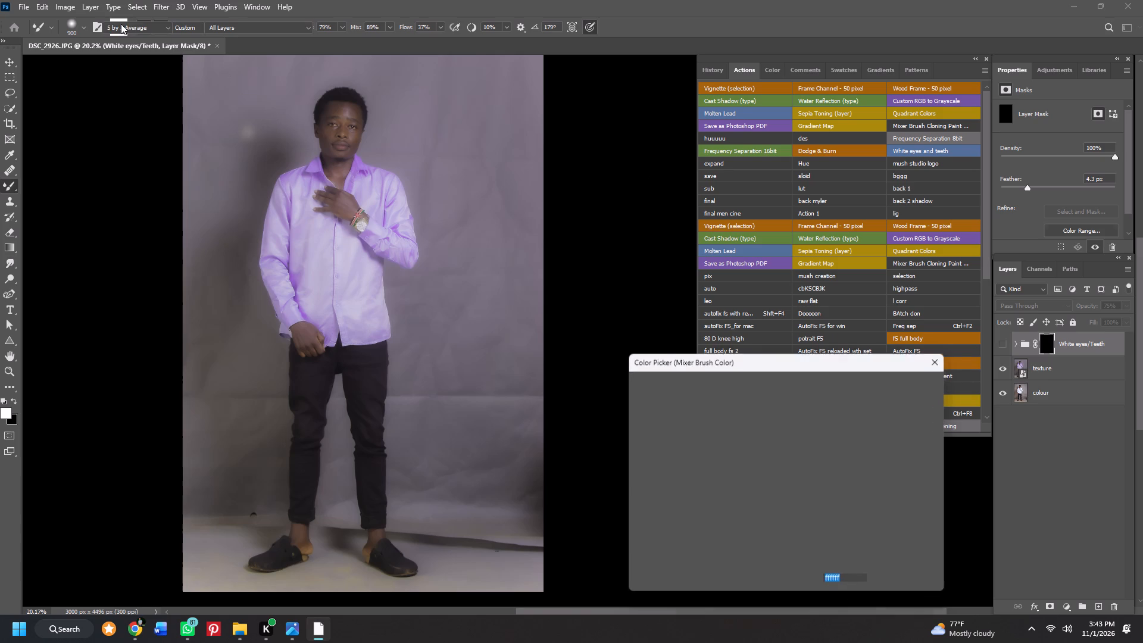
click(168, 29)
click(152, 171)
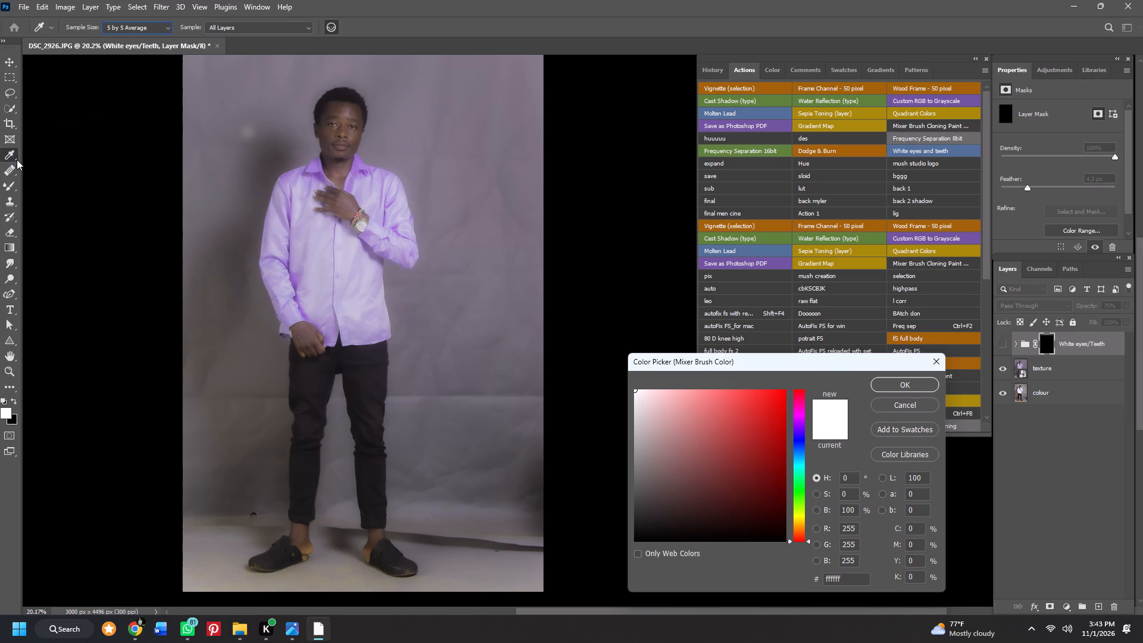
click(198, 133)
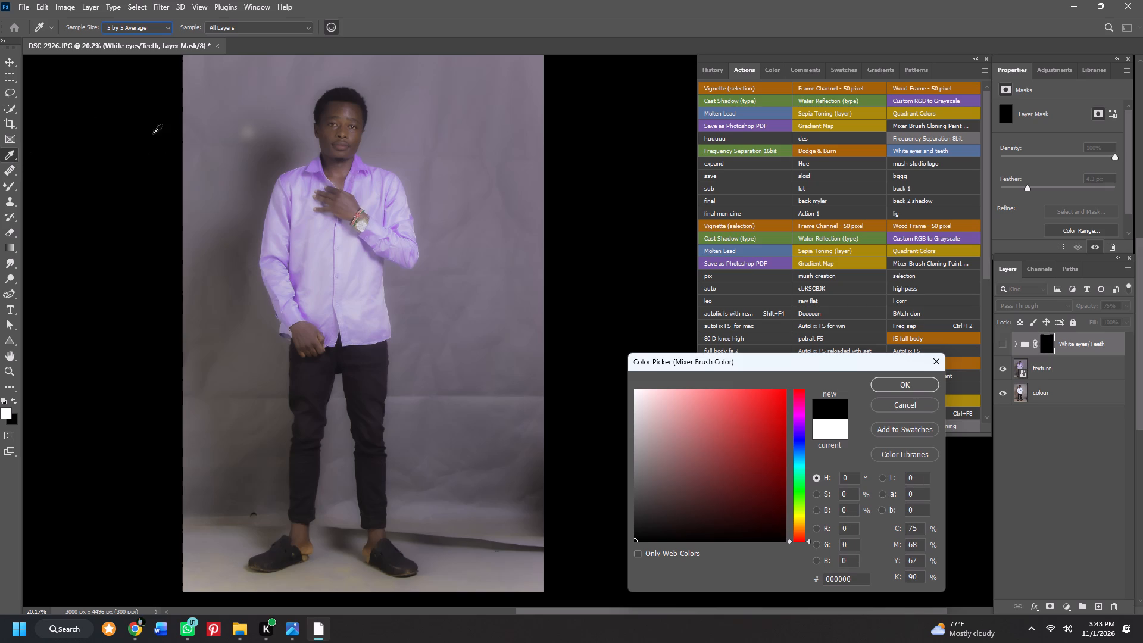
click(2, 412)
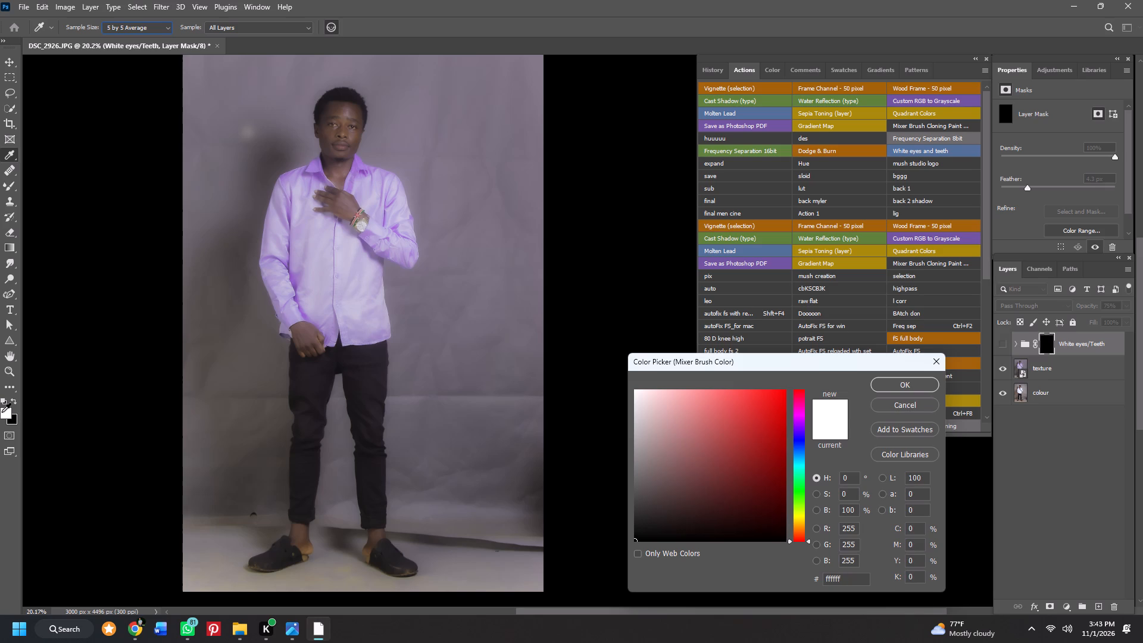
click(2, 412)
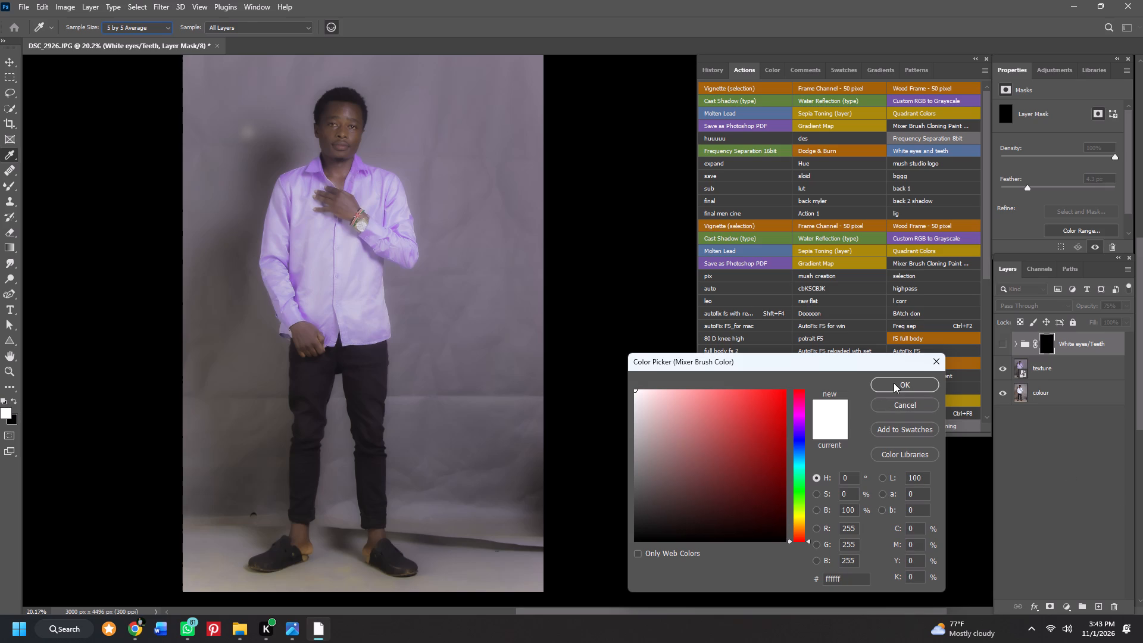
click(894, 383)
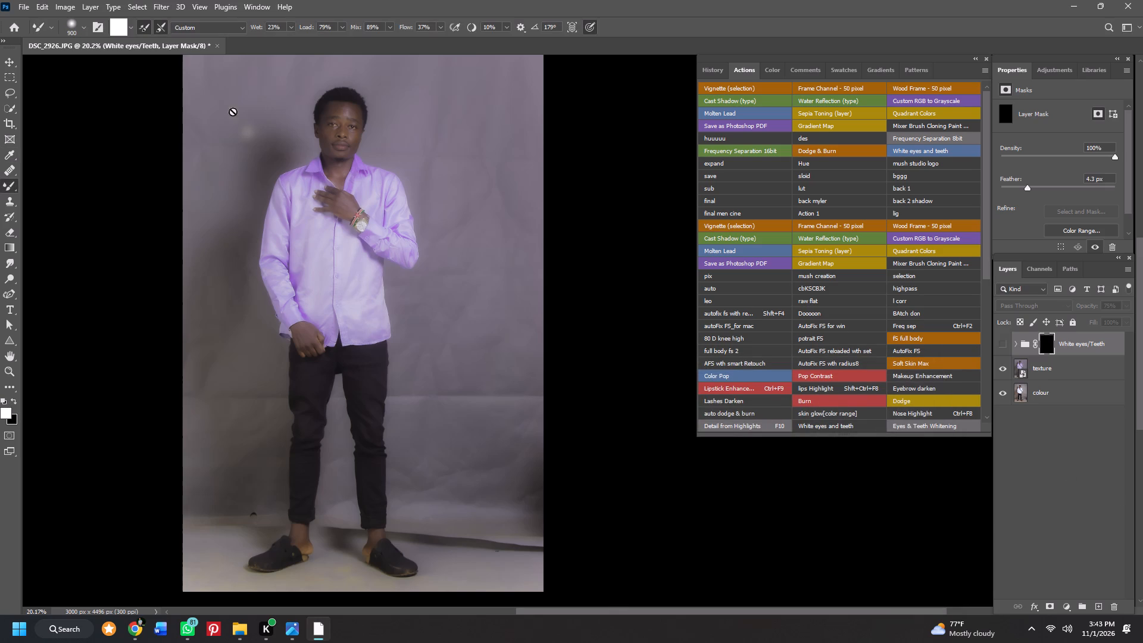
Turn off cleaning the Mixer Brush after each stroke and try to paint on the man's face.
click(158, 26)
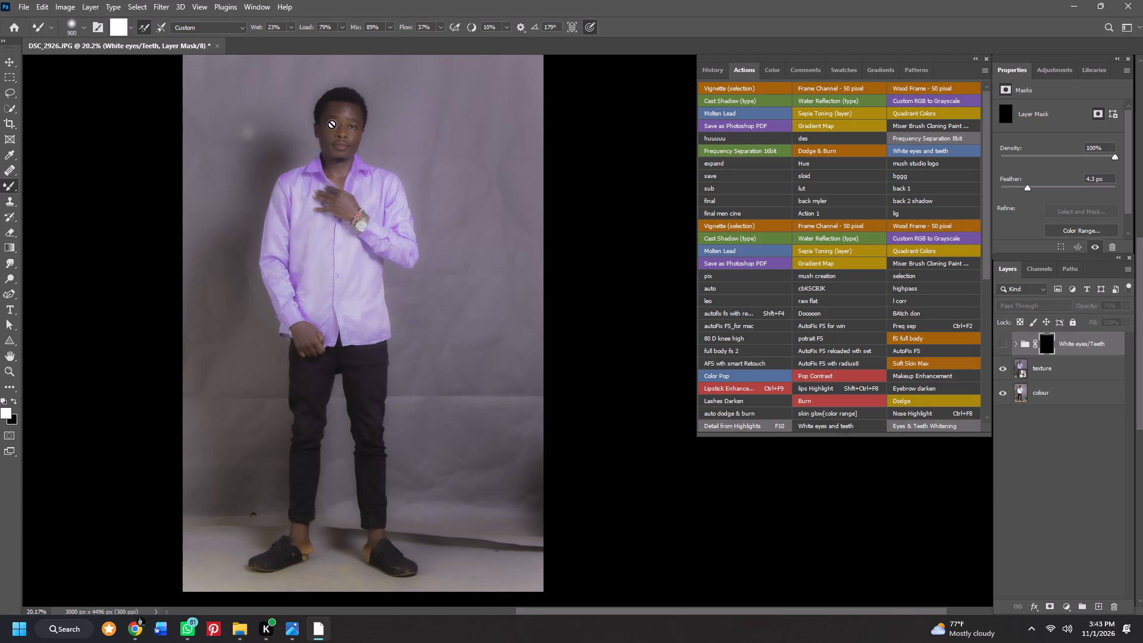
click(332, 124)
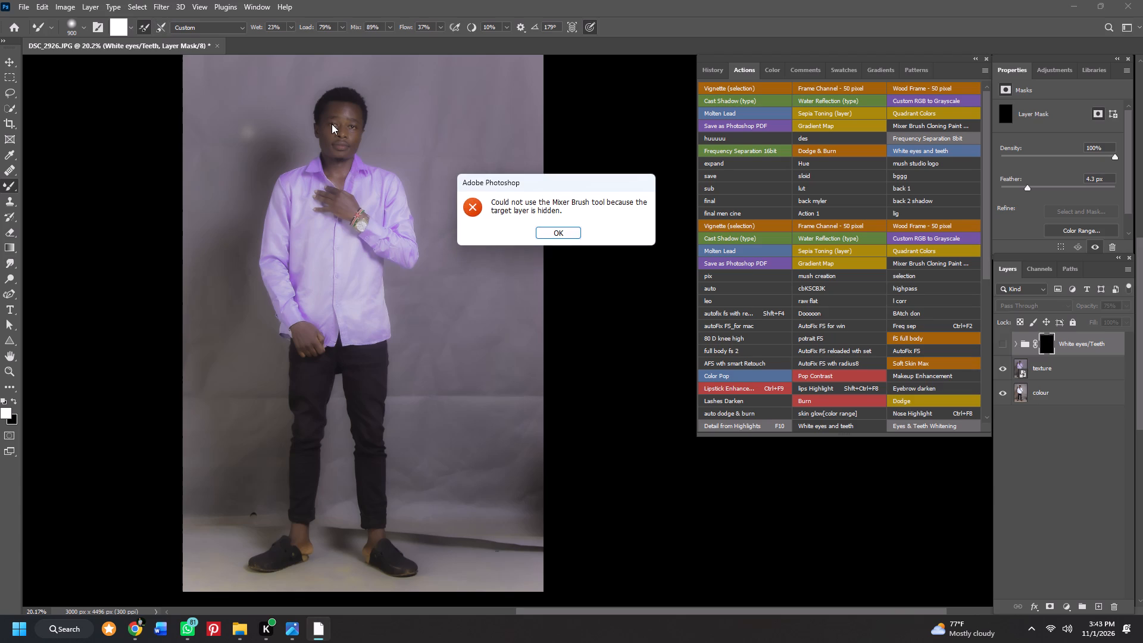
click(569, 230)
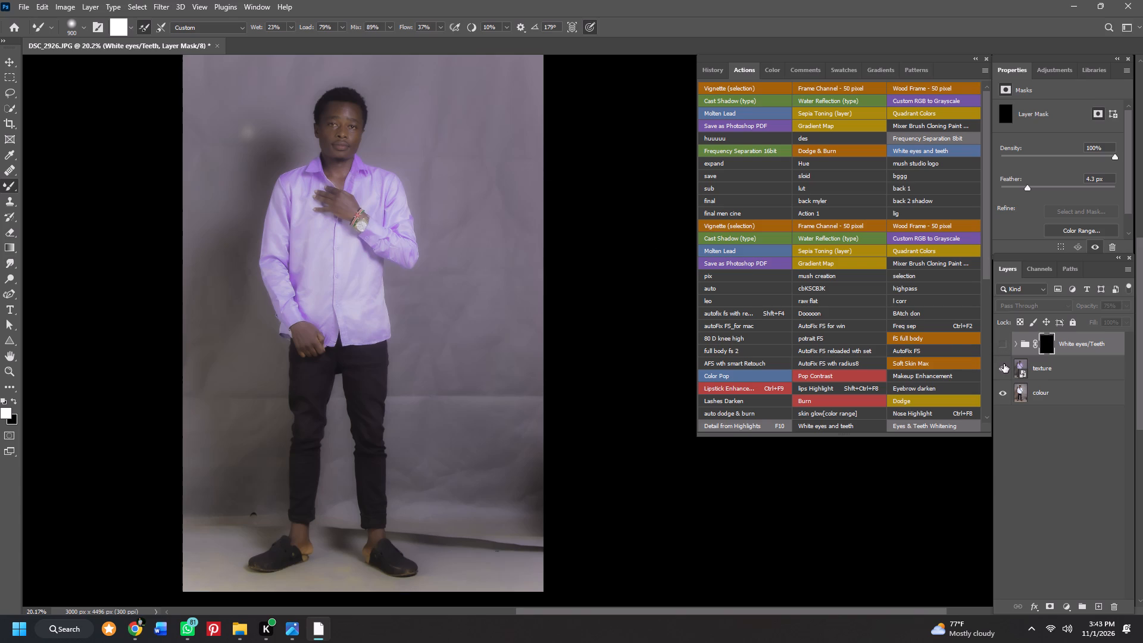
Compare the portrait with and without the texture layer.
click(1004, 369)
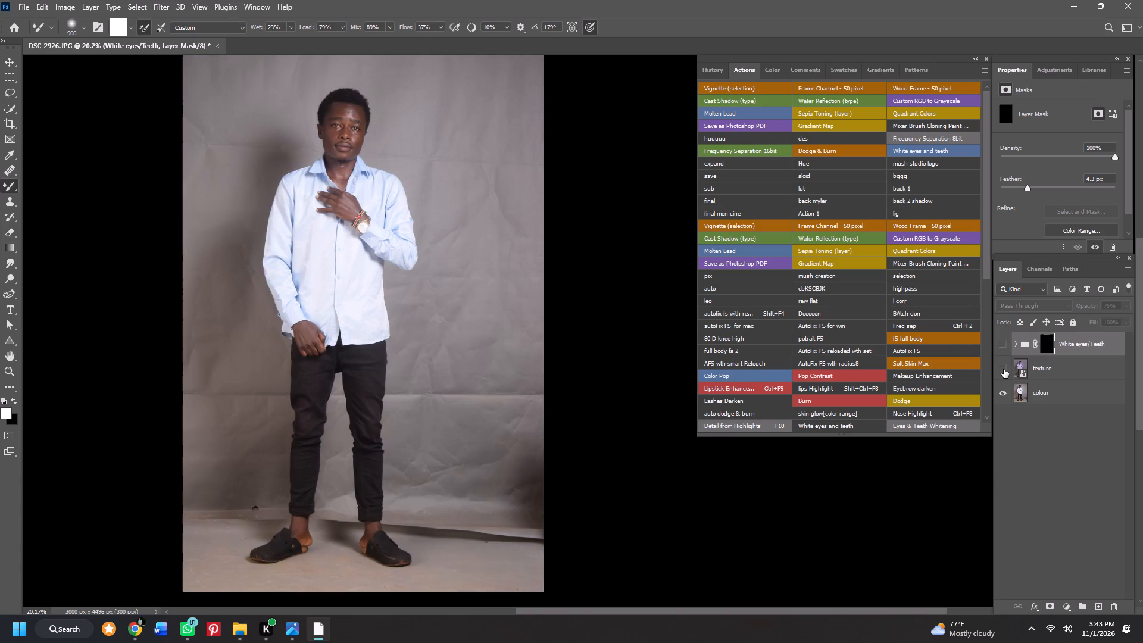
click(1004, 369)
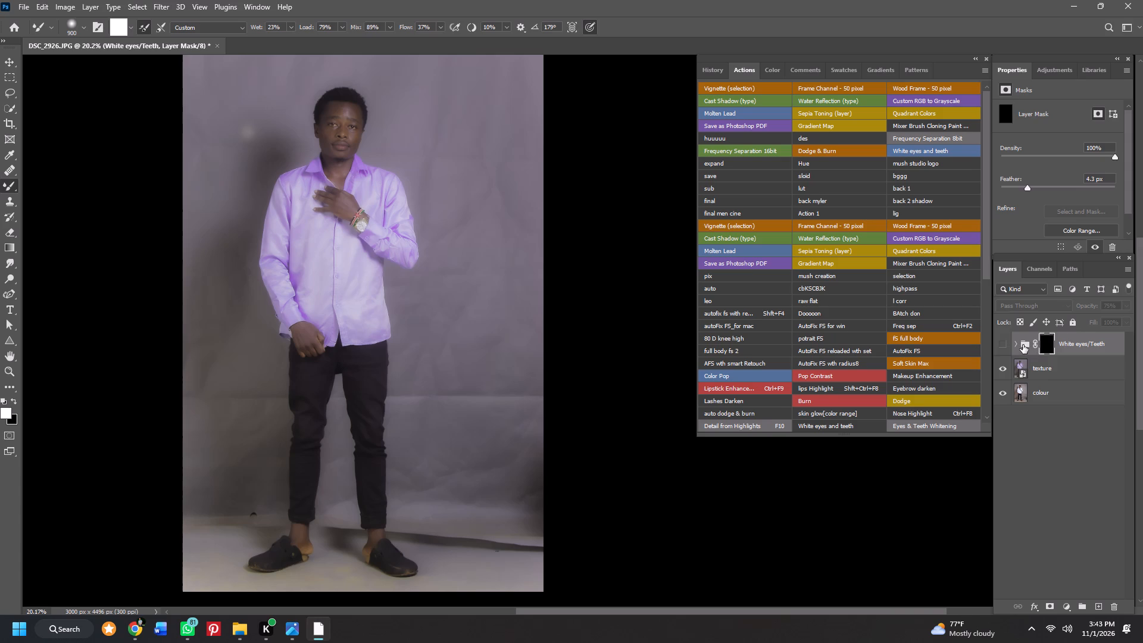
Target the White eyes/Teeth group itself instead of its layer mask.
click(1023, 345)
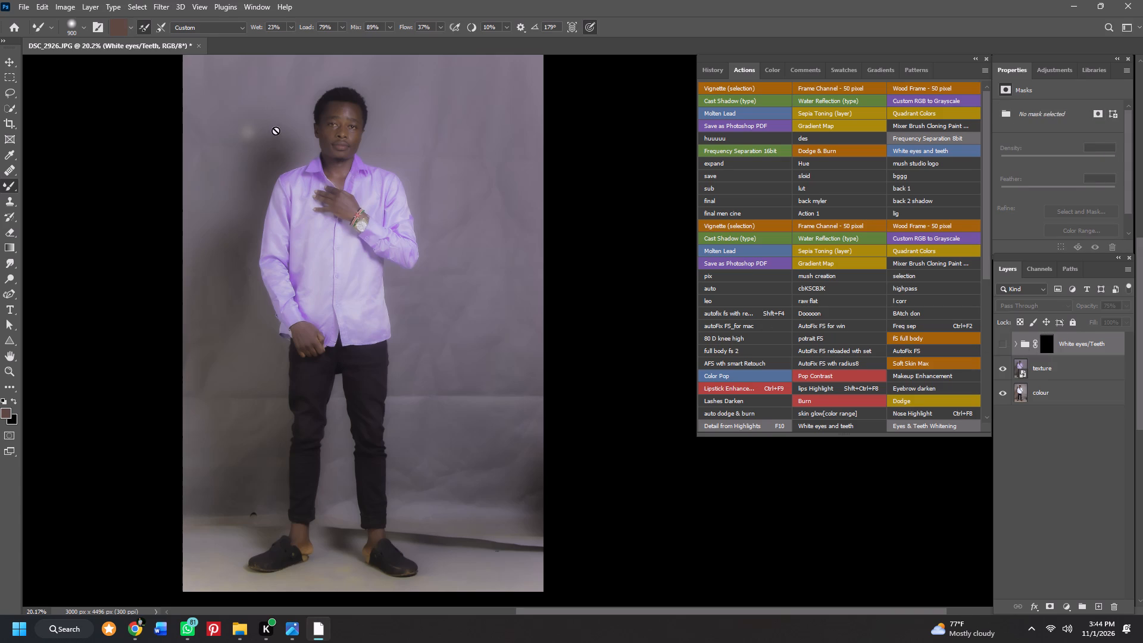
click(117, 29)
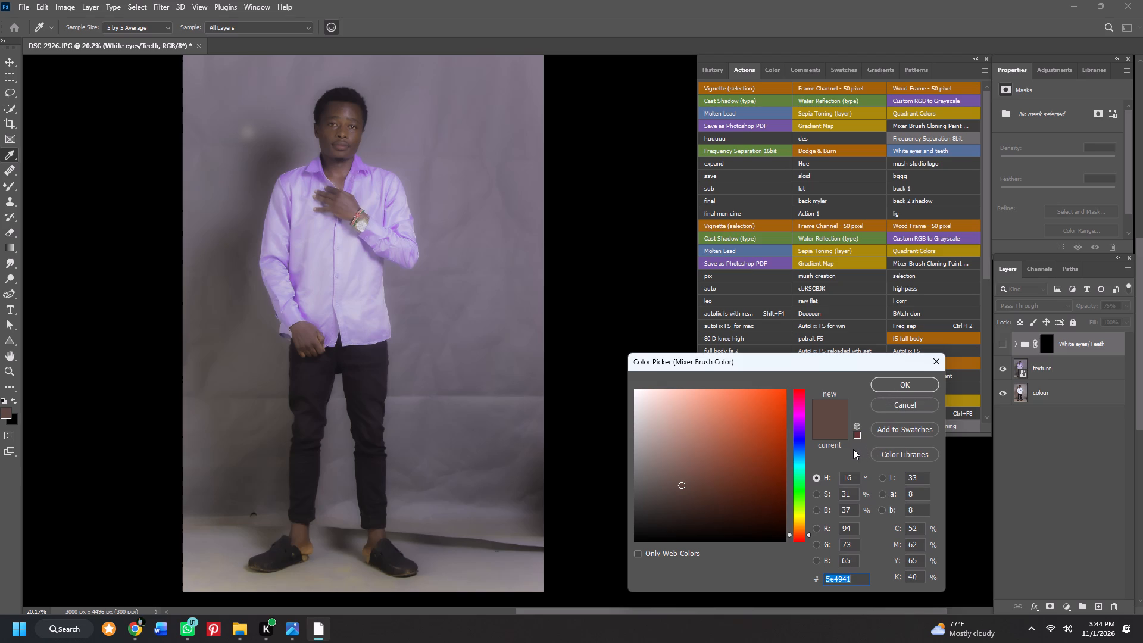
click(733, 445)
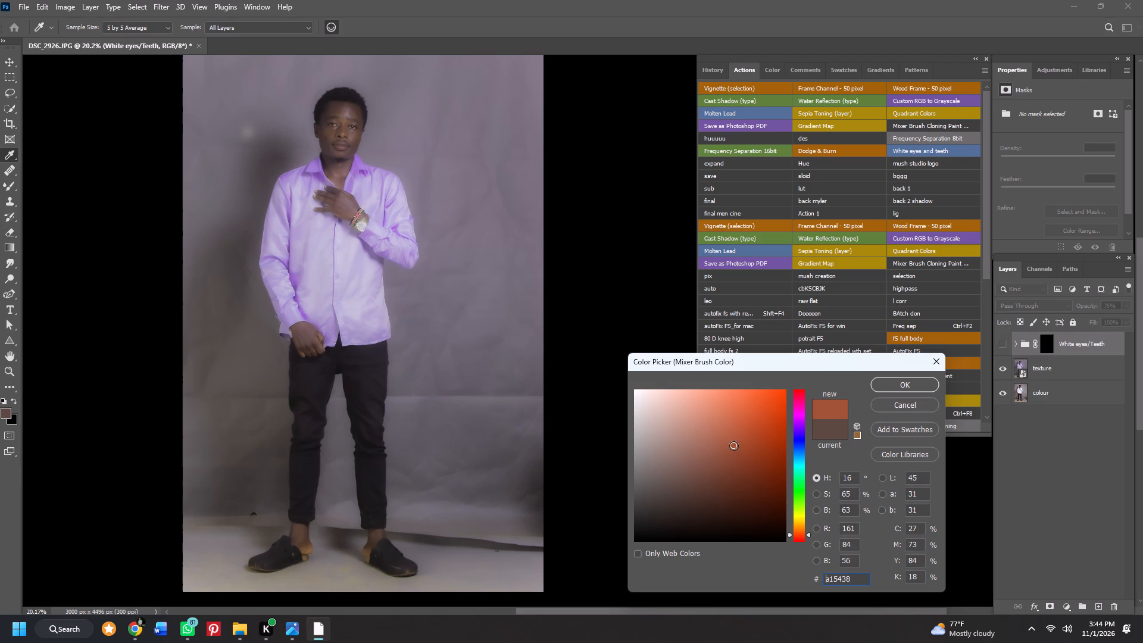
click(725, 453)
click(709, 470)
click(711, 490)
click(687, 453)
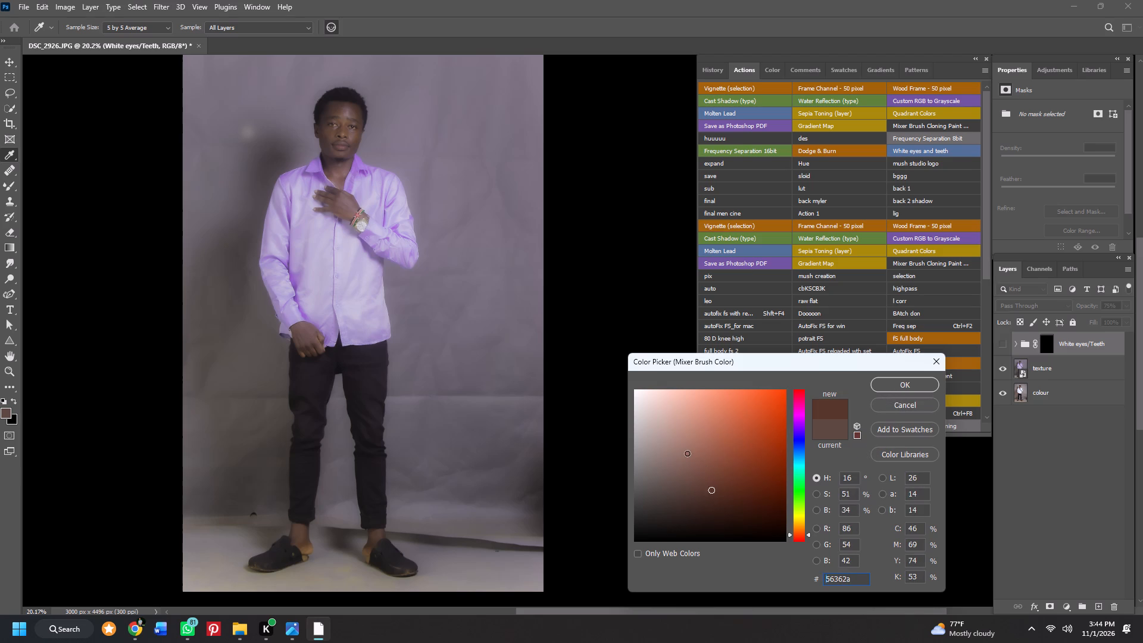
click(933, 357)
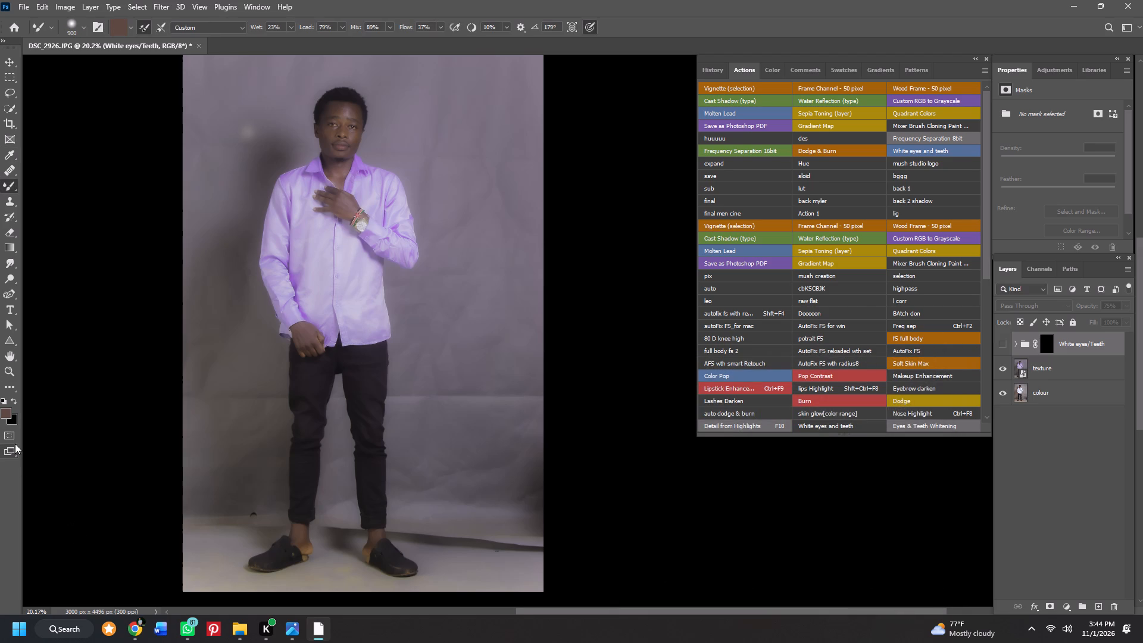
Reset the colours to default black and white, and swap them so white is the foreground colour.
click(4, 403)
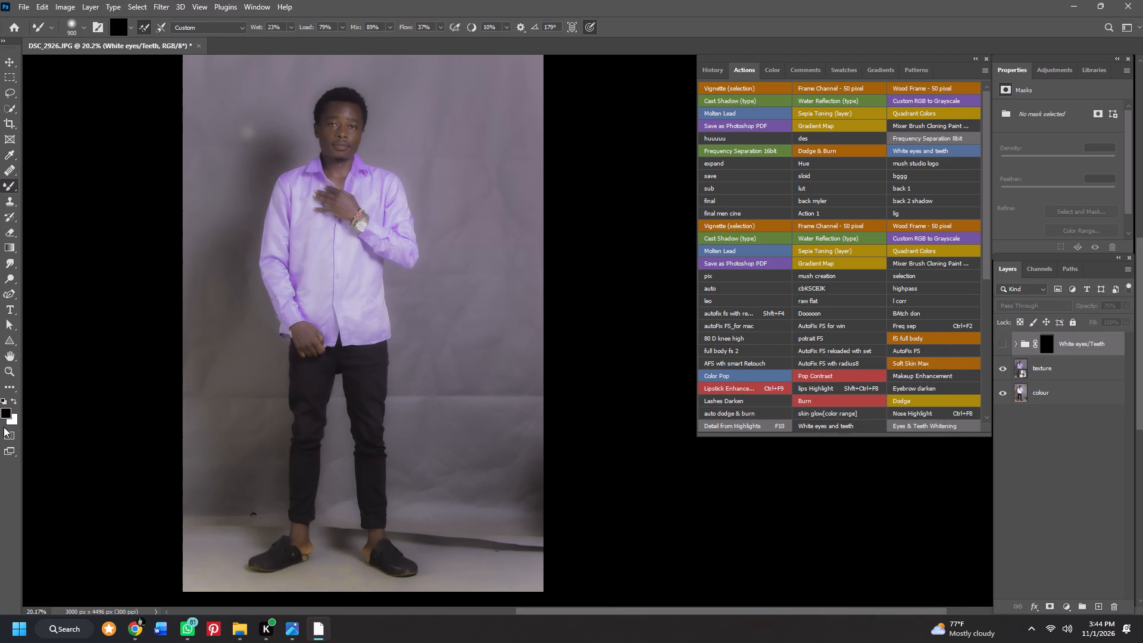
click(15, 422)
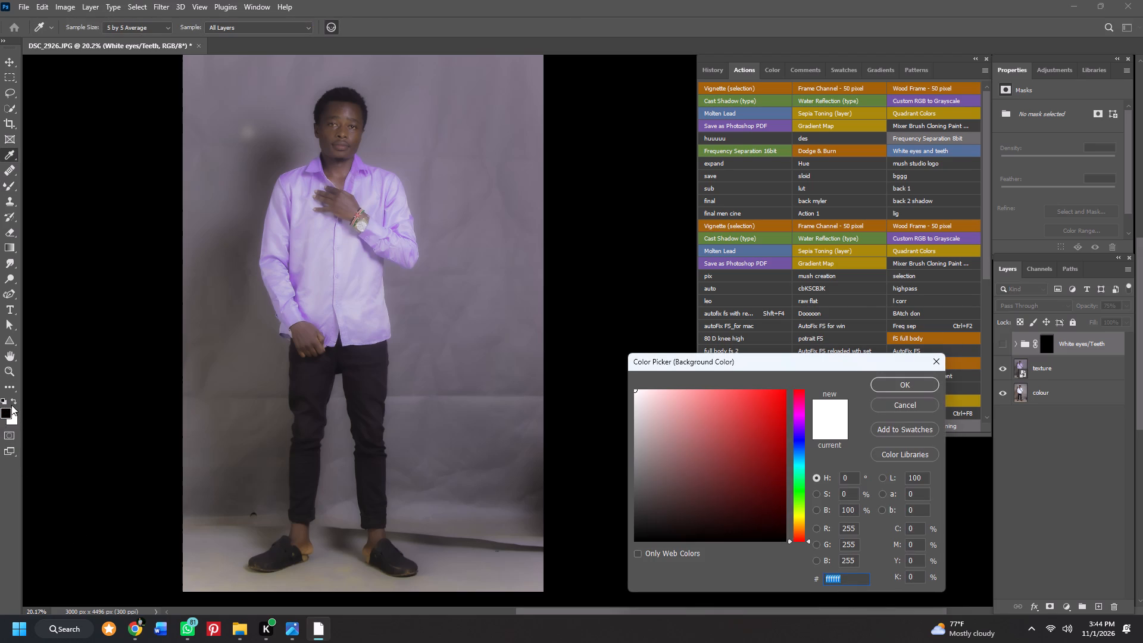
click(10, 399)
click(940, 358)
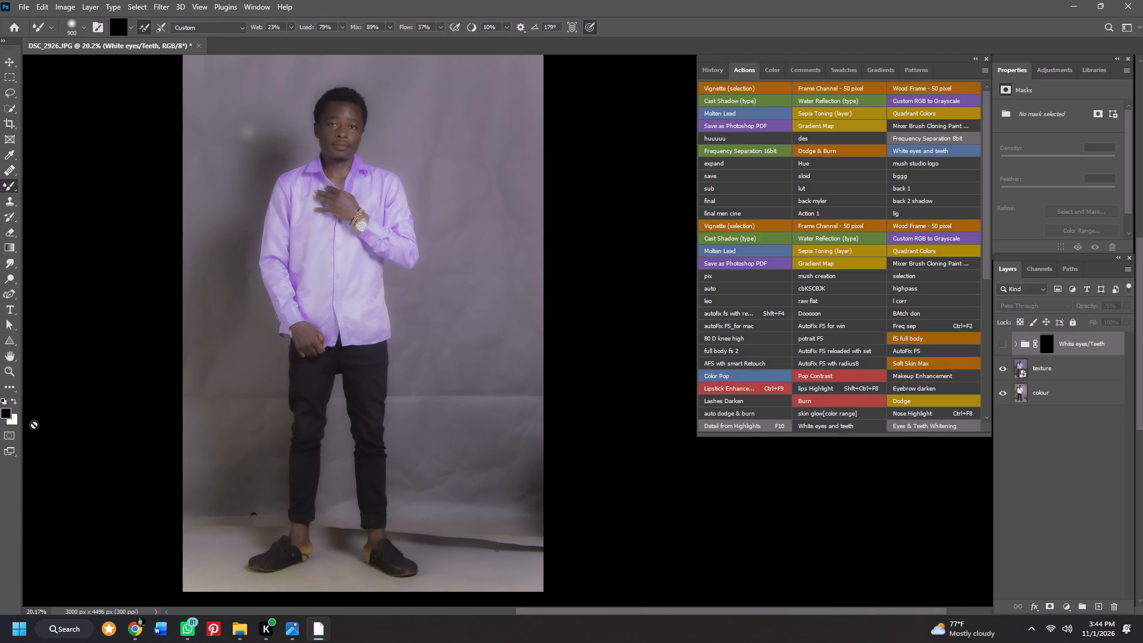
click(10, 398)
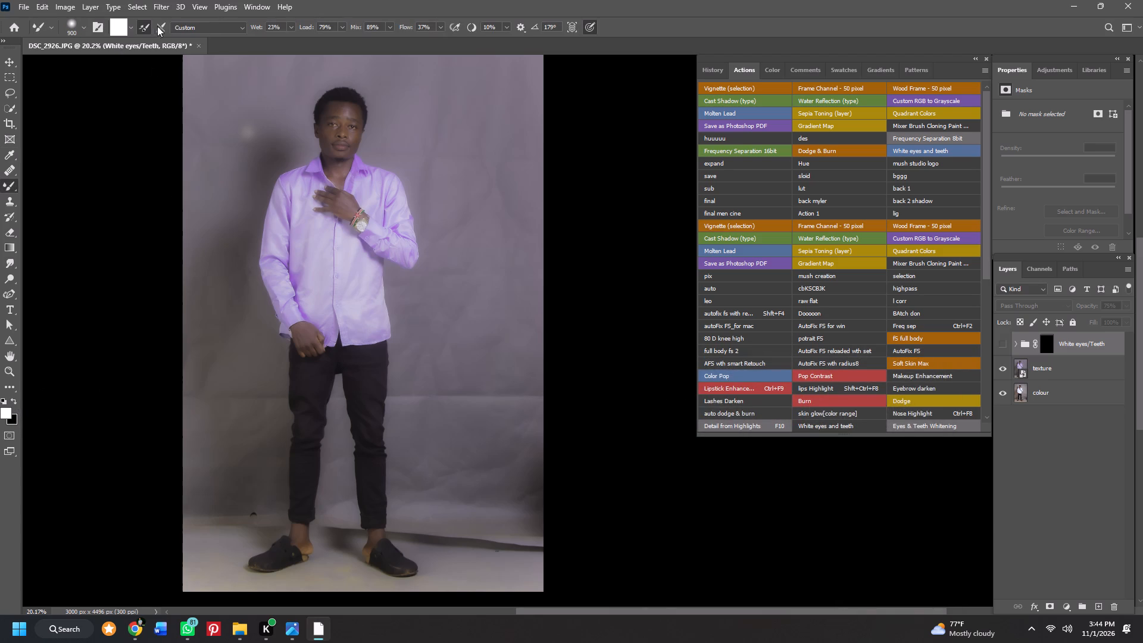
Set the Mixer Brush to the Wet, Light Mix blend combination, with flow at 60% and mix at 15%.
click(243, 26)
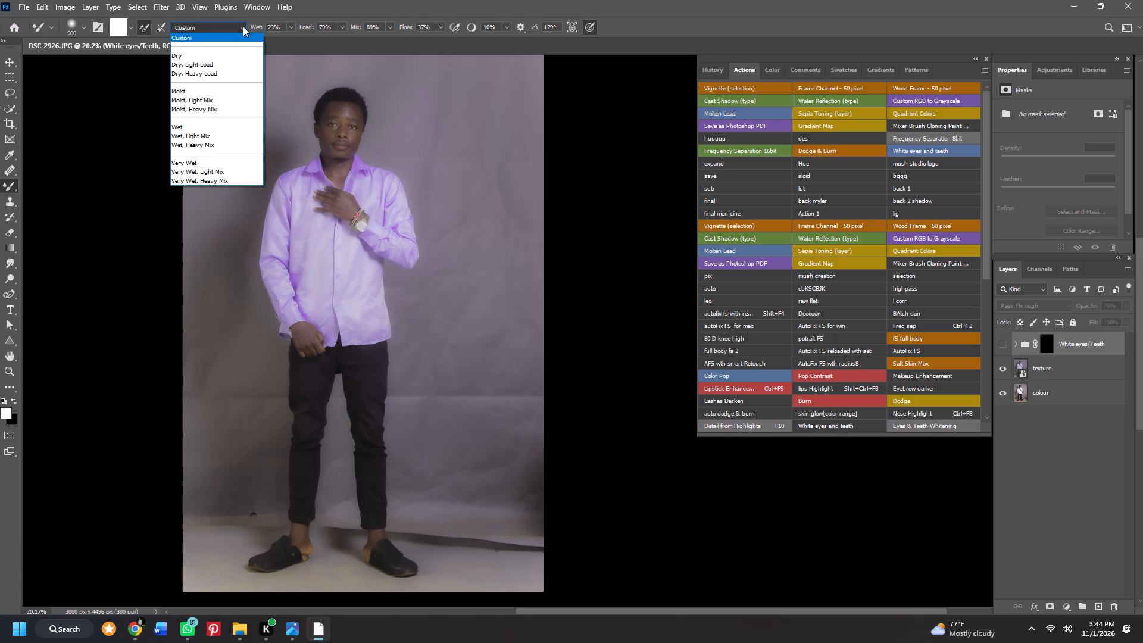
click(185, 135)
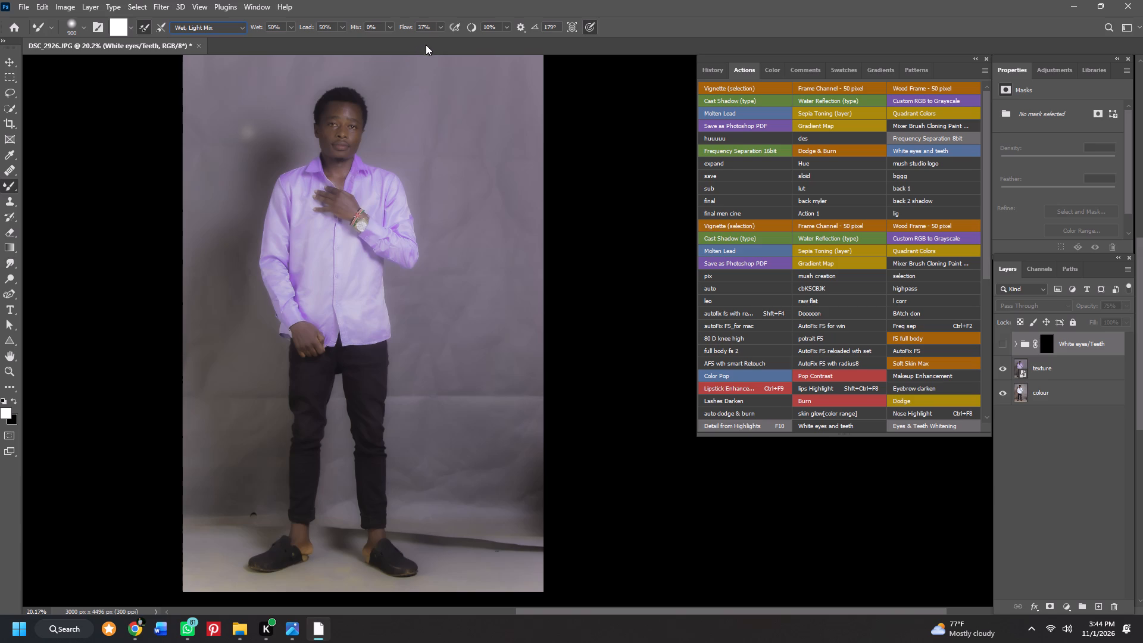
click(439, 27)
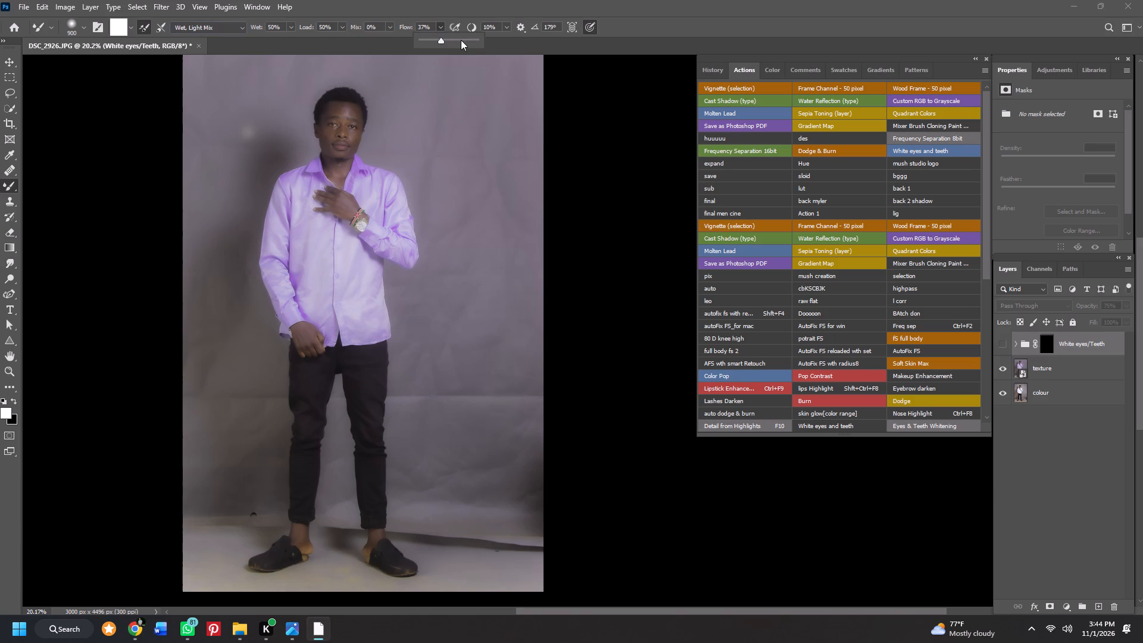
click(454, 40)
click(391, 28)
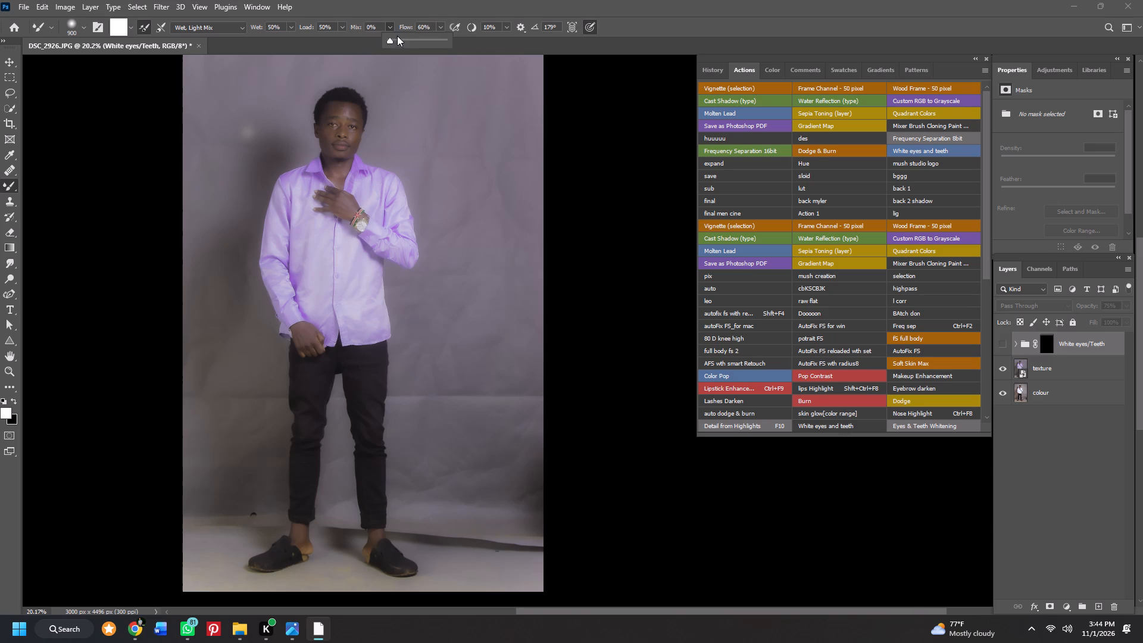
click(398, 38)
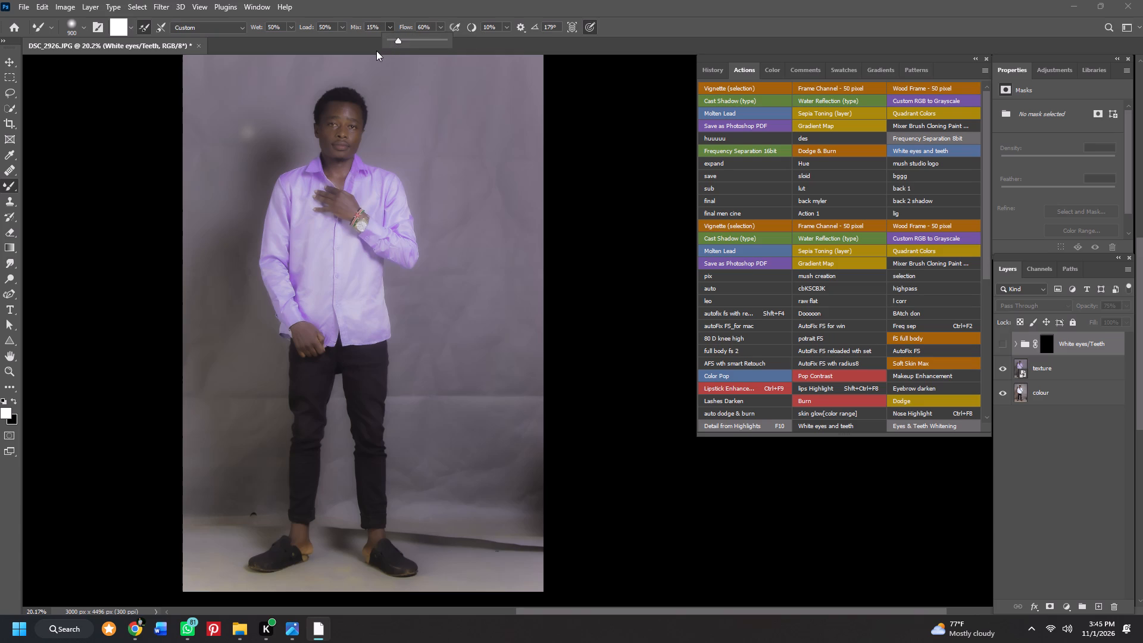
Set the Mixer Brush wetness to 60%.
click(374, 51)
click(290, 24)
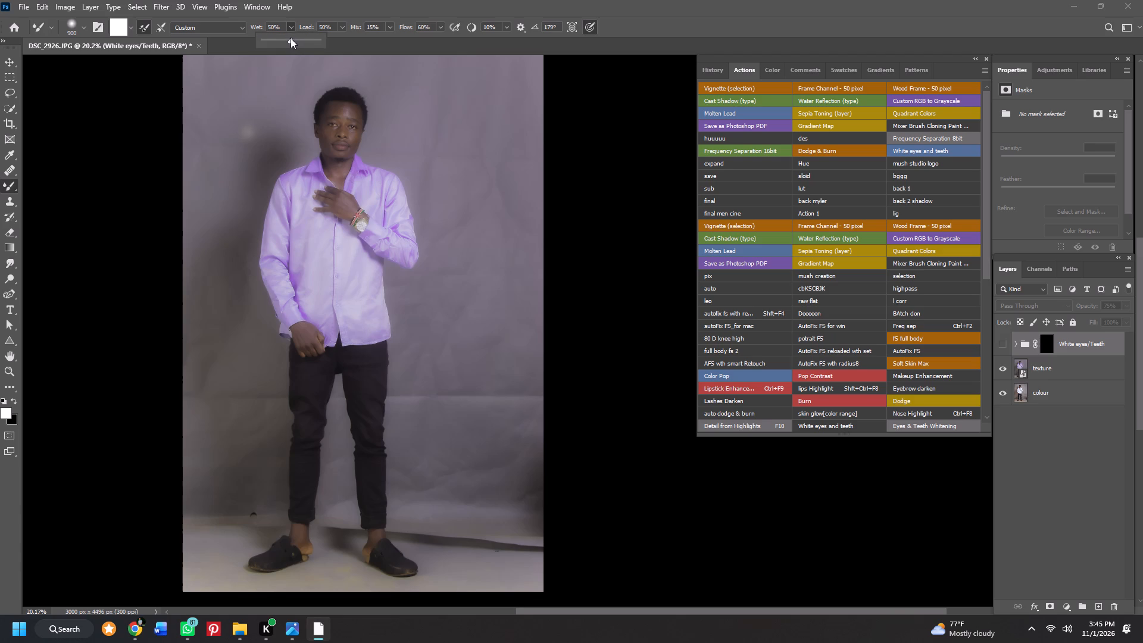
click(296, 39)
click(138, 26)
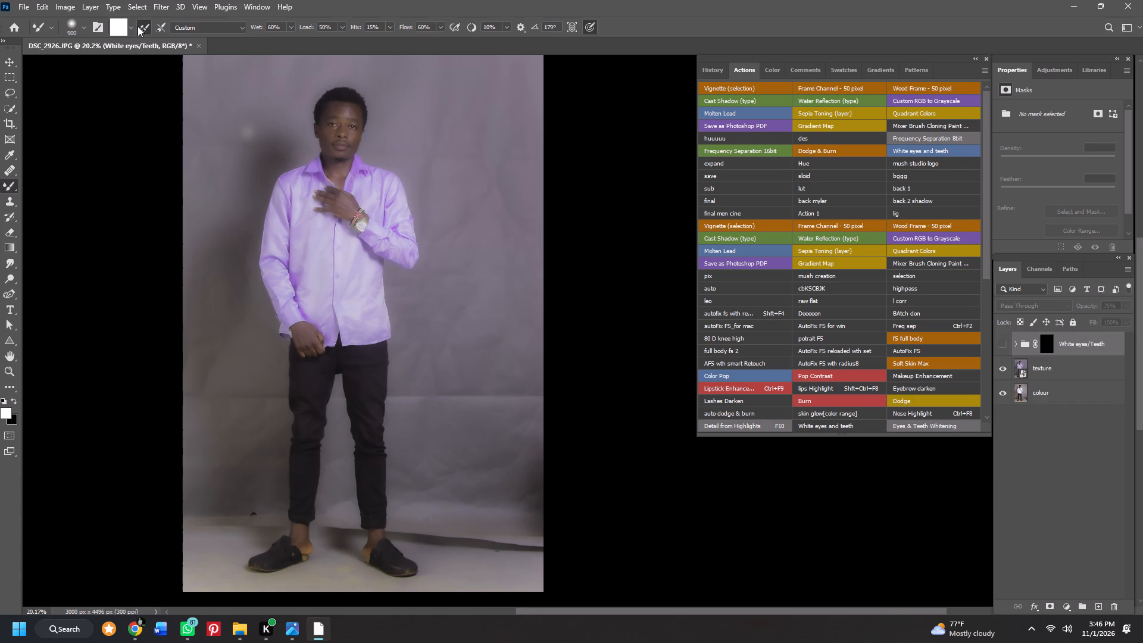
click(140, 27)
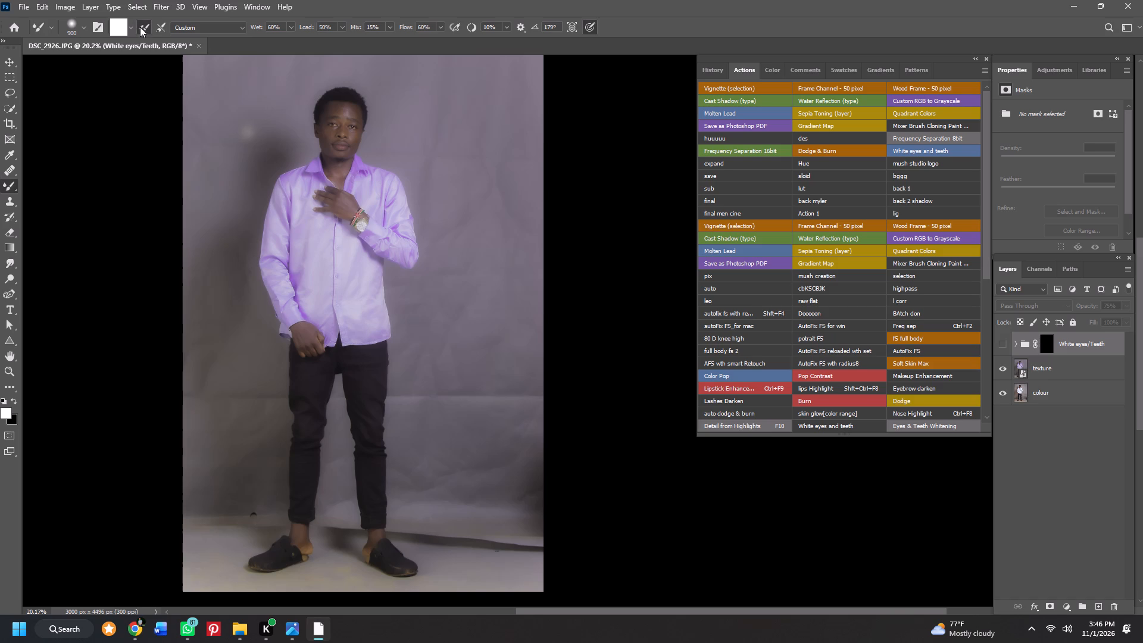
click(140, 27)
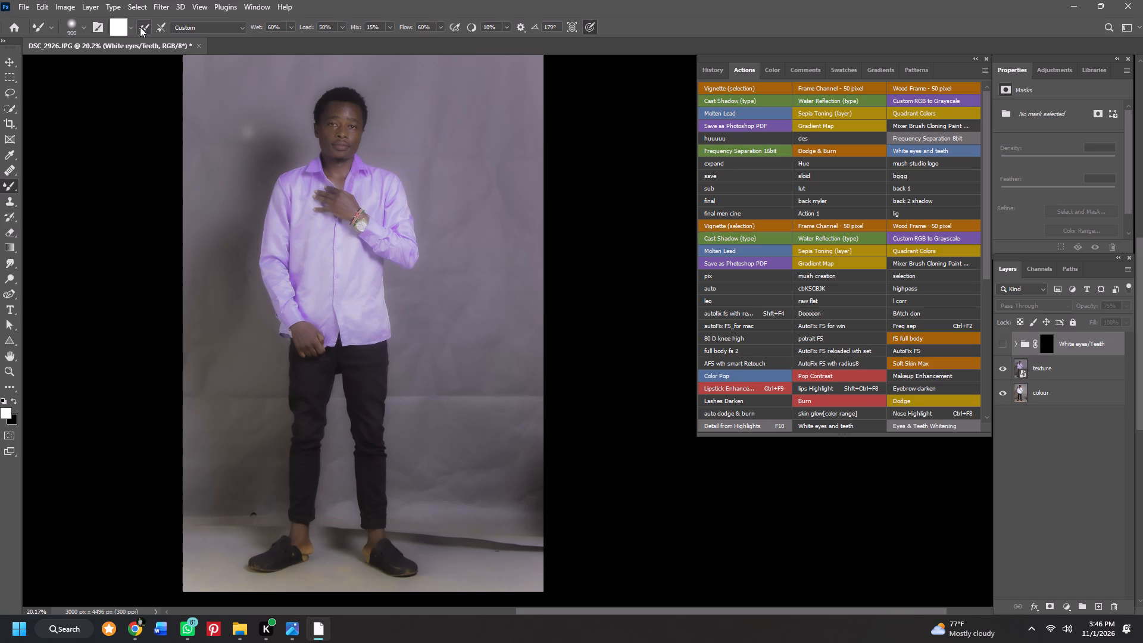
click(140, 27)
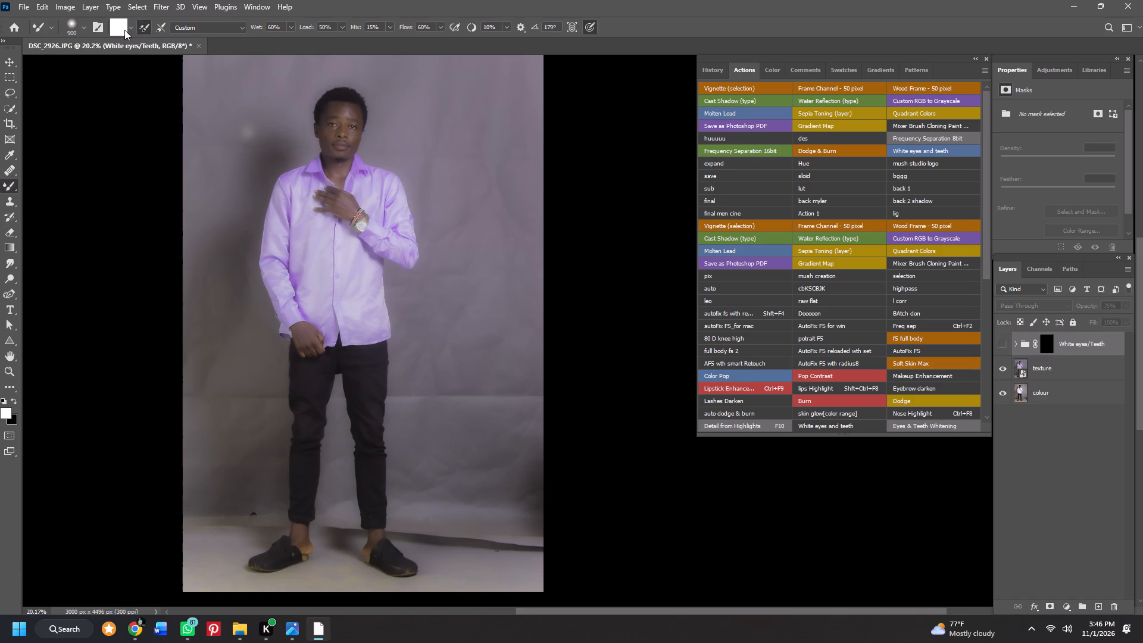
Keep white (#ffffff) as the Mixer Brush colour.
click(121, 26)
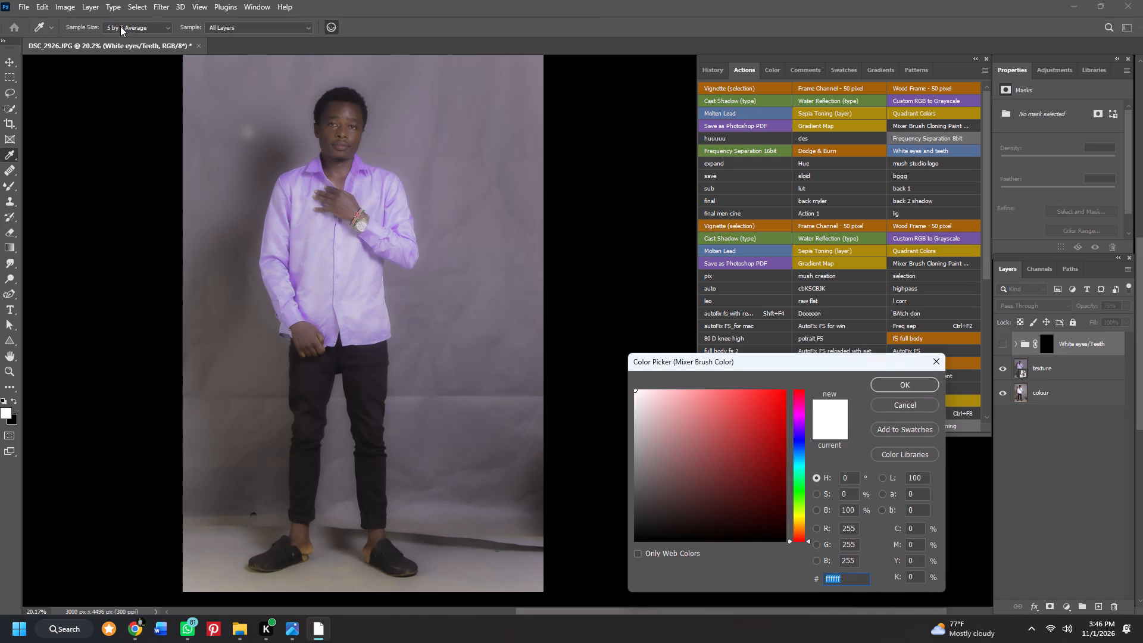
click(818, 422)
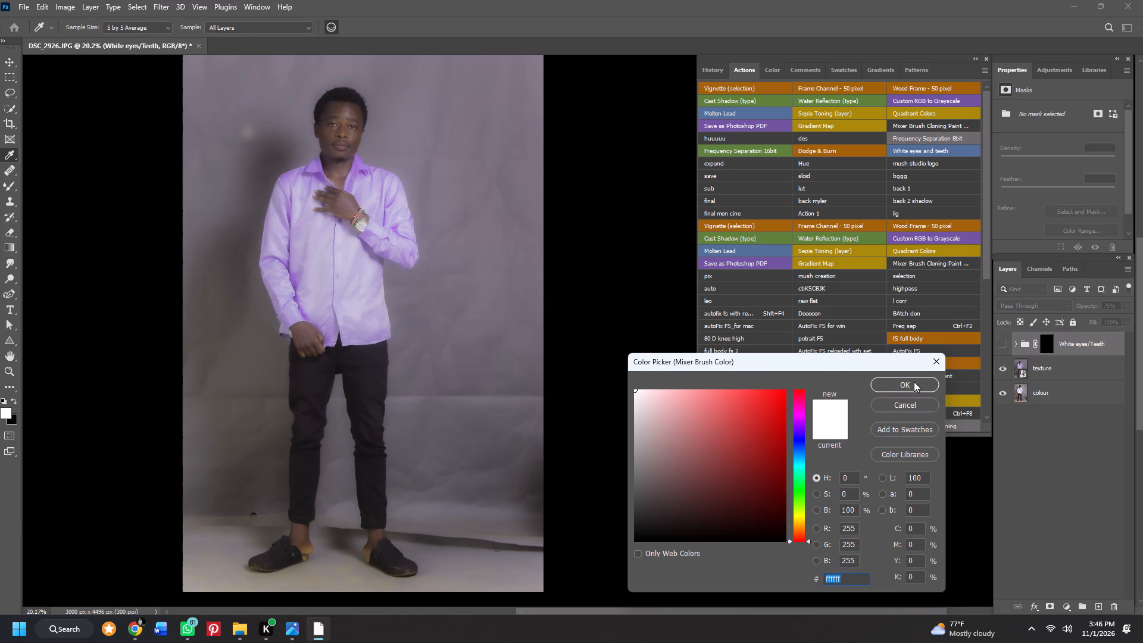
click(914, 382)
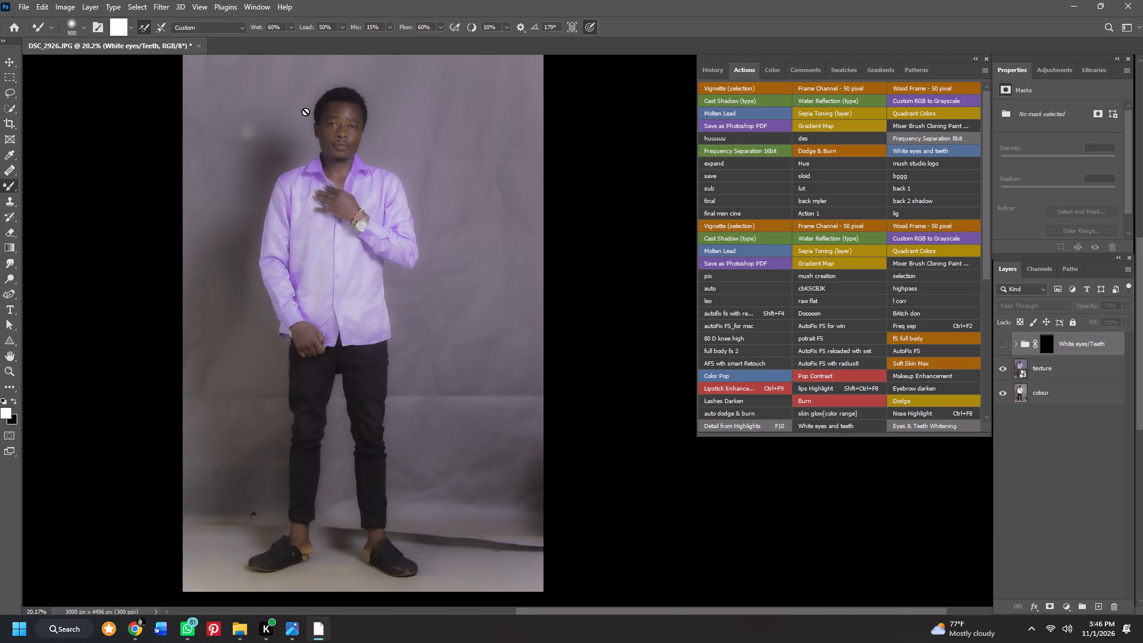
Set the Mixer Brush tip to the Soft Round preset at 25 px with 0% hardness.
triple_click(50, 26)
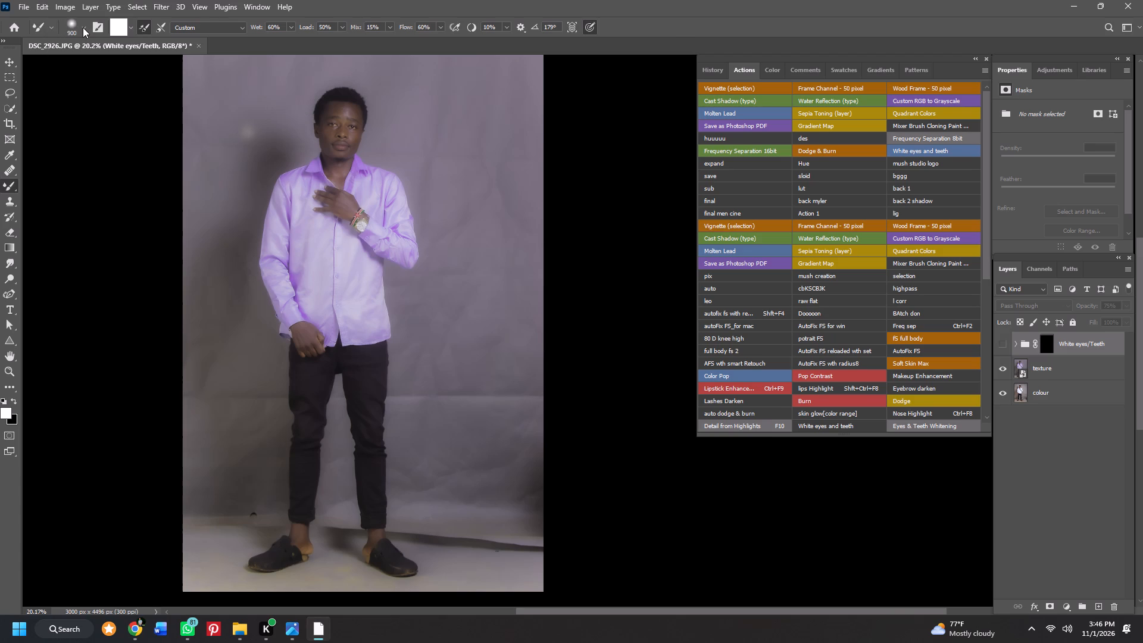
click(83, 27)
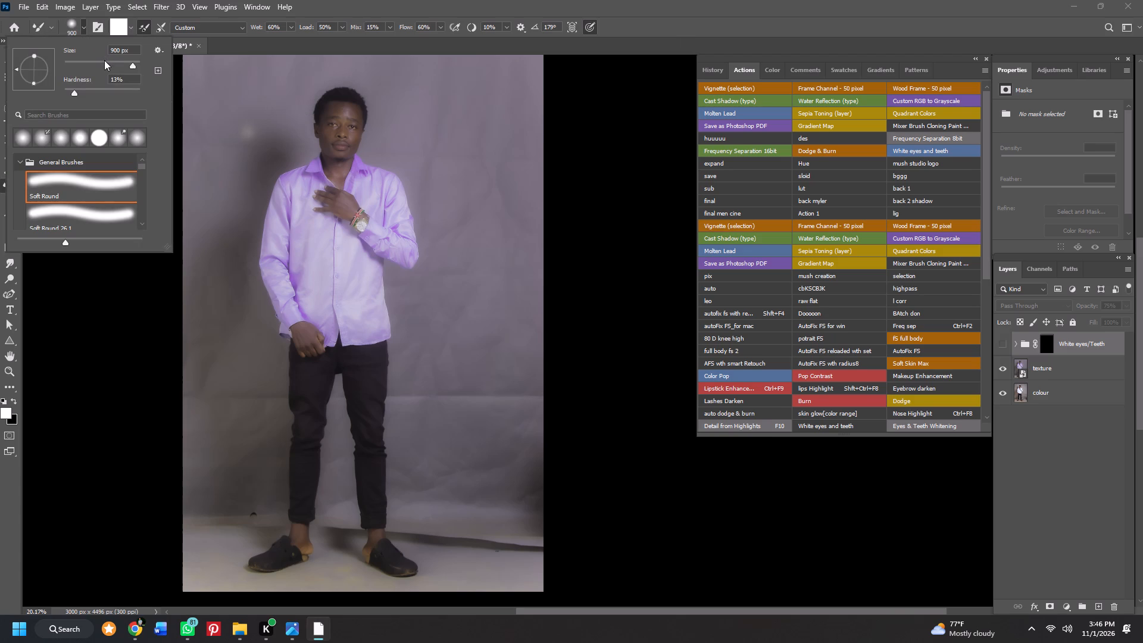
click(104, 60)
click(102, 90)
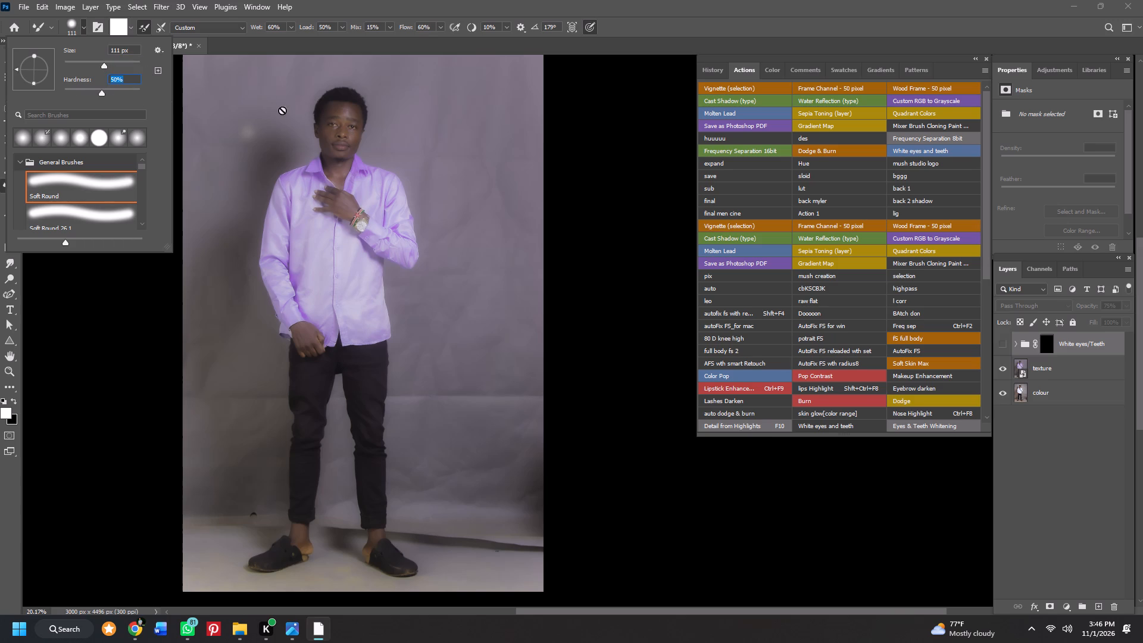
triple_click(120, 60)
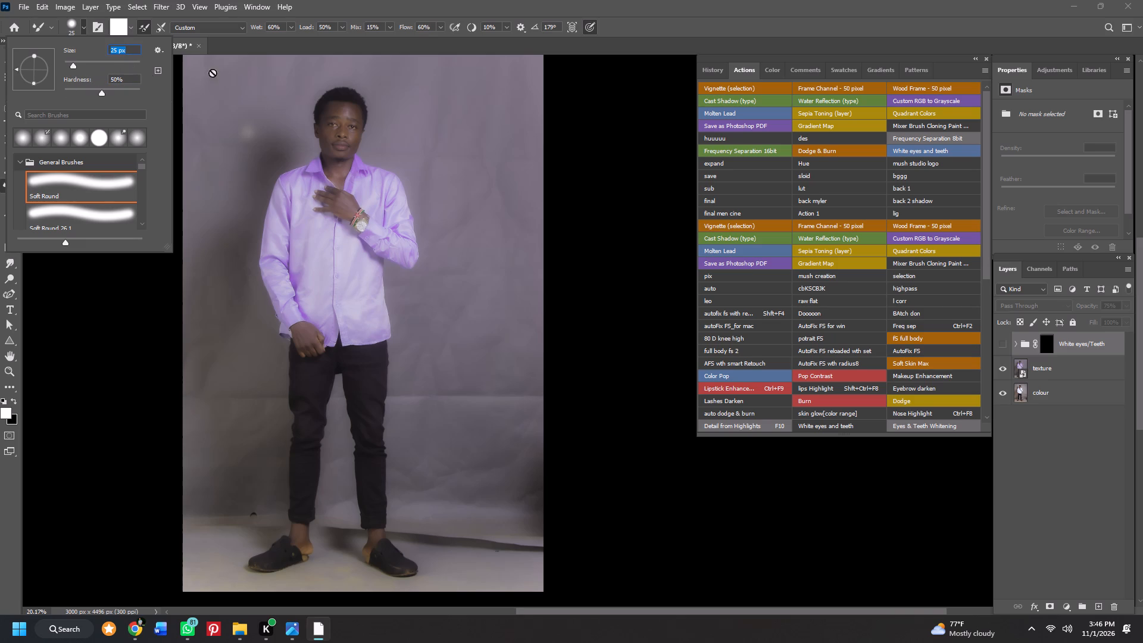
double_click(102, 60)
click(74, 88)
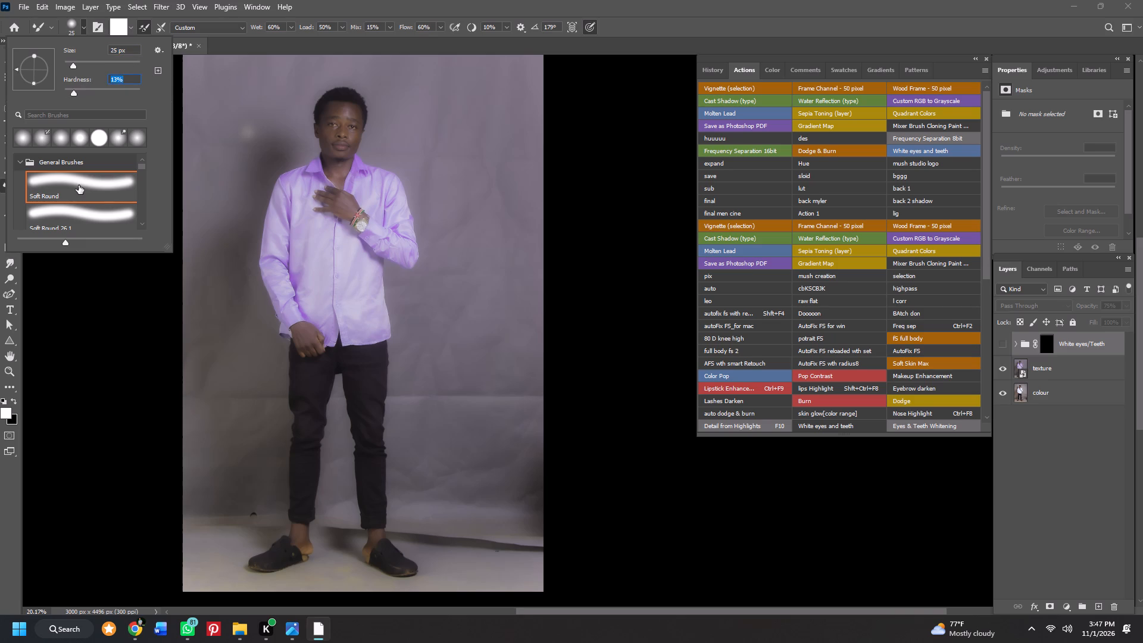
click(79, 185)
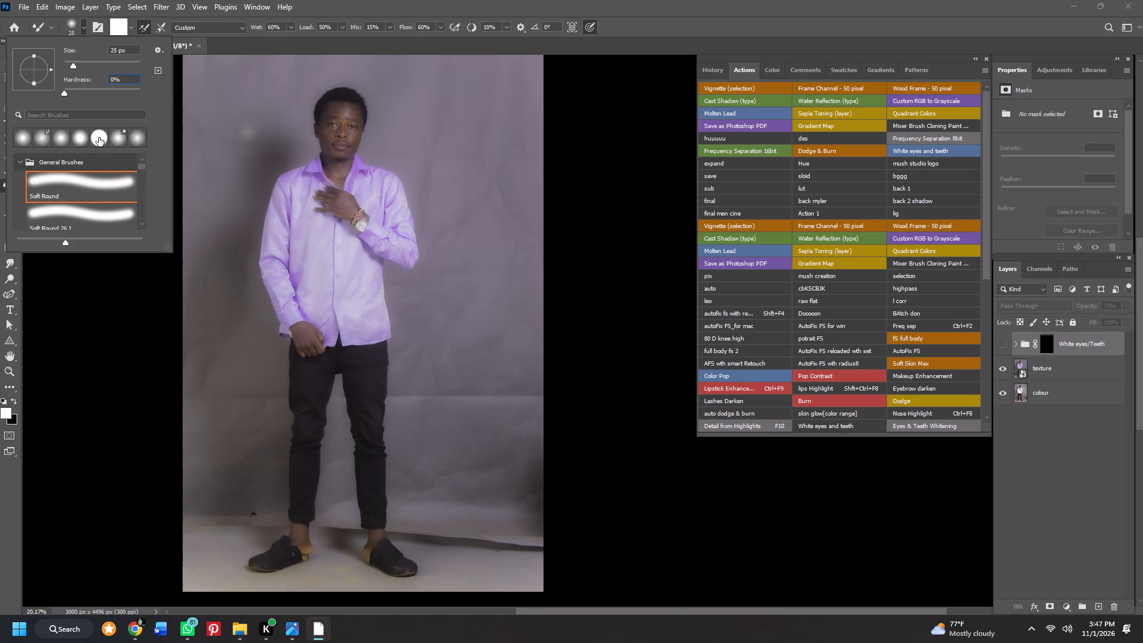
click(99, 138)
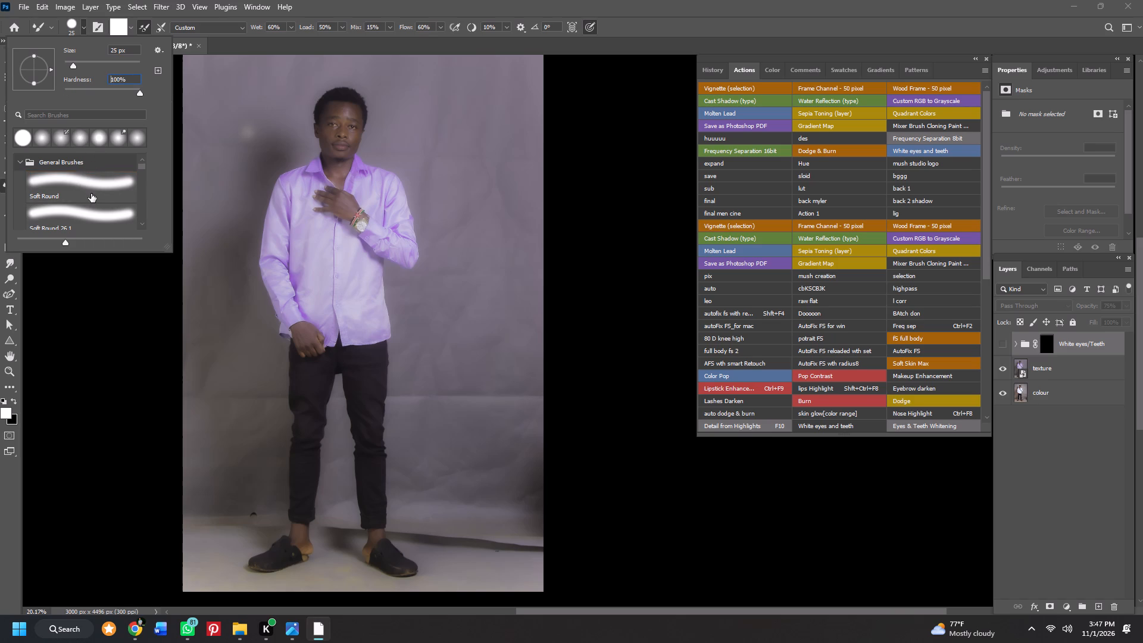
click(90, 186)
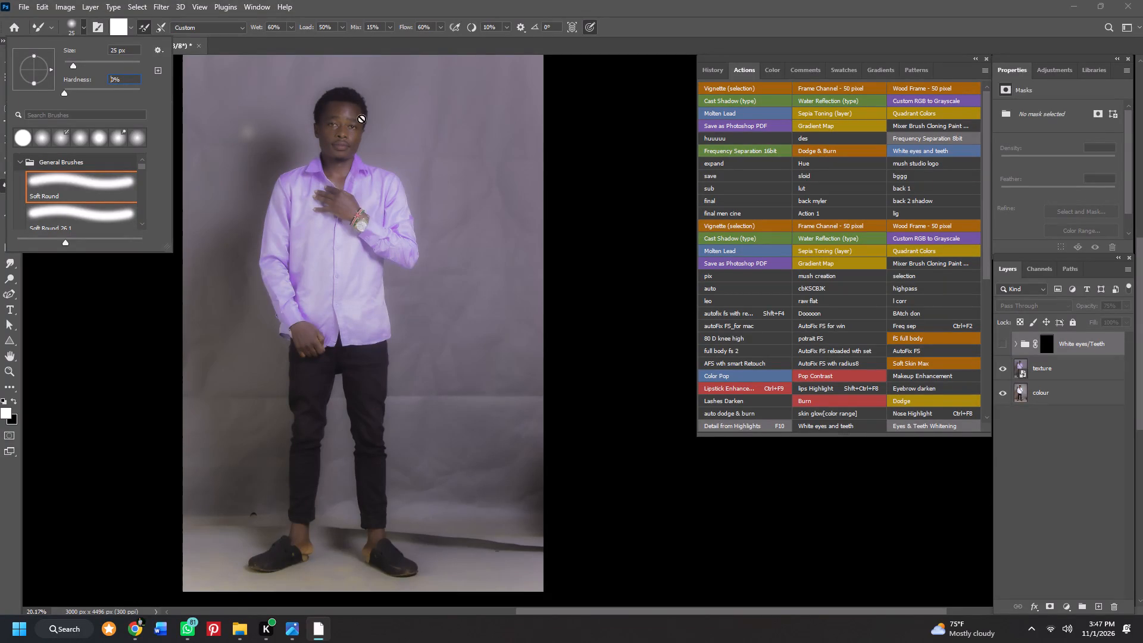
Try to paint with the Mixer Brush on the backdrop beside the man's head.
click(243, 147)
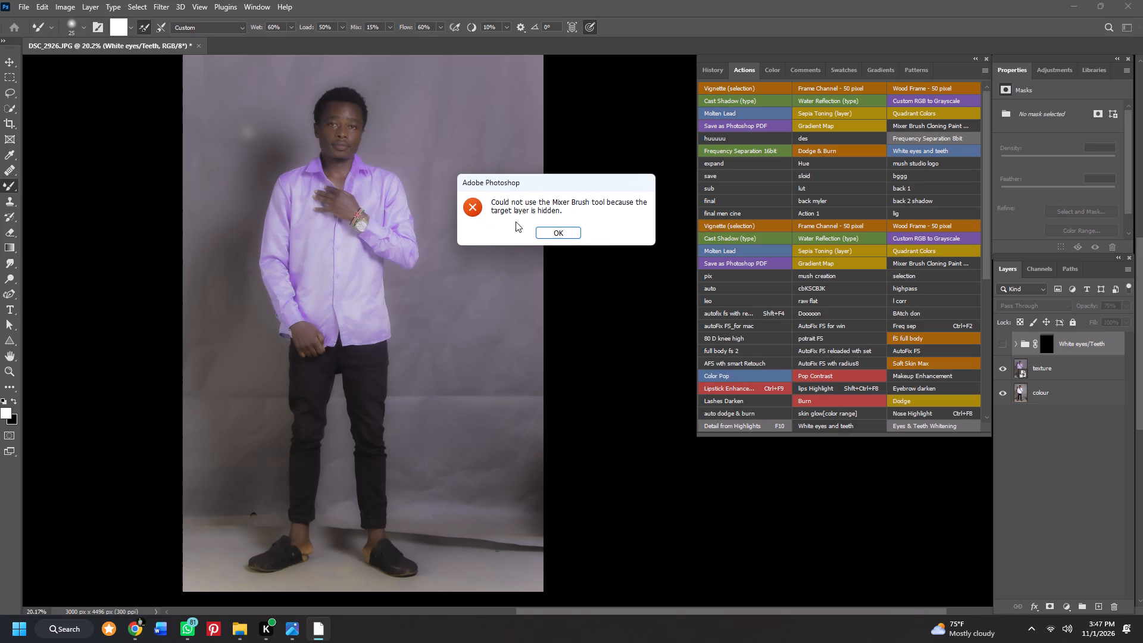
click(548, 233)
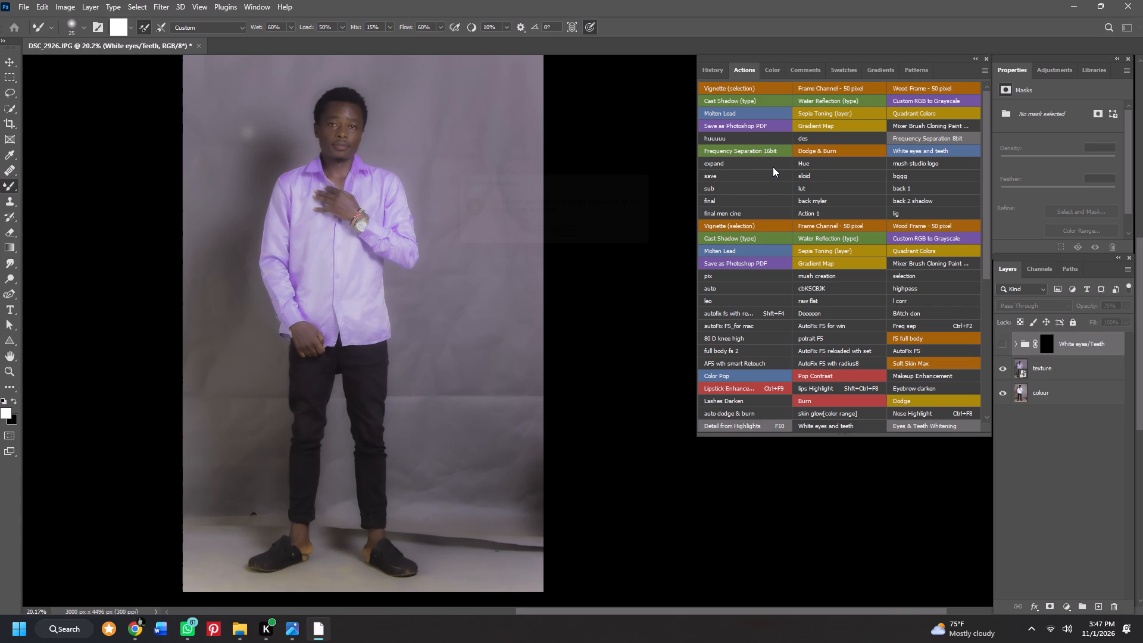
Run Action 1 on the White eyes/Teeth group and stop it at the Select Subject command.
click(810, 212)
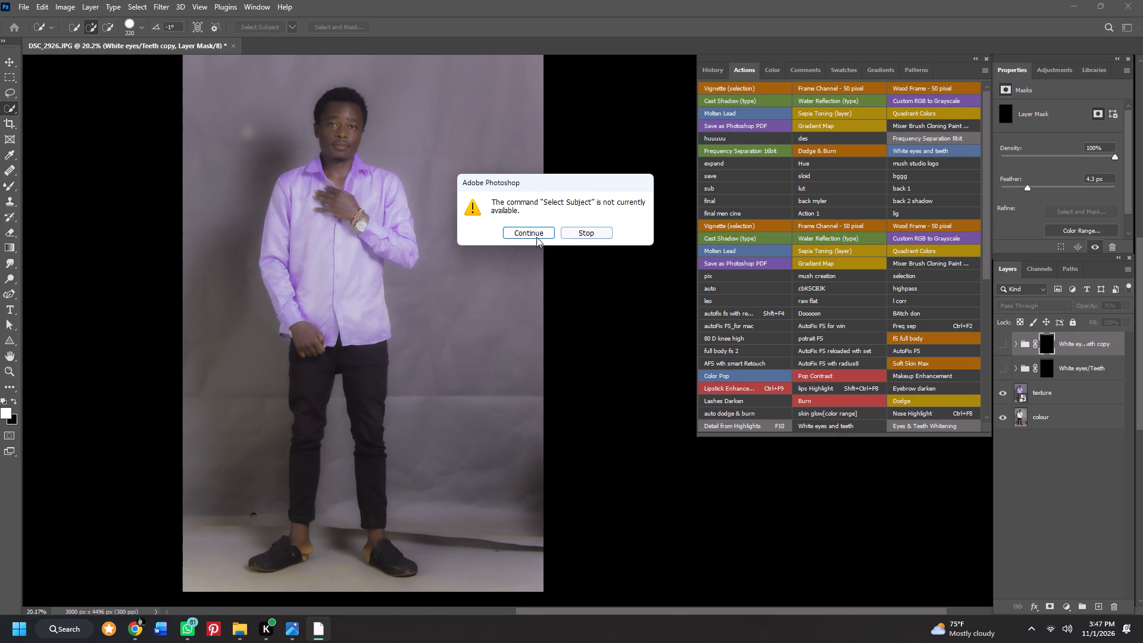
click(582, 230)
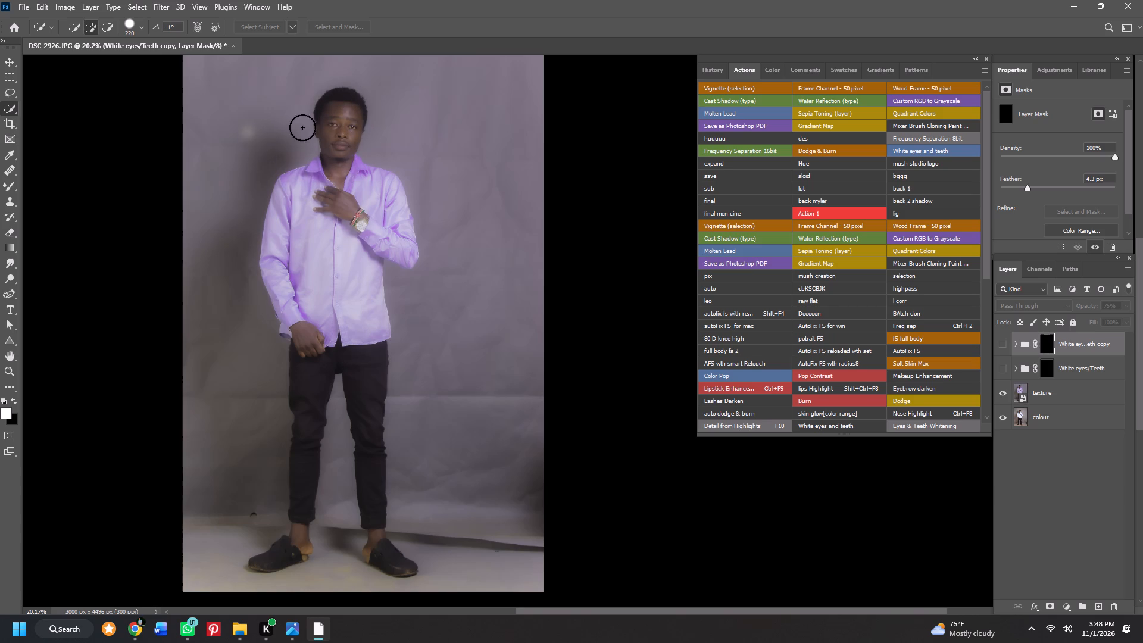
right_click(396, 179)
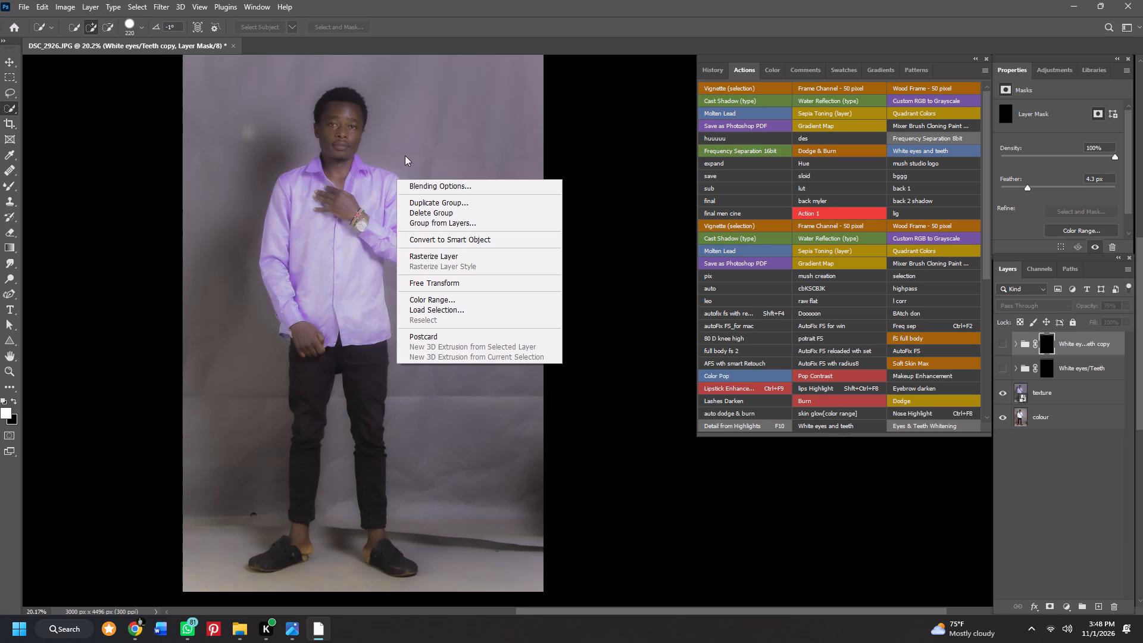
click(405, 155)
Save the layered portrait as a Photoshop file named jabez in the 100D5300 folder.
click(18, 4)
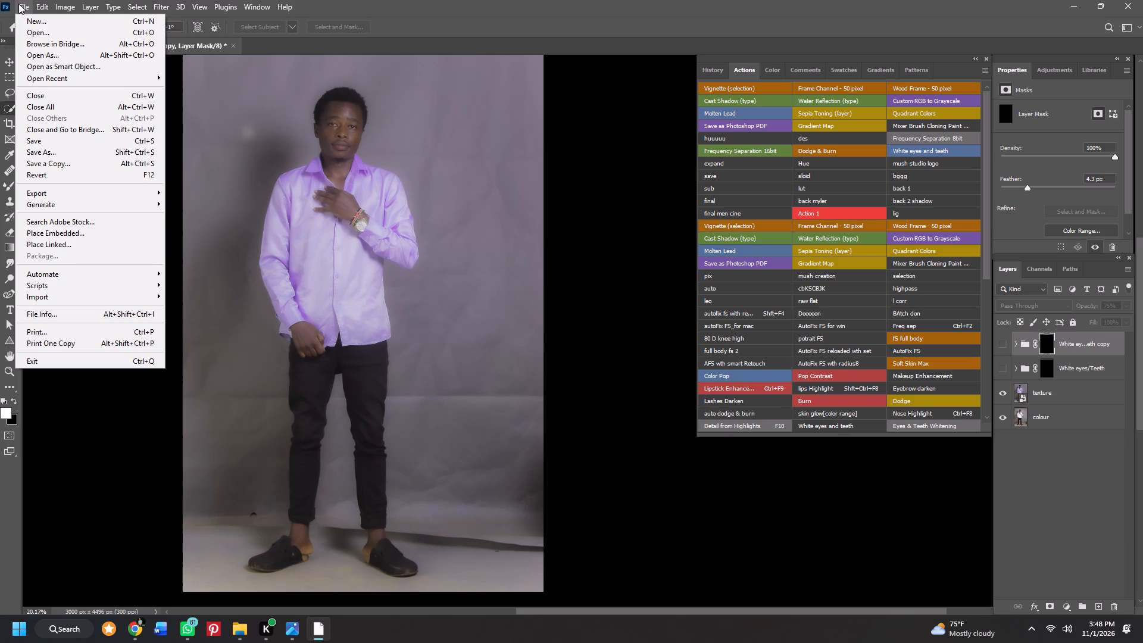
double_click(42, 139)
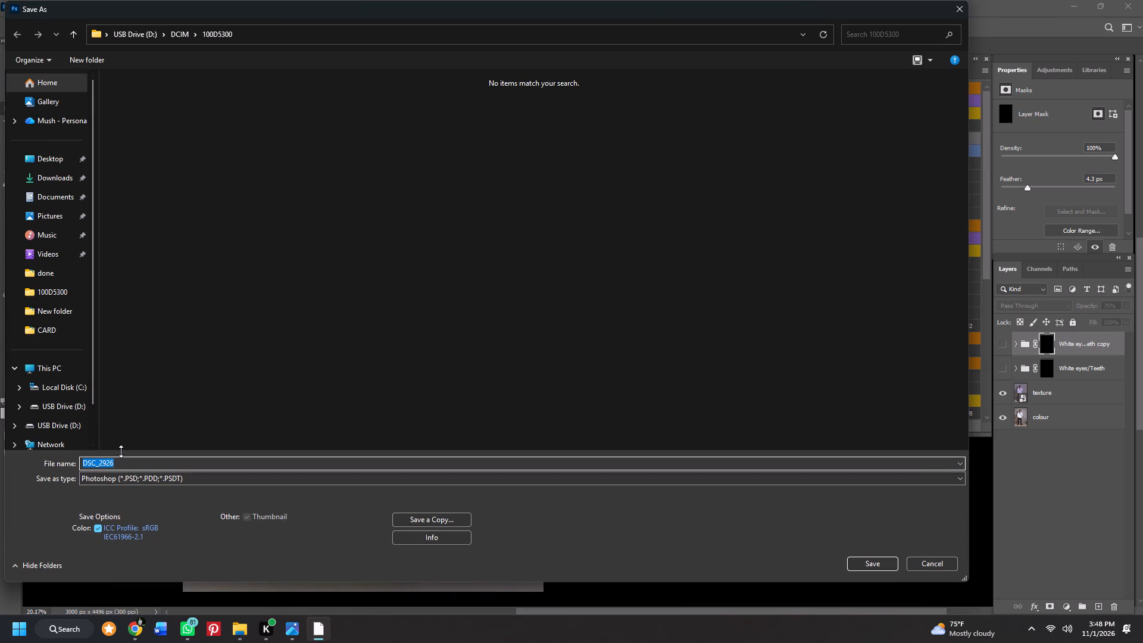
key(Delete)
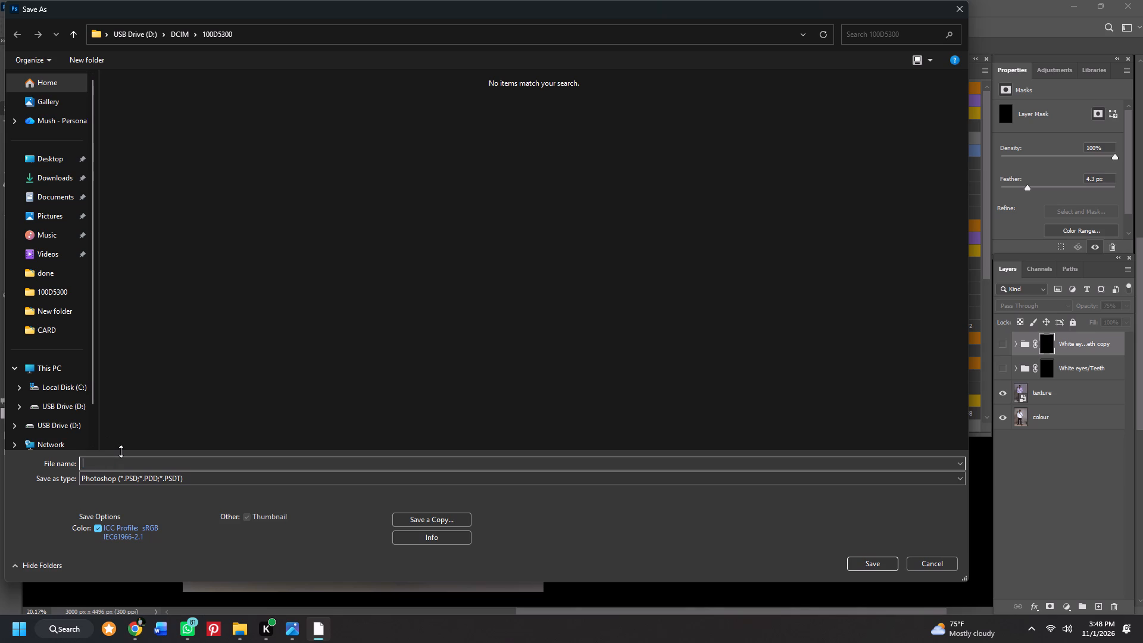
text(jabez)
key(Return)
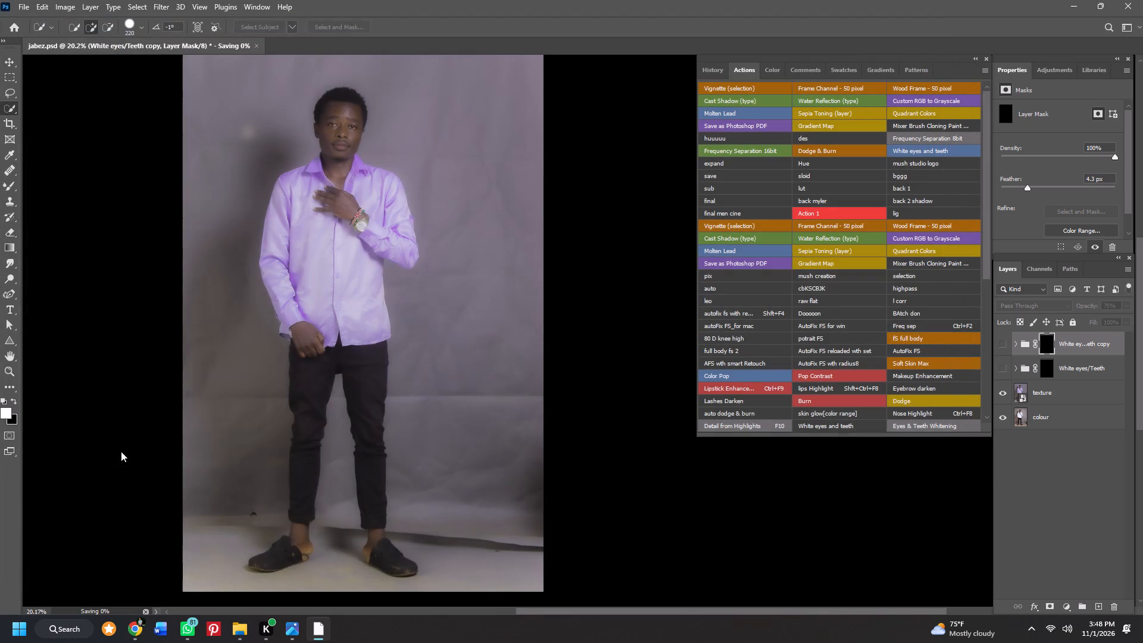
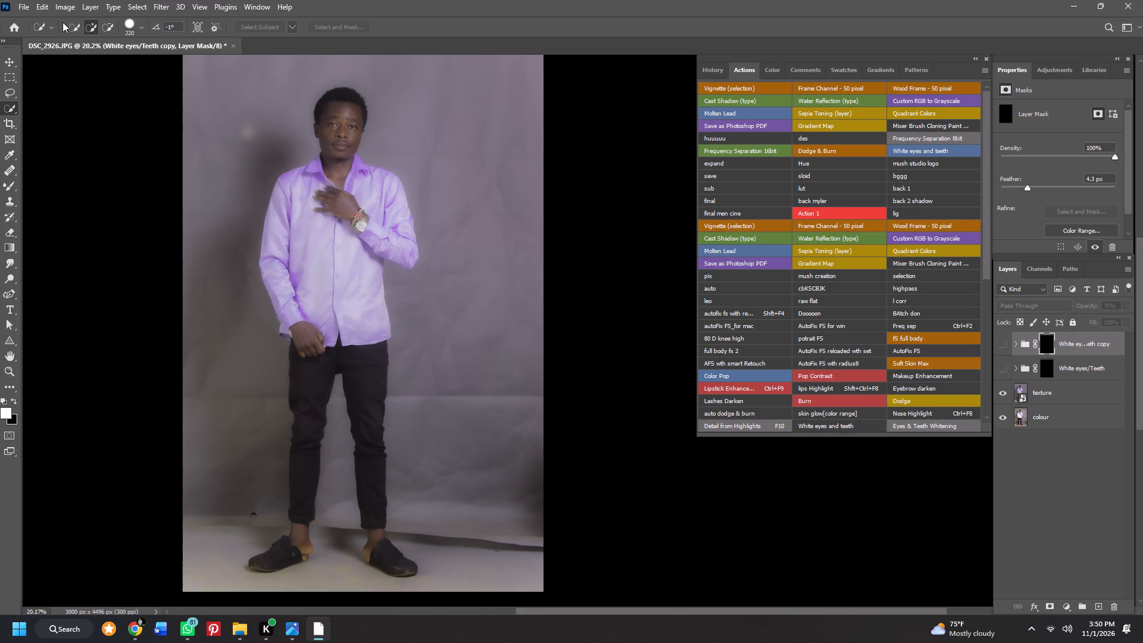
Save a JPEG copy of the portrait as DSC_2926 in the 100D5300 folder, replacing the existing file.
click(22, 5)
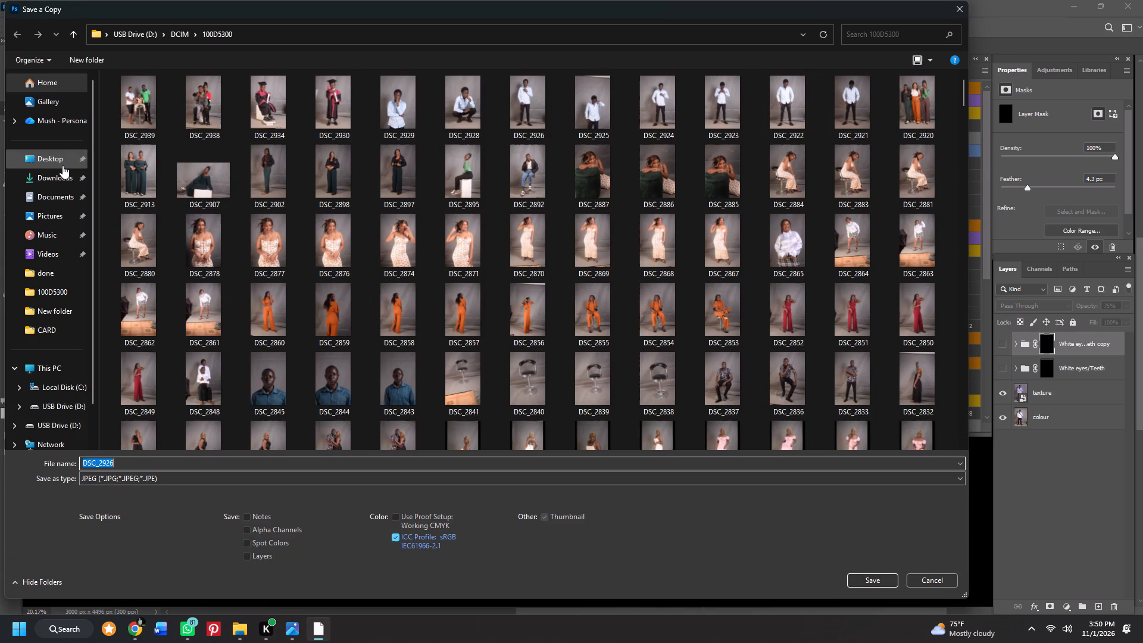
key(Return)
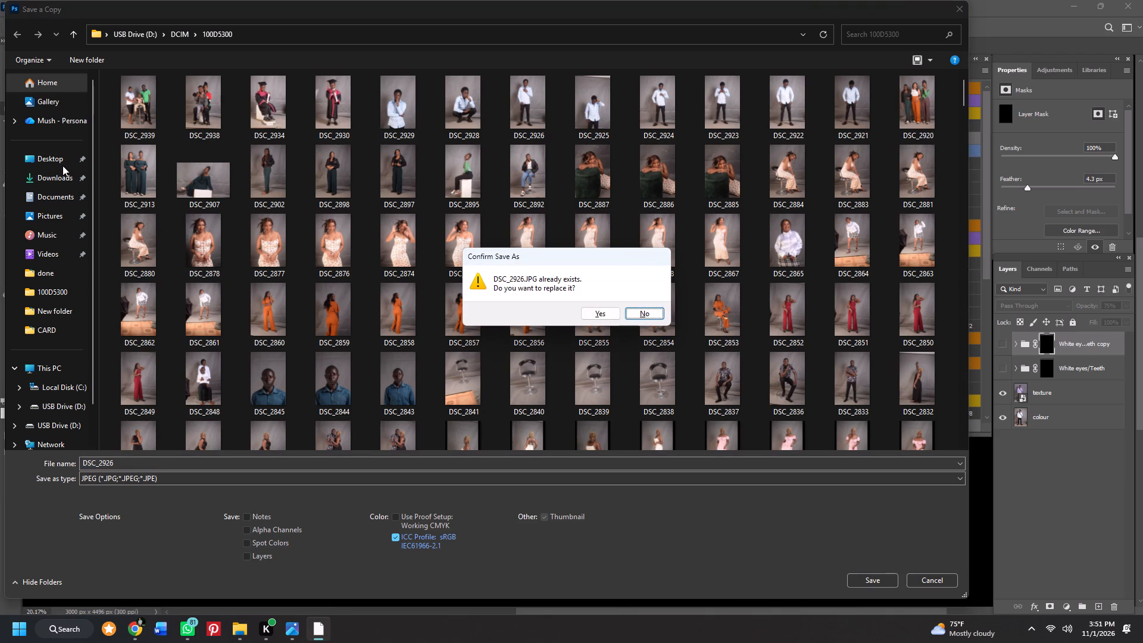
key(BackSpace)
key(BackSpace)
key(BackSpace)
key(BackSpace)
key(BackSpace)
click(605, 310)
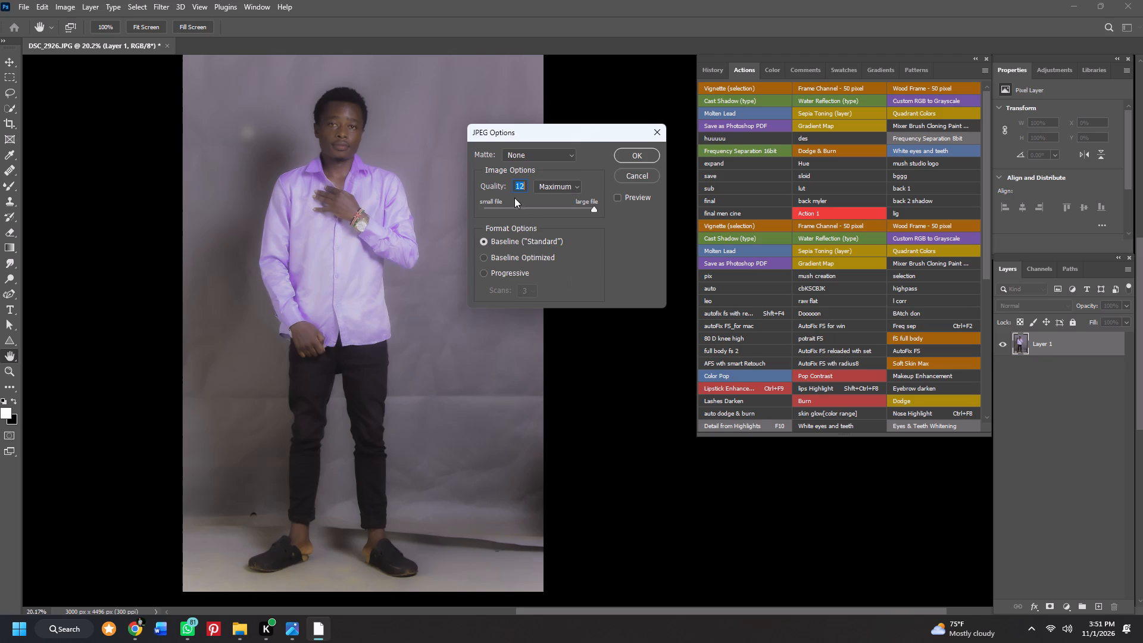
Set the JPEG options to quality 12, Maximum, with the Baseline ("Standard") format and complete the save.
click(524, 185)
key(1)
key(0)
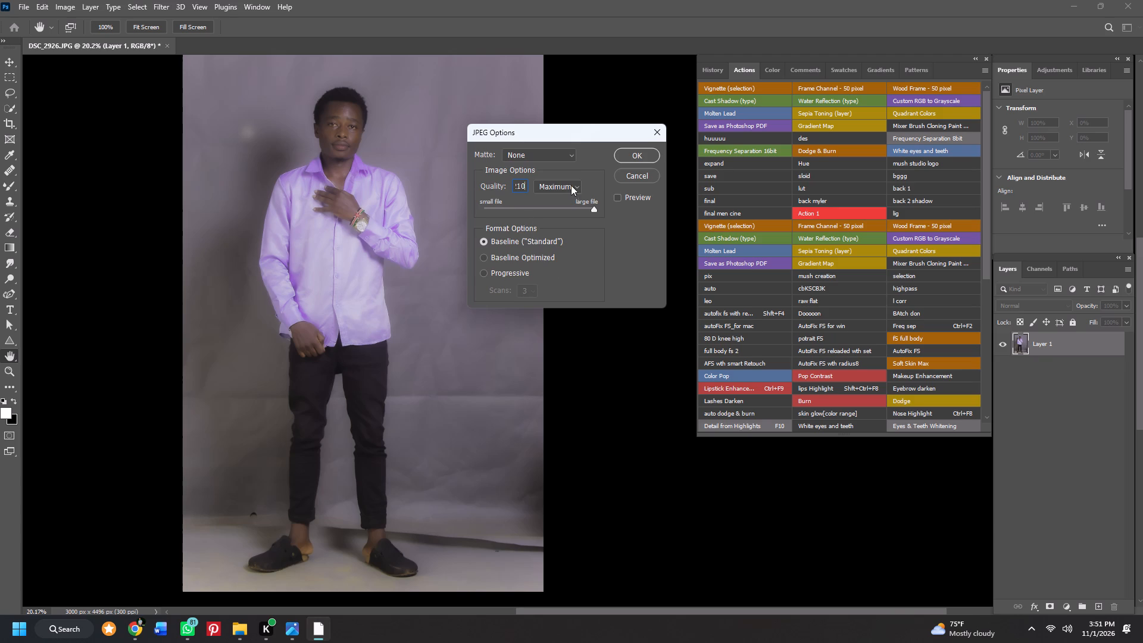
triple_click(578, 188)
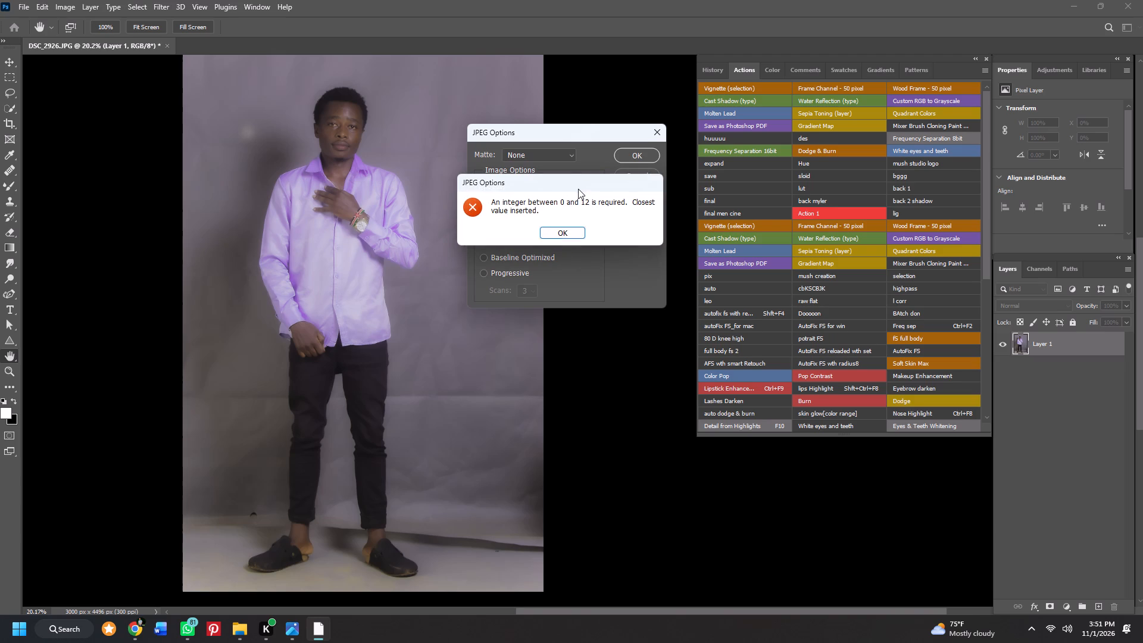
double_click(564, 233)
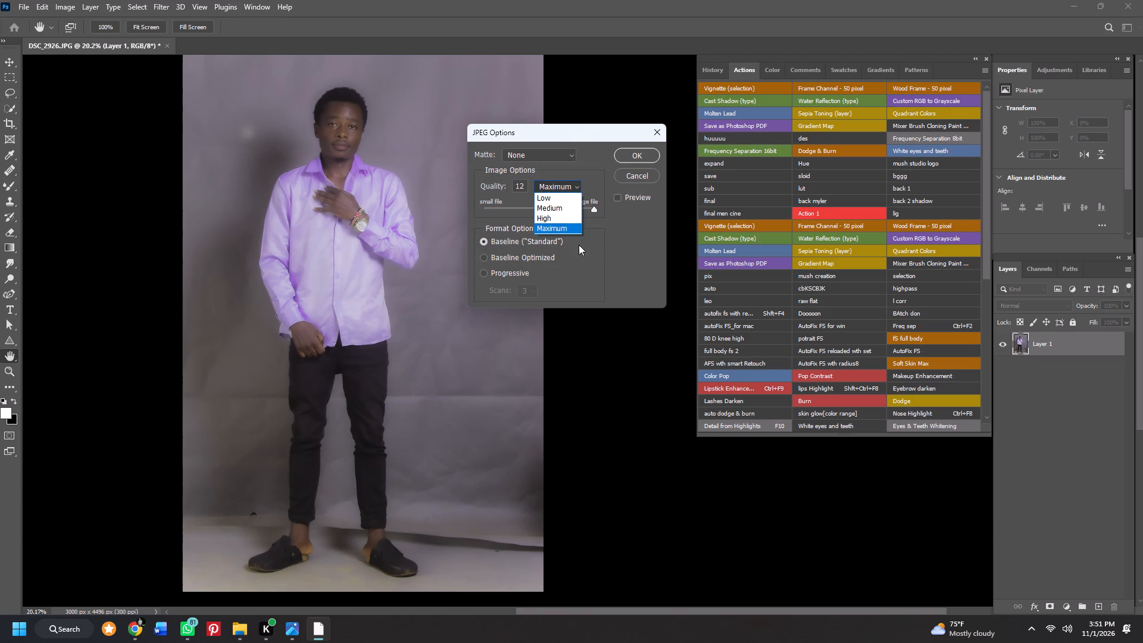
double_click(622, 236)
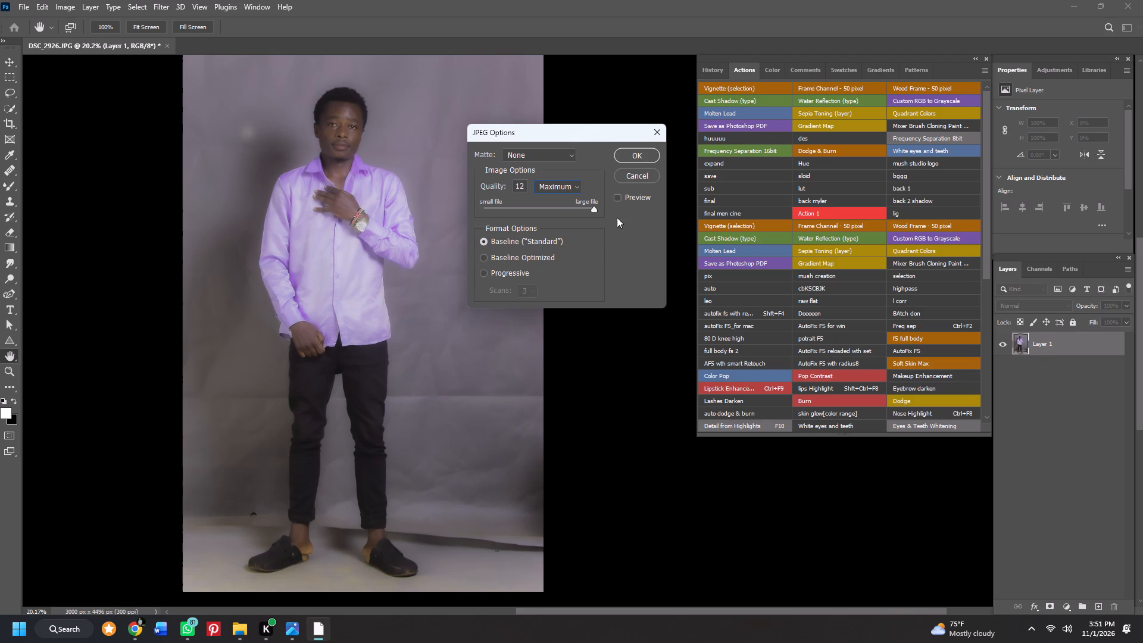
click(637, 152)
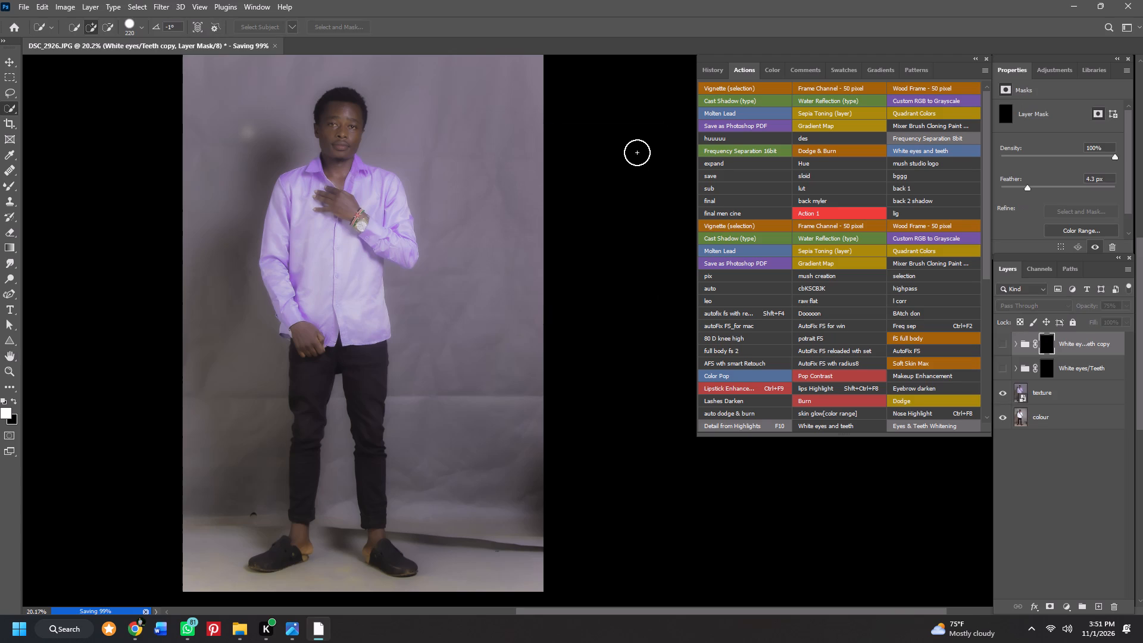